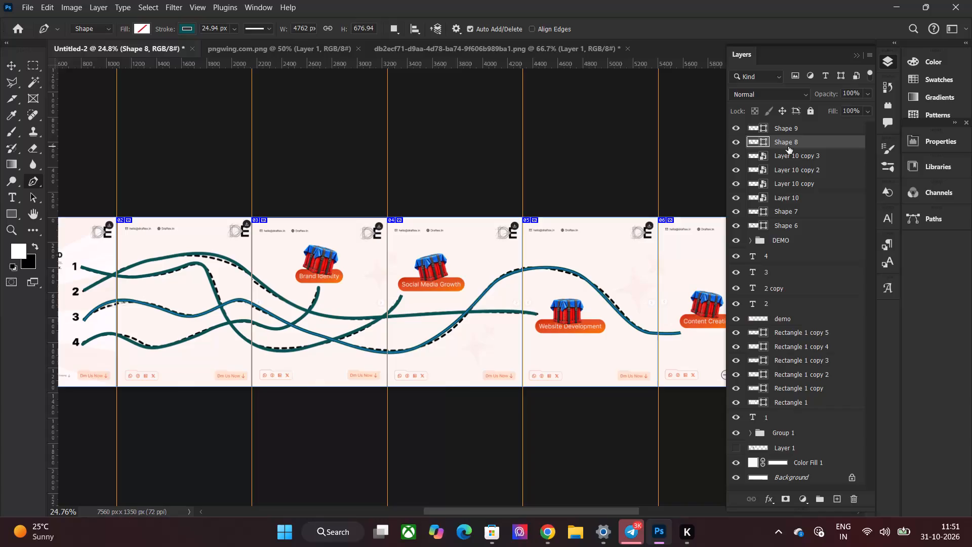
Set the stroke of the Shape 8 curve to round caps and round corners.
left_click(269, 28)
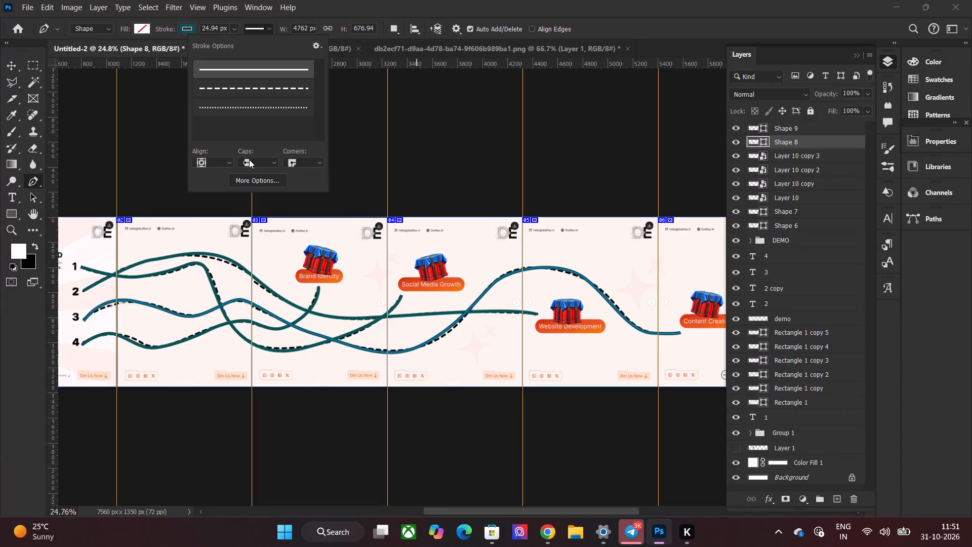
left_click(250, 160)
left_click(253, 180)
left_click(310, 162)
left_click(296, 184)
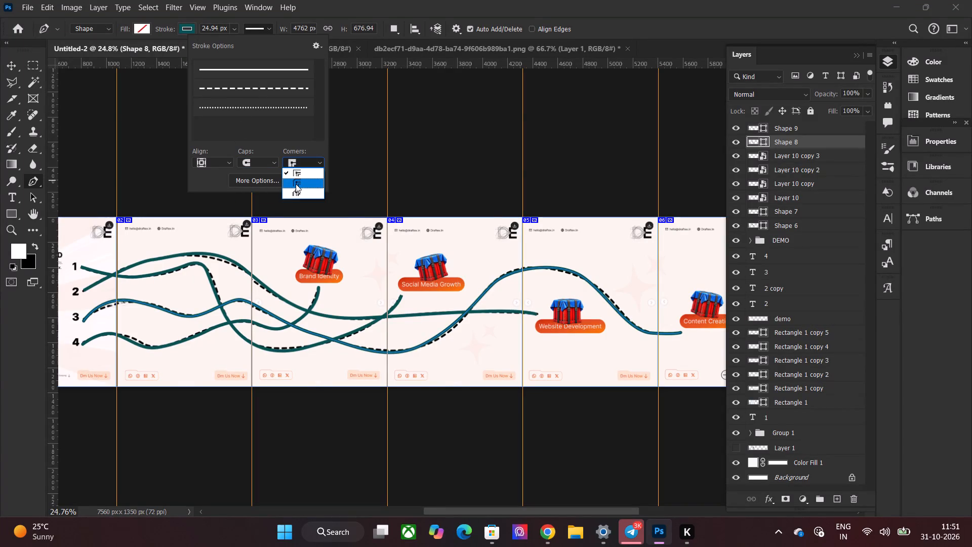
left_click(8, 70)
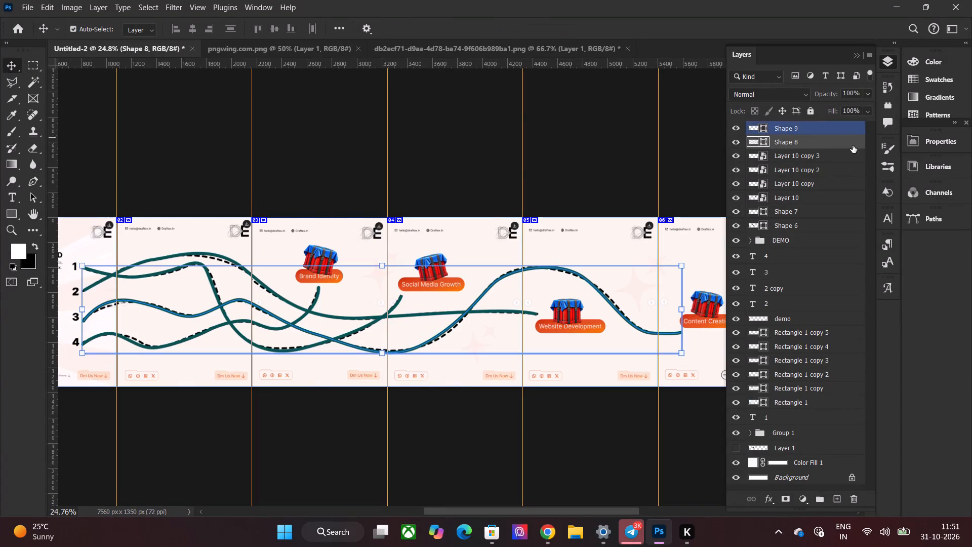
Set the stroke of the Shape 7 curve to round caps and round corners.
left_click(791, 218)
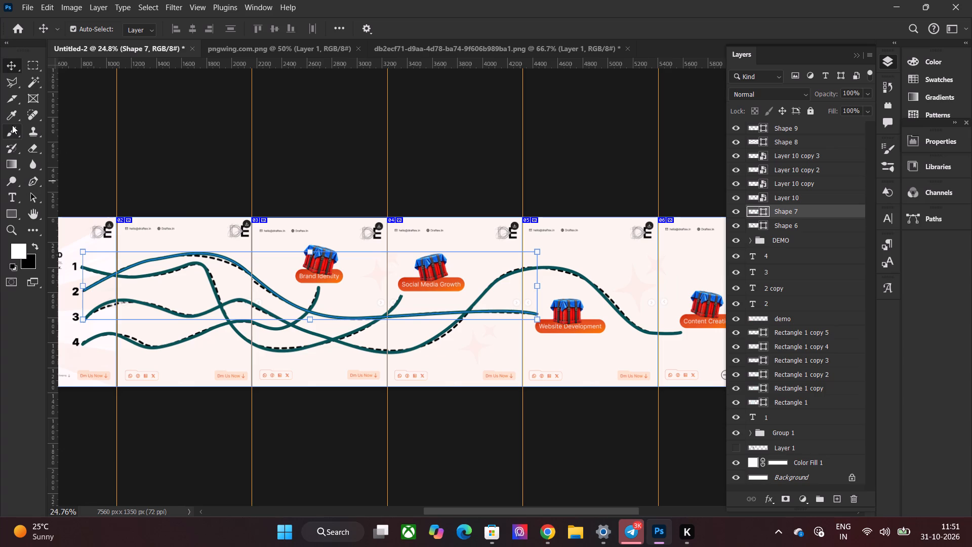
left_click(30, 184)
left_click(30, 183)
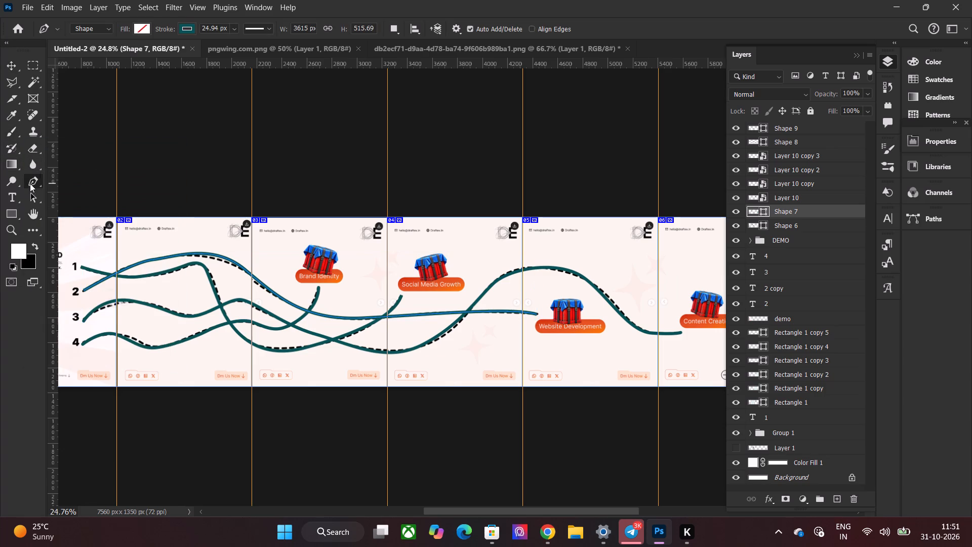
left_click(270, 28)
left_click(248, 158)
left_click(249, 178)
left_click(295, 165)
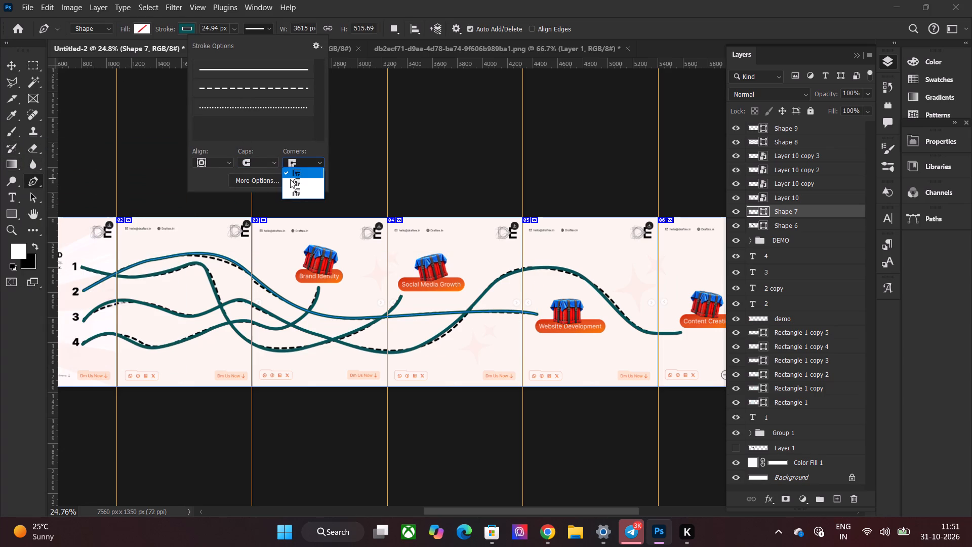
left_click(289, 185)
left_click(223, 164)
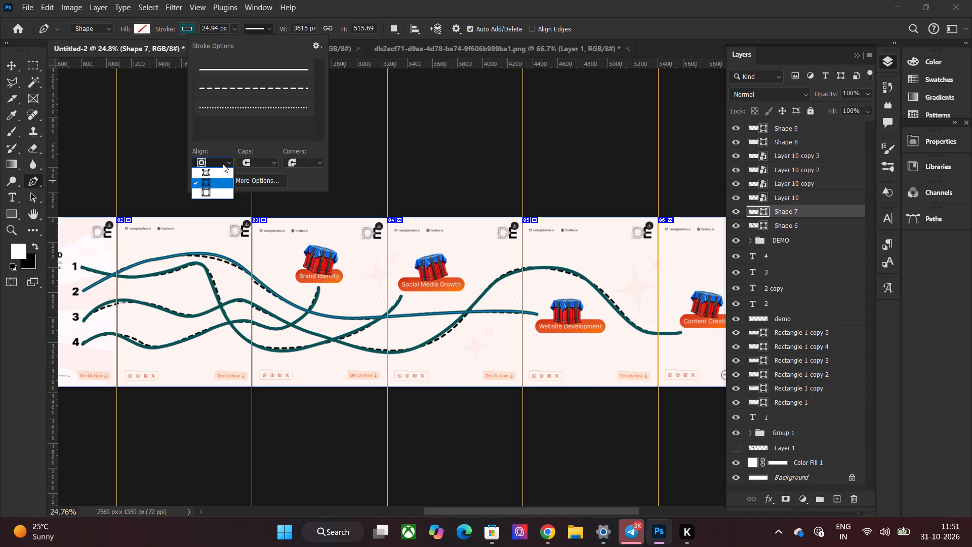
left_click(7, 73)
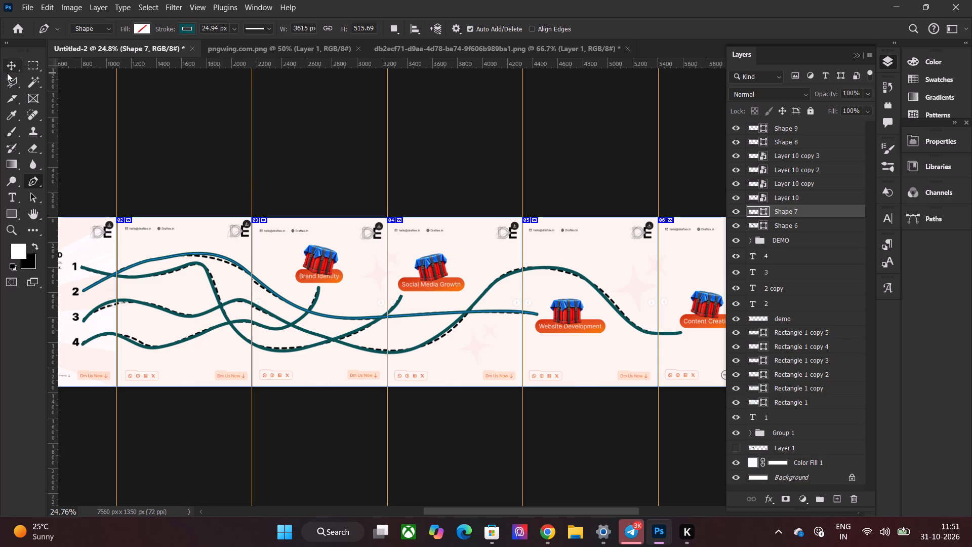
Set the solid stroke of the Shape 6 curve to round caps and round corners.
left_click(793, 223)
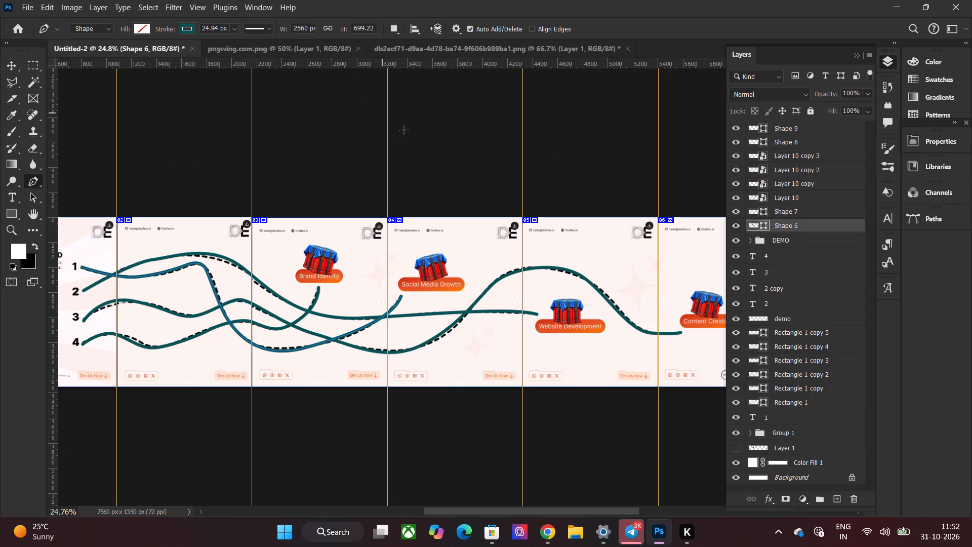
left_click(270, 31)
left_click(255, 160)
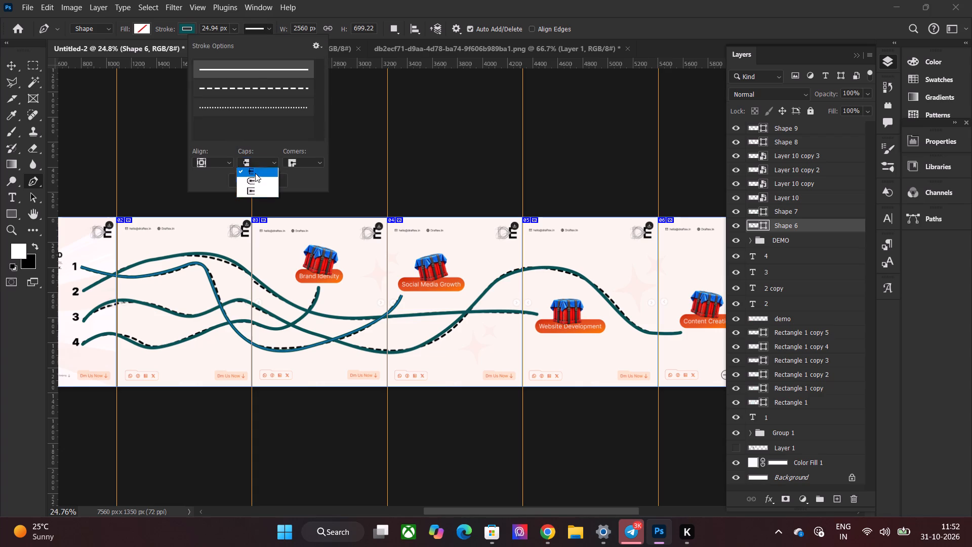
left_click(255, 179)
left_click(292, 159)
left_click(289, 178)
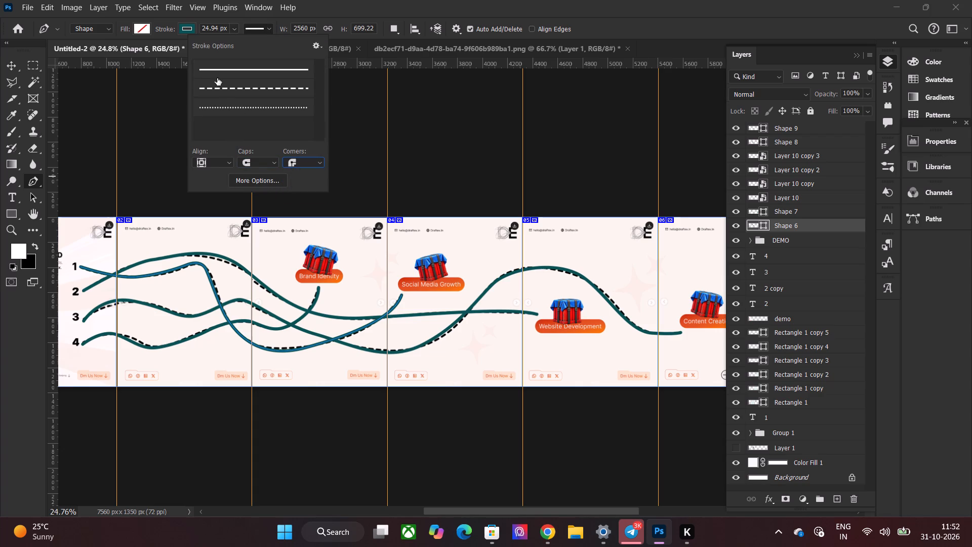
Apply the dashed line preset to the stroke of the Shape 6 curve.
left_click(230, 90)
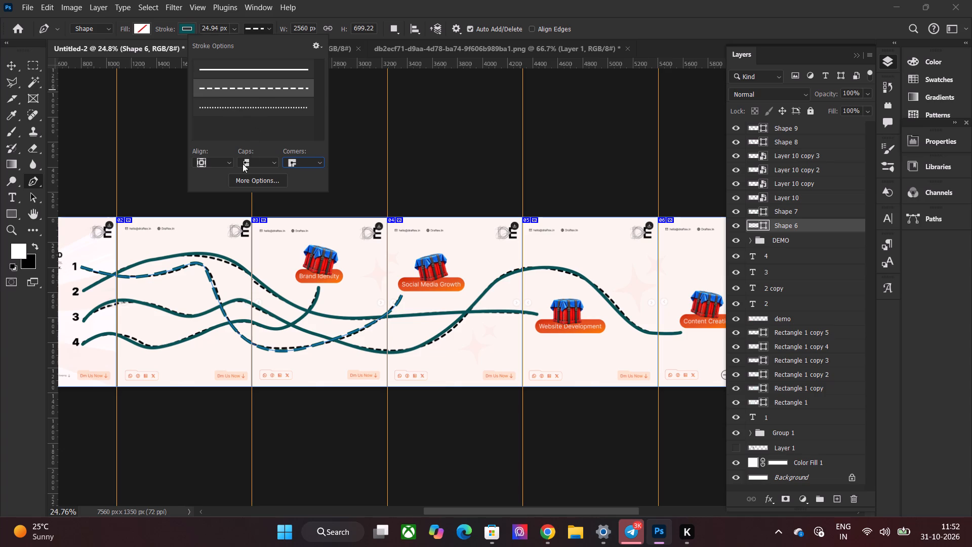
left_click(241, 182)
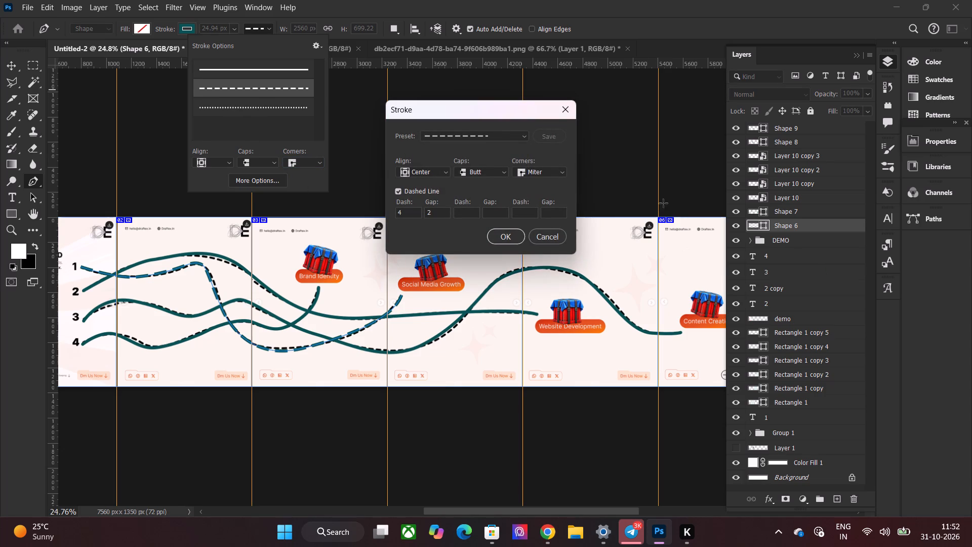
left_click(559, 229)
Hide the Shape 7, Shape 8 and Shape 9 layers, leaving the Shape 6 curve shown.
left_click(733, 211)
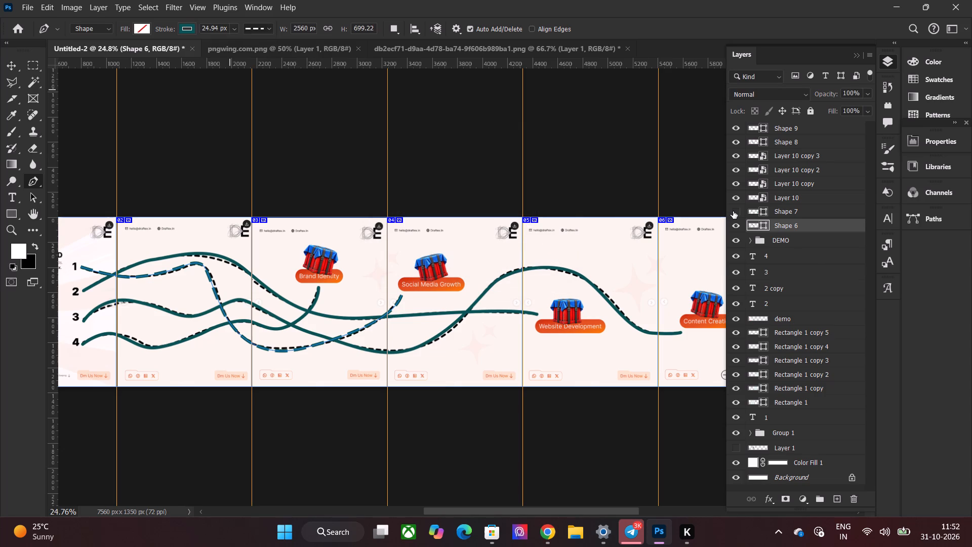
left_click(735, 136)
left_click(735, 129)
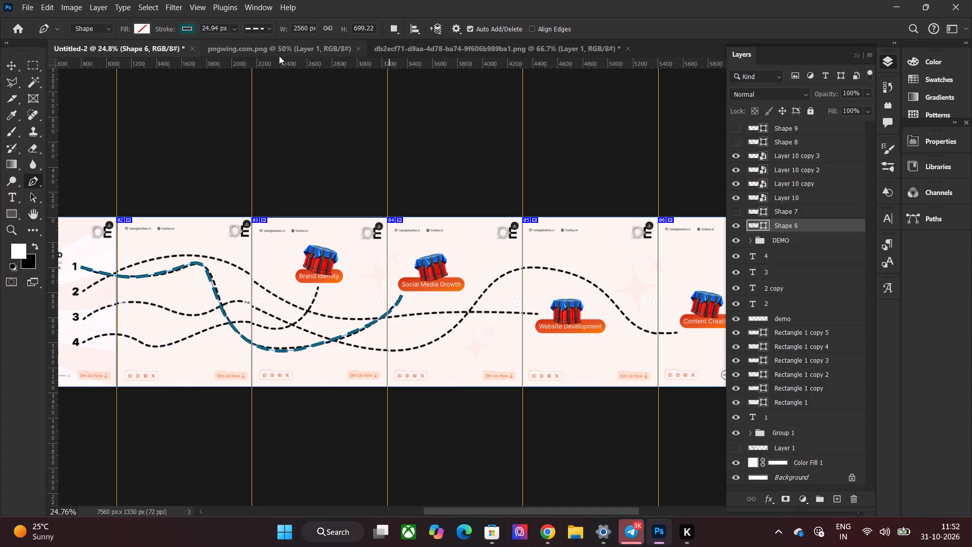
Set the corners of Shape 6's dashed stroke to round.
scroll(259, 328, "up", 3, "alt")
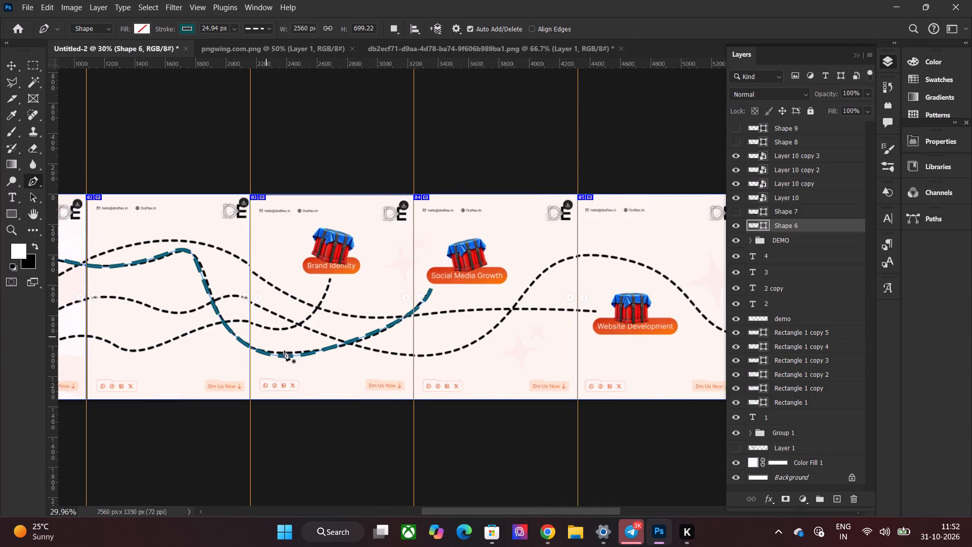
scroll(284, 350, "up", 6, "alt")
scroll(341, 372, "up", 2, "alt")
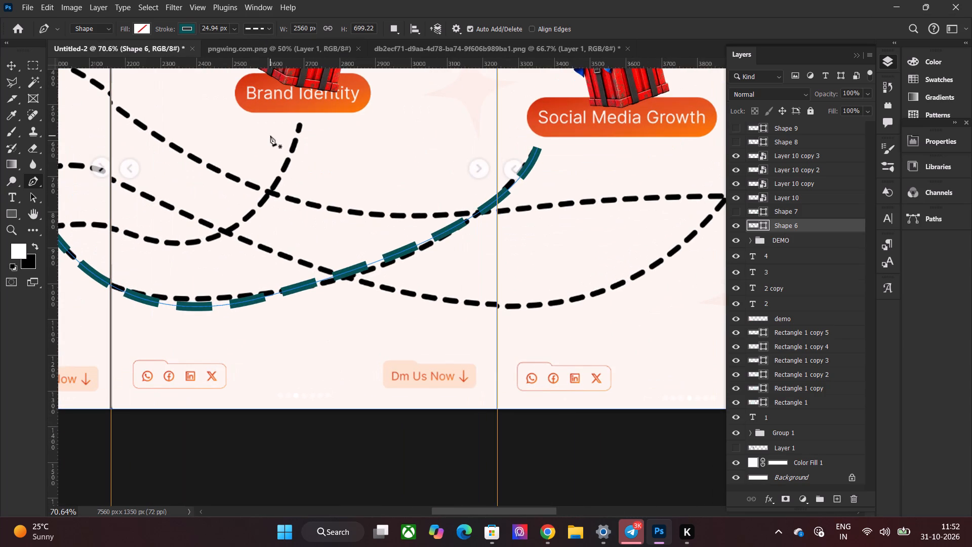
scroll(274, 136, "up", 1, "alt")
left_click(272, 34)
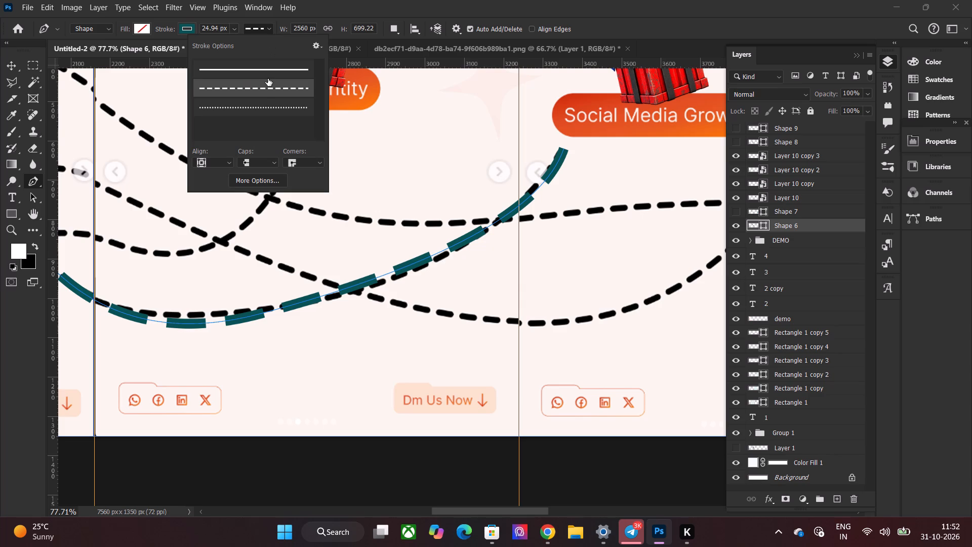
left_click(288, 165)
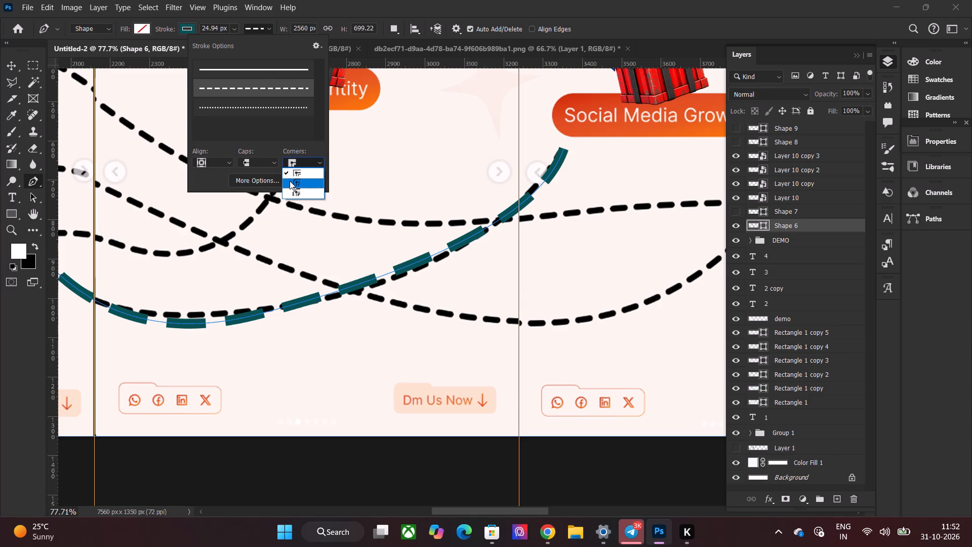
left_click(290, 181)
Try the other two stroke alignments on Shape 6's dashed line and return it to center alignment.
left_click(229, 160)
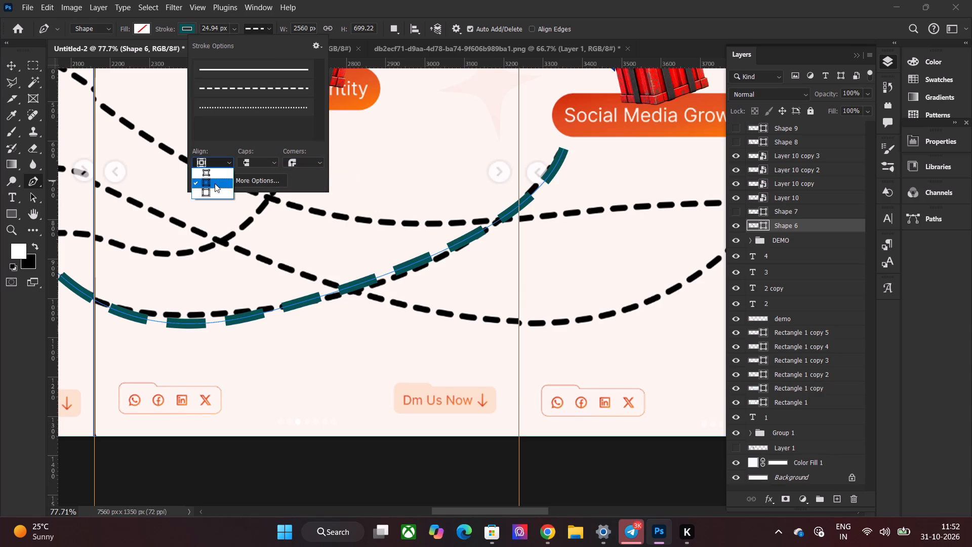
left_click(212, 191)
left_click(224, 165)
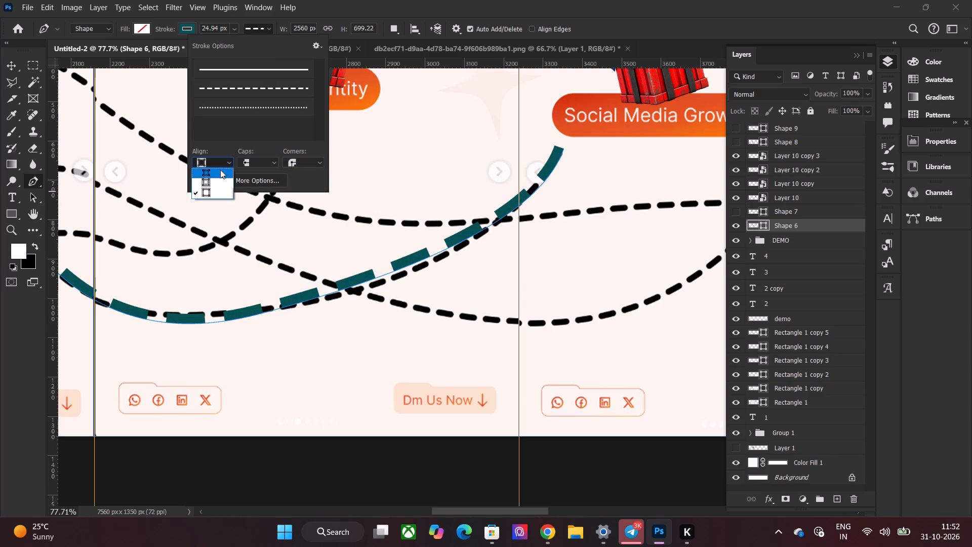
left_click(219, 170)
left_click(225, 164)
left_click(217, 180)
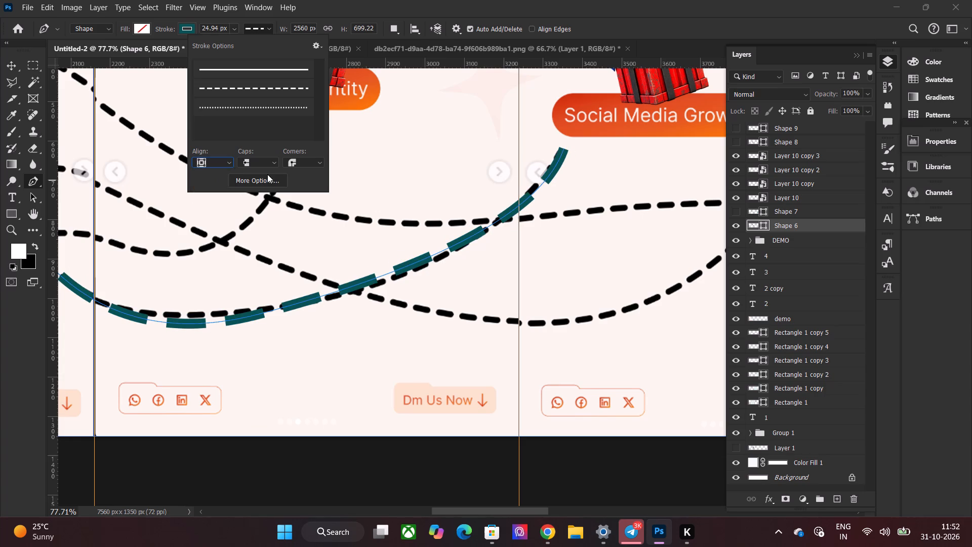
Set the caps of Shape 6's dashed stroke to Round in the detailed stroke settings.
left_click(259, 185)
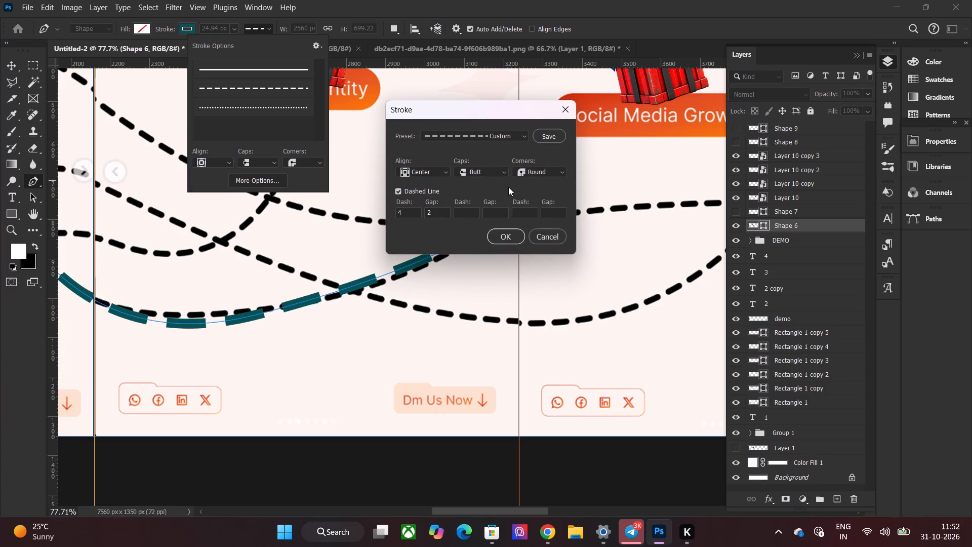
left_click(503, 176)
left_click(479, 192)
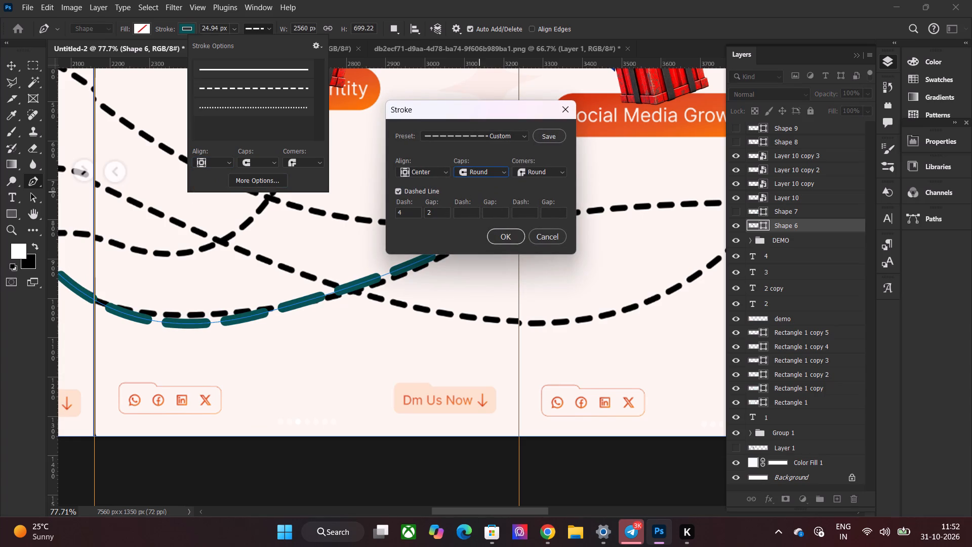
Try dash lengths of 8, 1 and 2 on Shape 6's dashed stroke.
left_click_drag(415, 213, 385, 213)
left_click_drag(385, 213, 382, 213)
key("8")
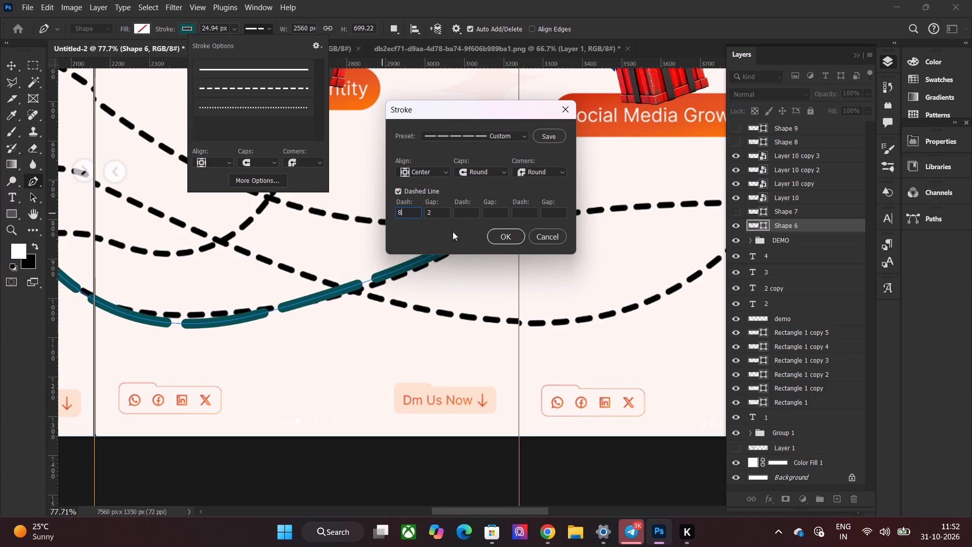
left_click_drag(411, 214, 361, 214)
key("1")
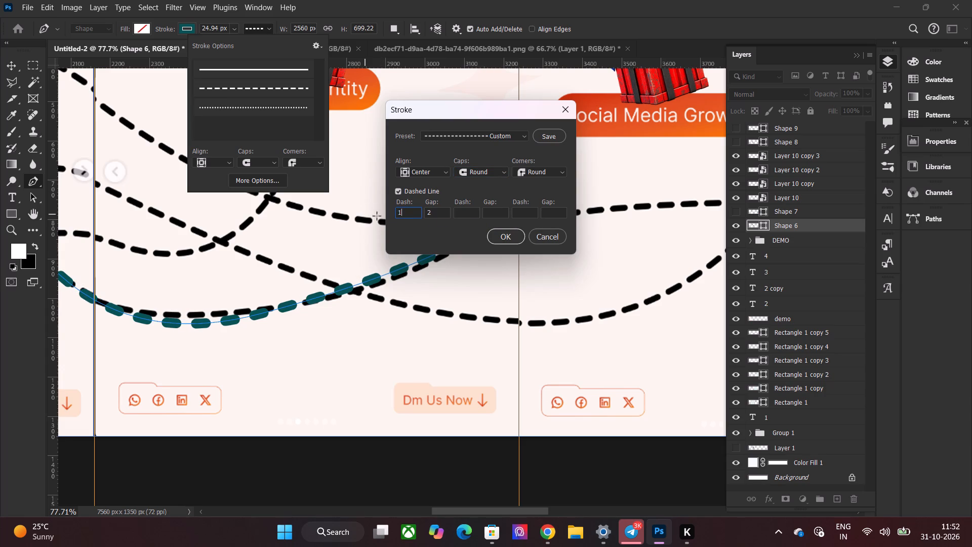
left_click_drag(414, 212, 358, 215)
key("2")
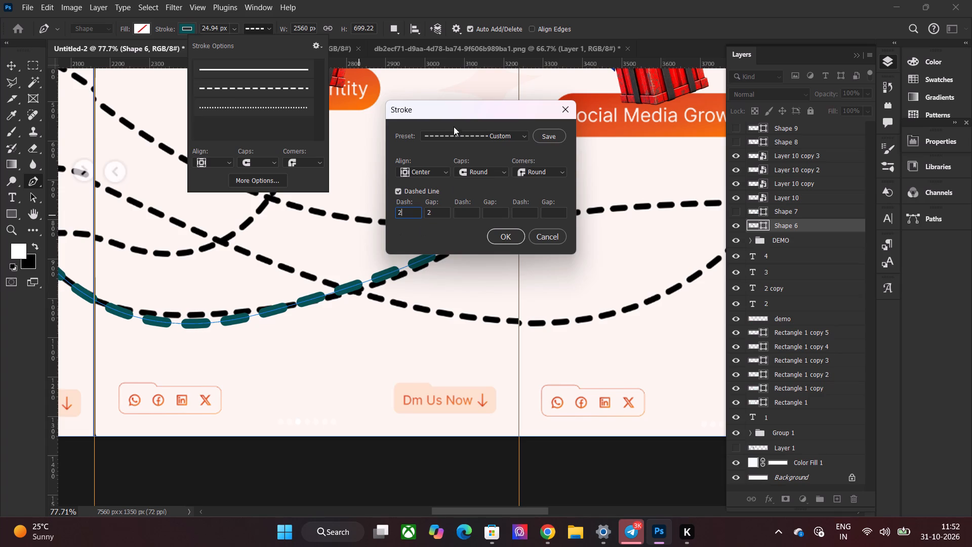
Set the dash length of Shape 6's stroke to 1 and apply the stroke settings.
left_click_drag(470, 104, 424, 193)
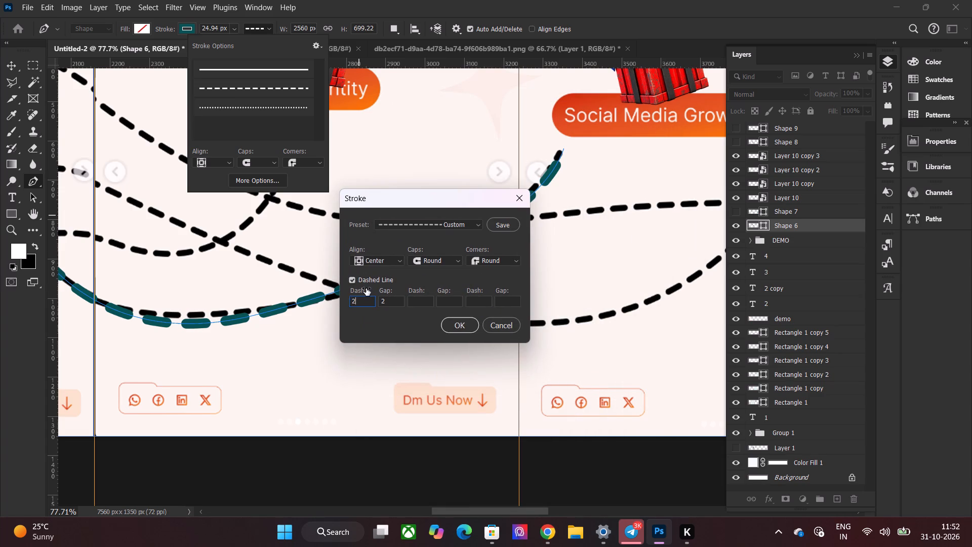
left_click_drag(361, 300, 346, 300)
key("1")
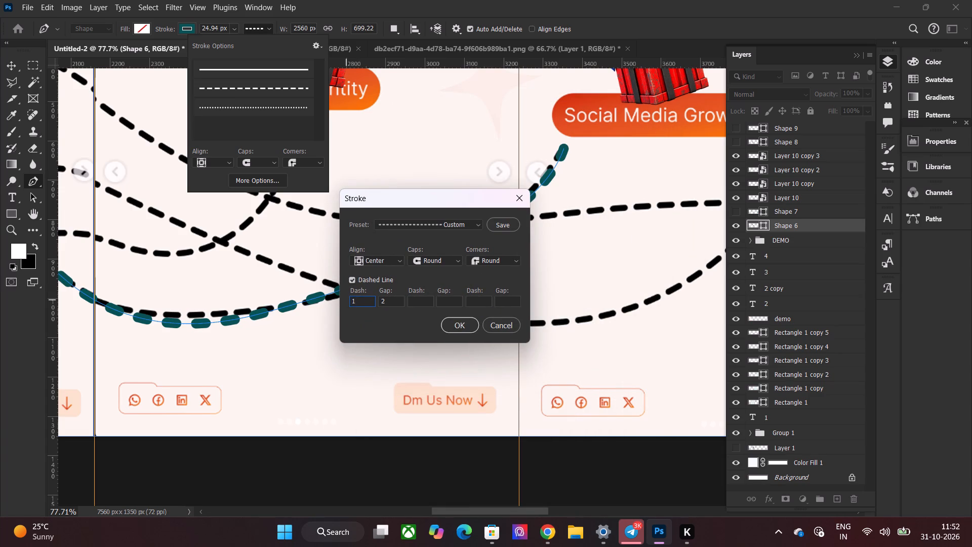
left_click(465, 327)
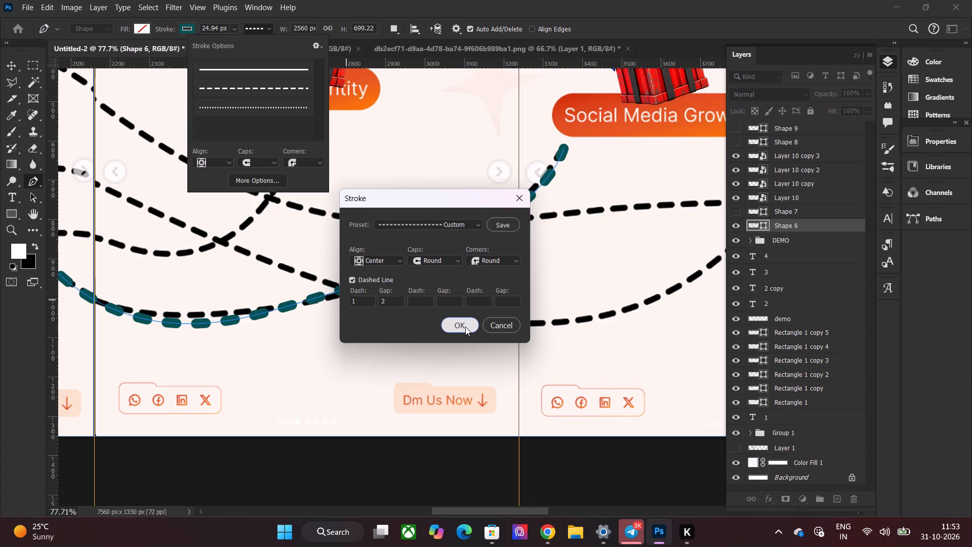
Select the Shape 7 layer and make it visible again.
left_click(797, 214)
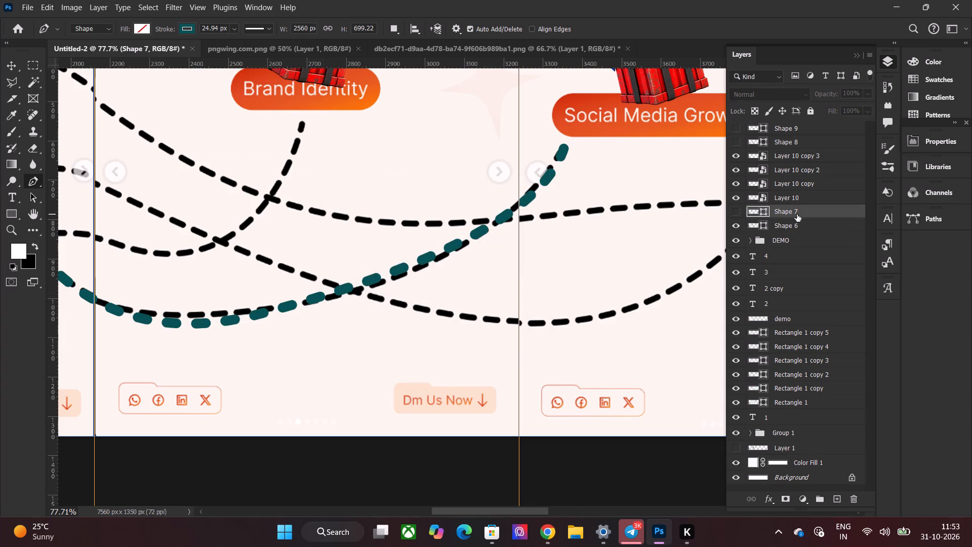
left_click(734, 212)
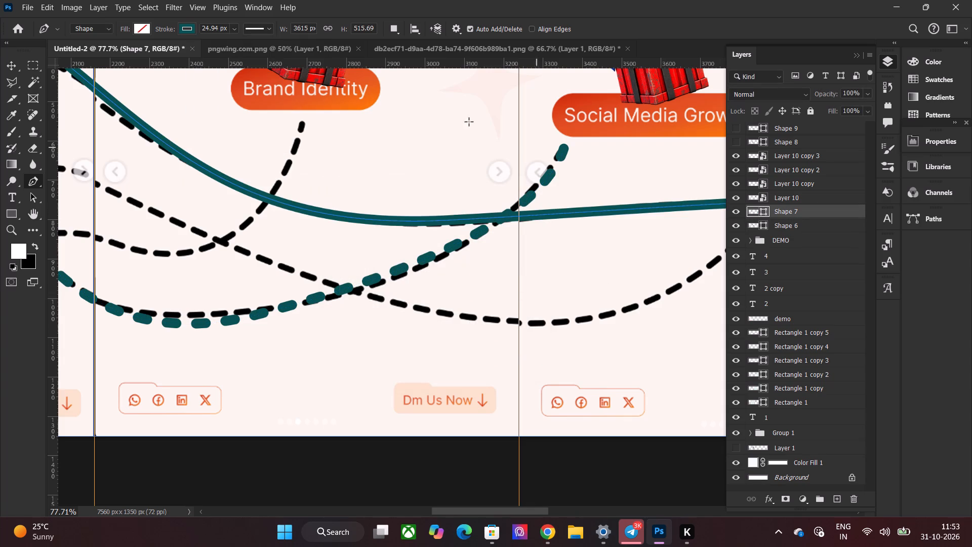
Give Shape 7 a dashed stroke with a dash length of 2 and Round caps.
left_click(269, 27)
left_click(239, 95)
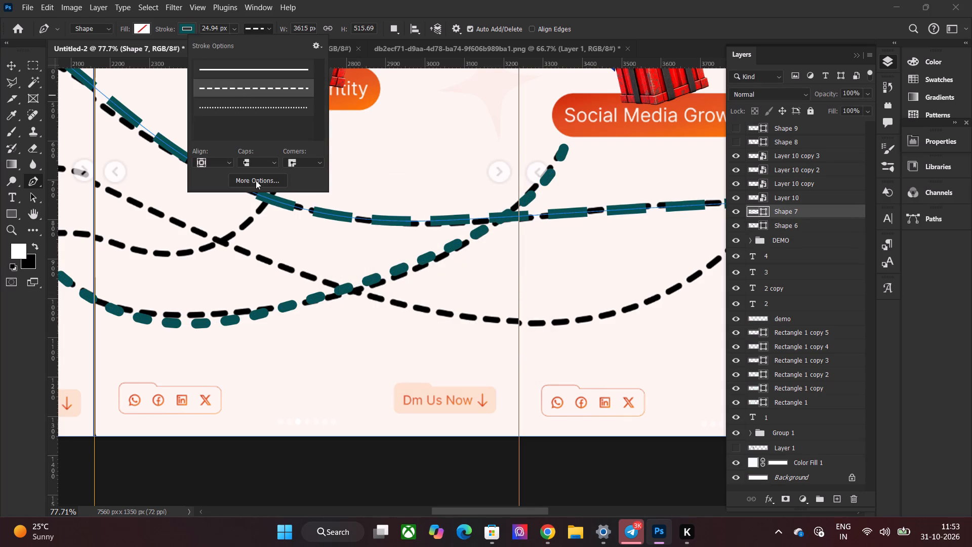
left_click(256, 180)
left_click_drag(427, 199, 584, 90)
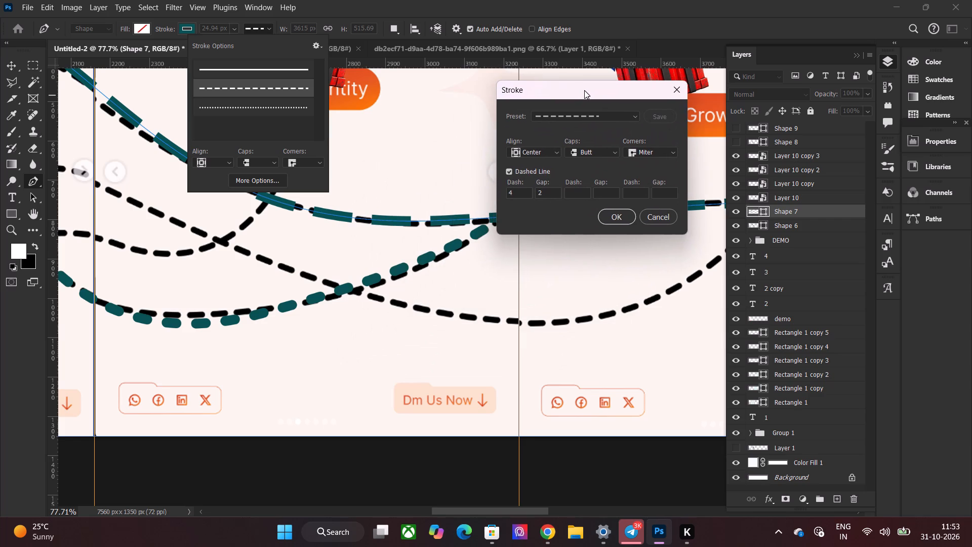
left_click_drag(584, 90, 585, 89)
left_click_drag(517, 194, 472, 193)
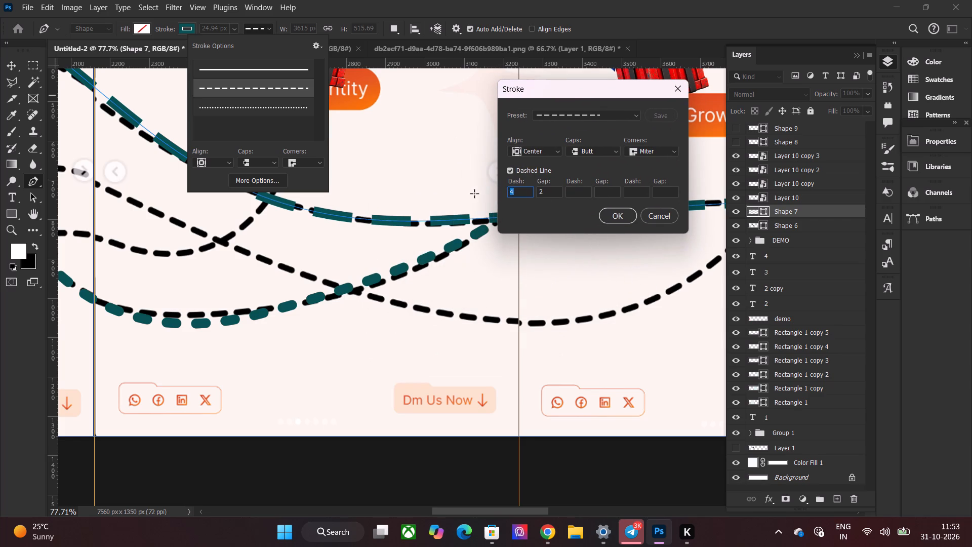
key("2")
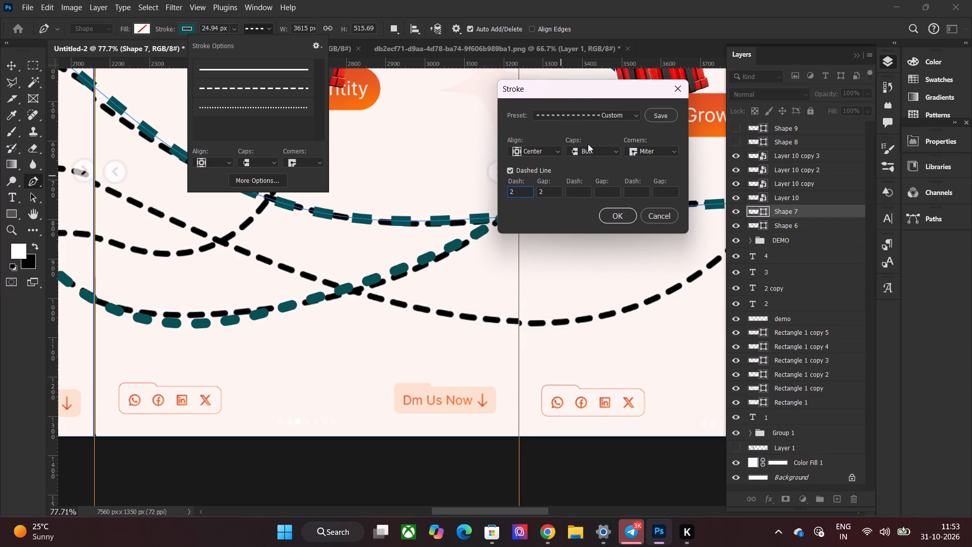
left_click(605, 151)
left_click(576, 177)
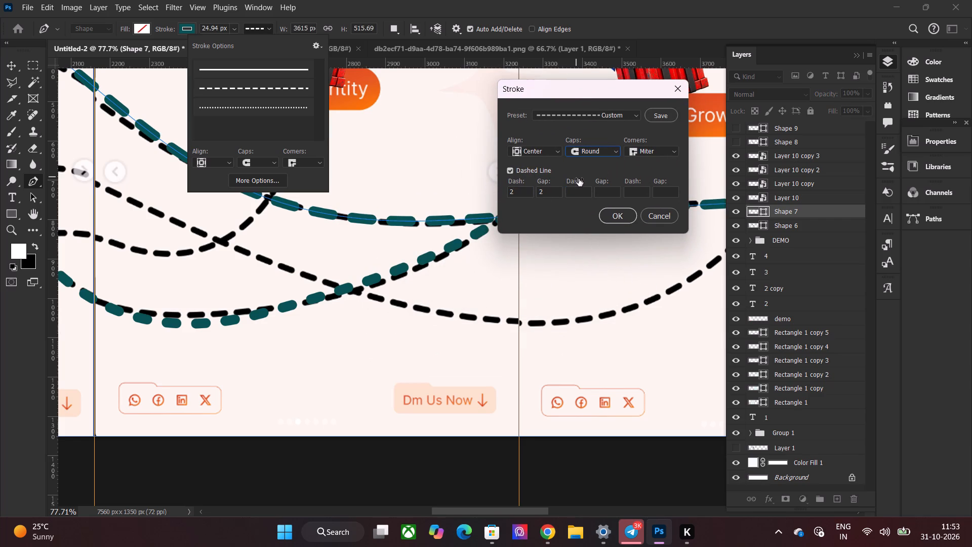
left_click(626, 221)
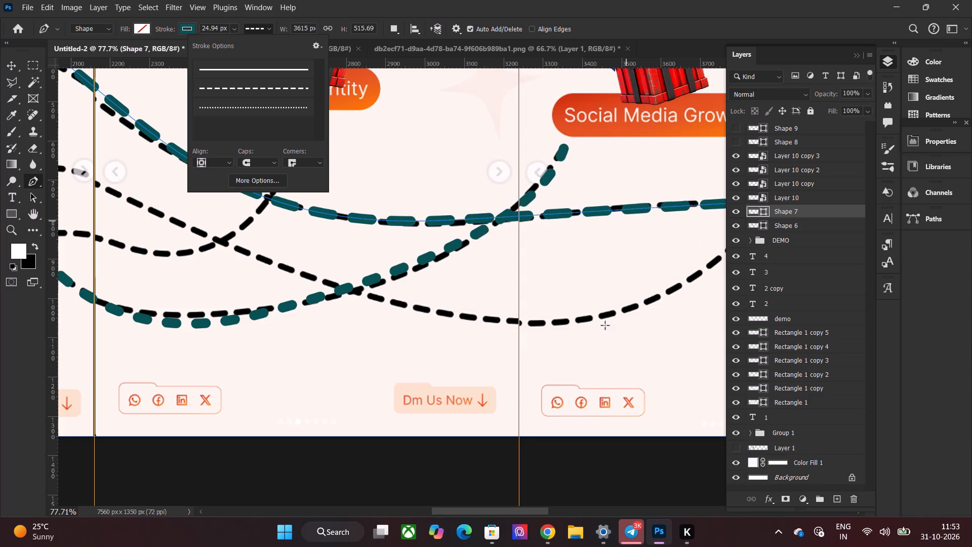
Select the Shape 8 layer and make it visible.
left_click(794, 143)
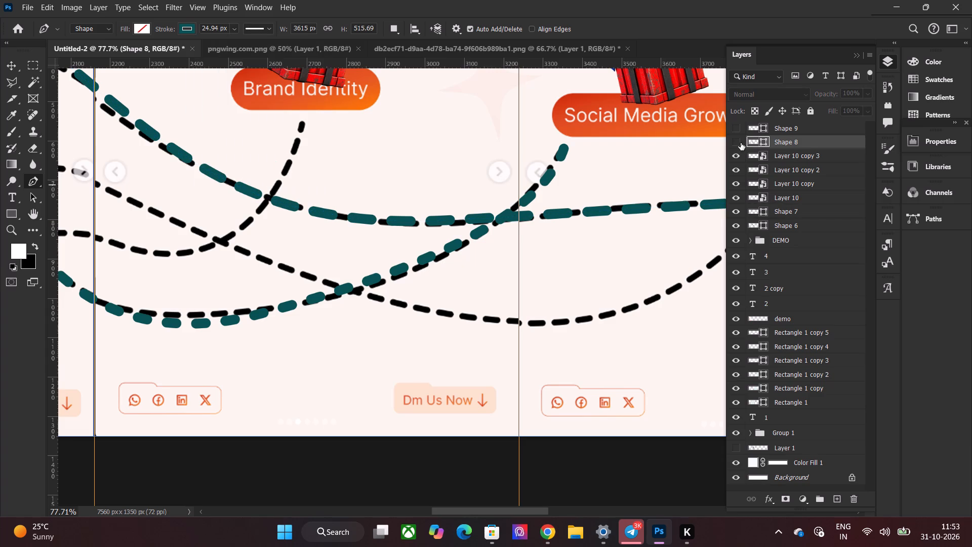
left_click(739, 143)
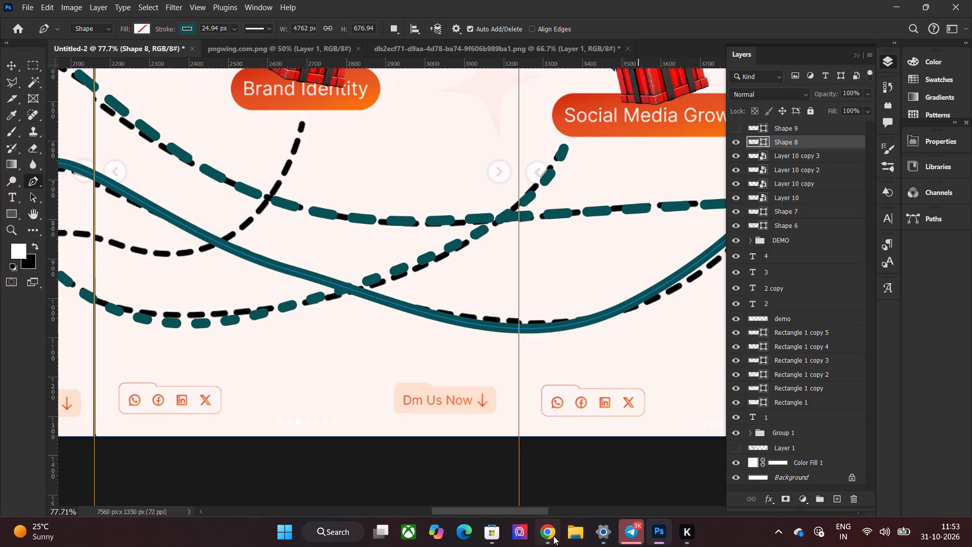
Switch to Chrome and go back to the previously opened YouTube video.
left_click(551, 536)
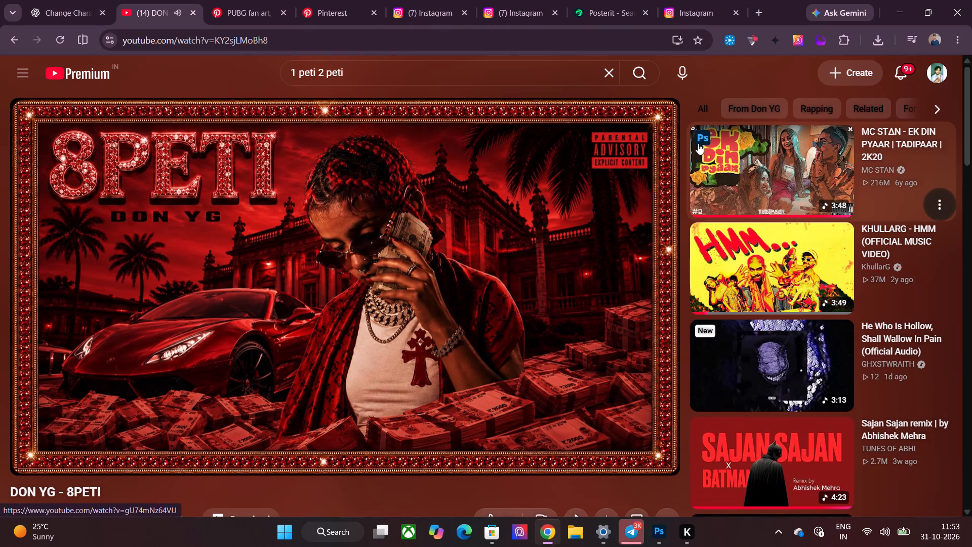
left_click(14, 40)
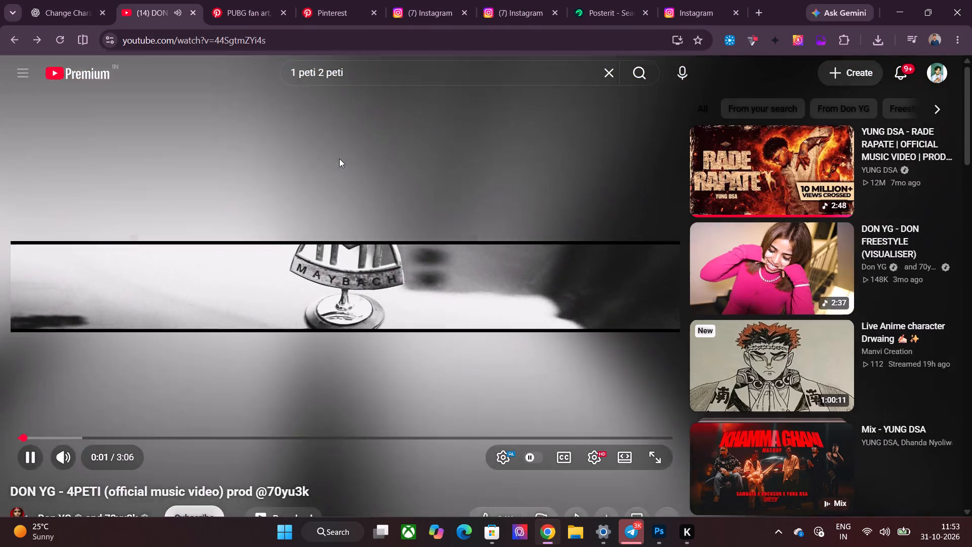
Browse the comments under the DON YG music video and return to the player.
scroll(339, 159, "down", 8)
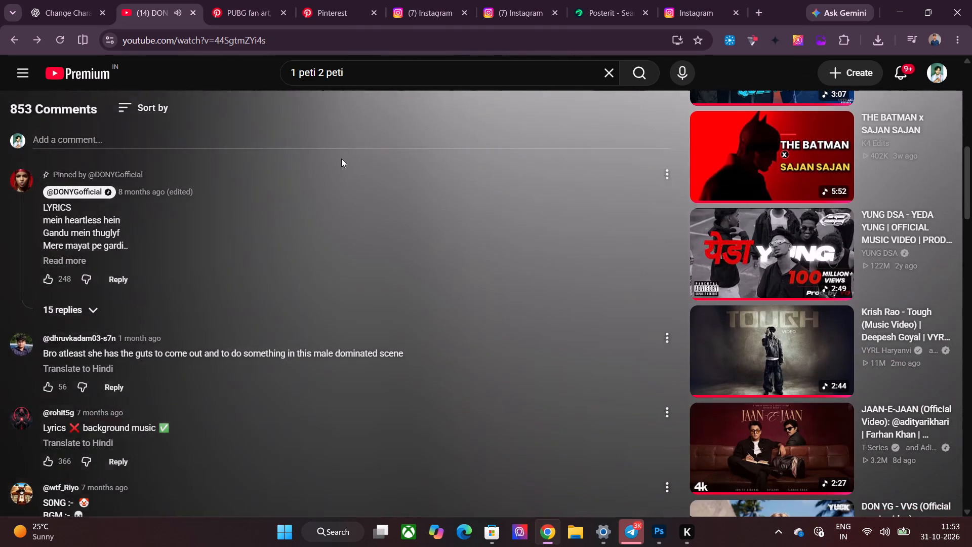
left_click(125, 279)
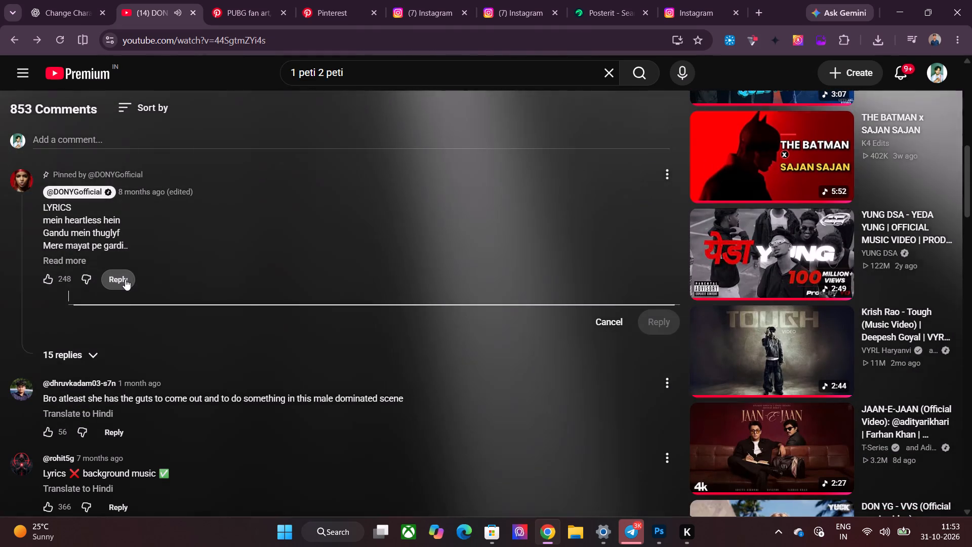
left_click(316, 232)
scroll(319, 232, "down", 1)
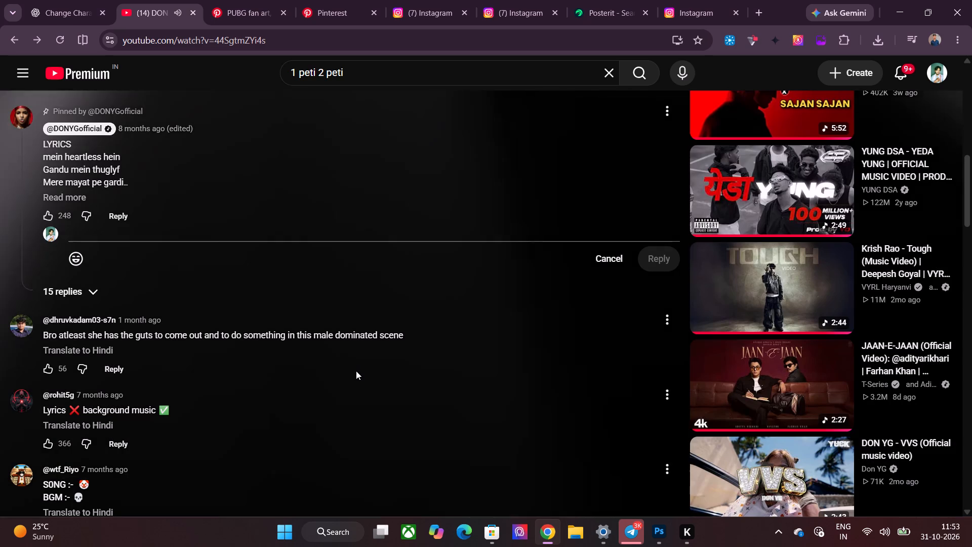
left_click(356, 371)
scroll(354, 371, "down", 5)
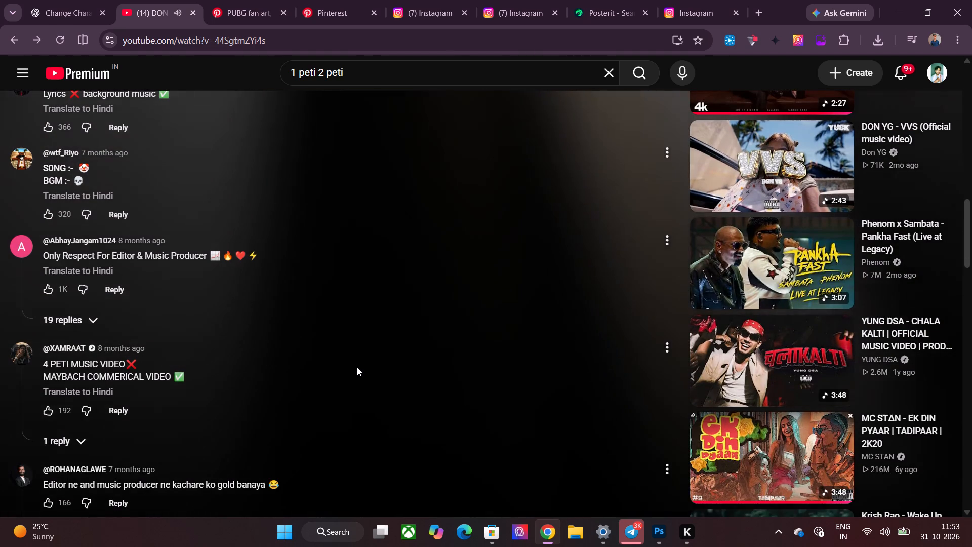
scroll(357, 367, "down", 3)
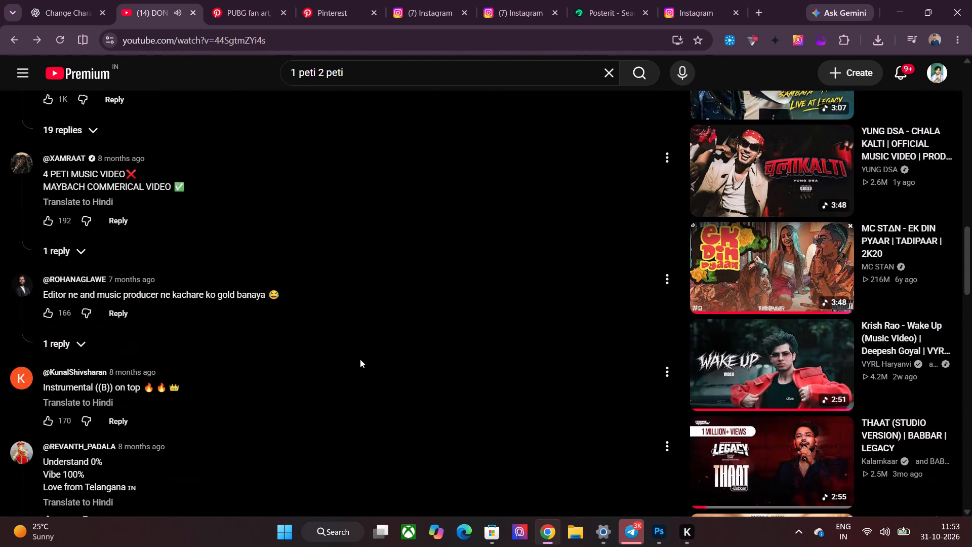
scroll(361, 359, "up", 20)
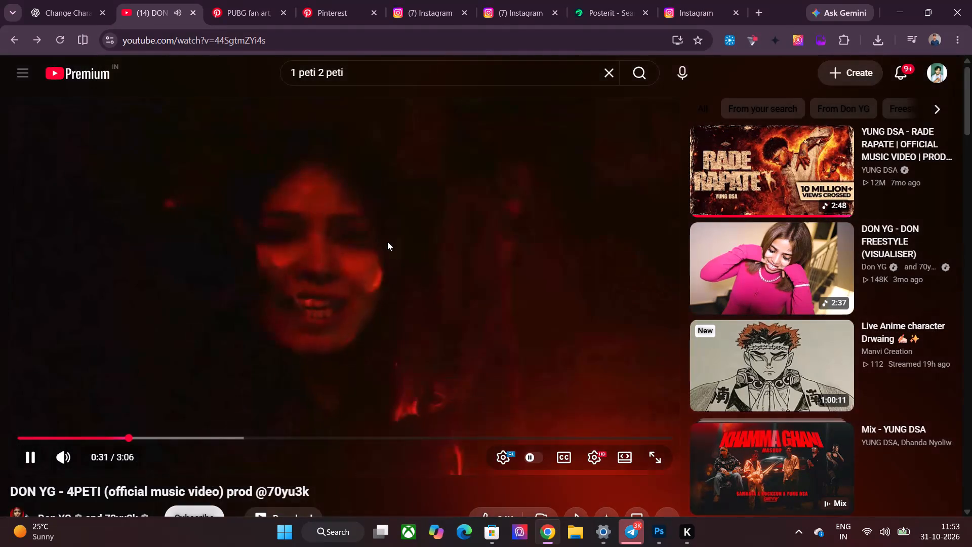
scroll(389, 242, "down", 3)
scroll(409, 288, "up", 3)
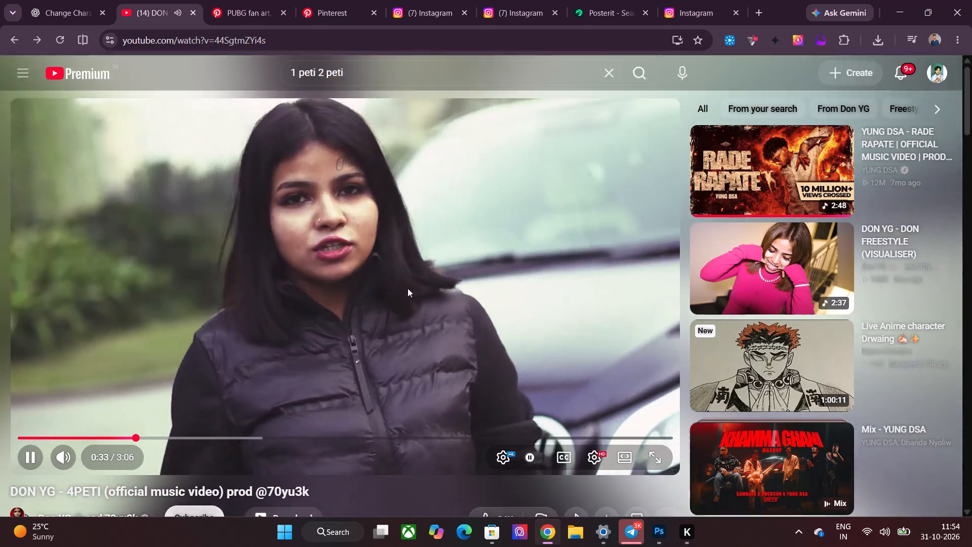
Switch back to Photoshop and adjust the system sound volume.
left_click(660, 530)
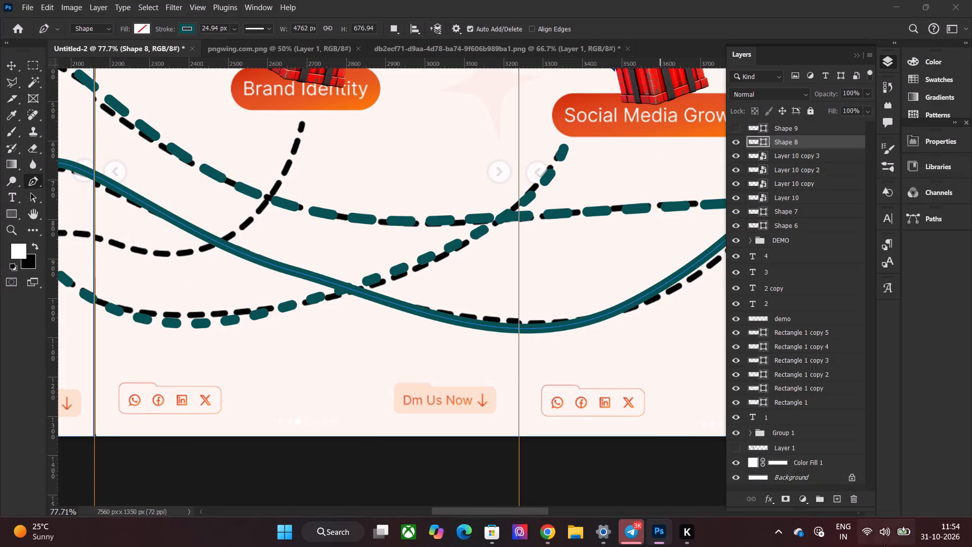
left_click(885, 545)
left_click_drag(890, 466, 901, 466)
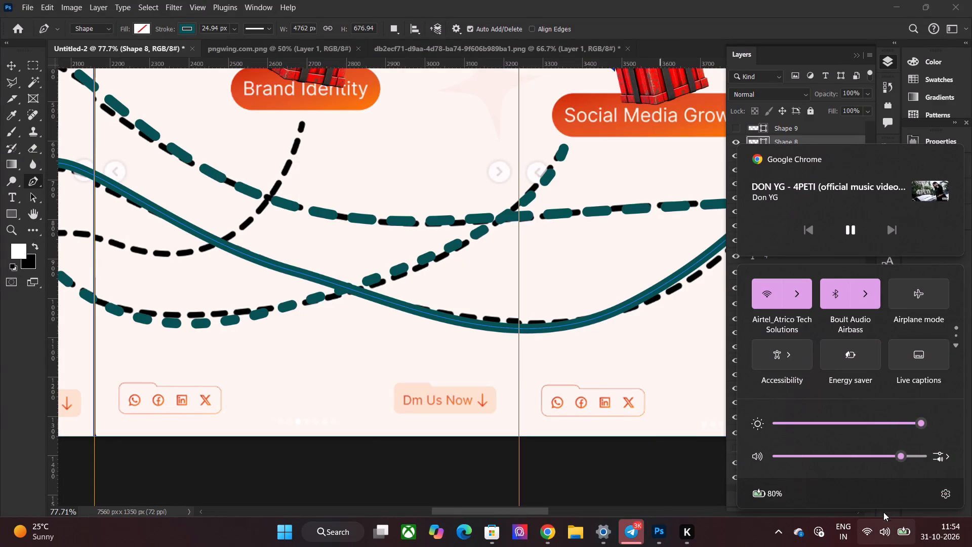
left_click(886, 540)
Give Shape 8 a dashed stroke with Round caps, Round corners and a dash length of 2.
left_click(272, 30)
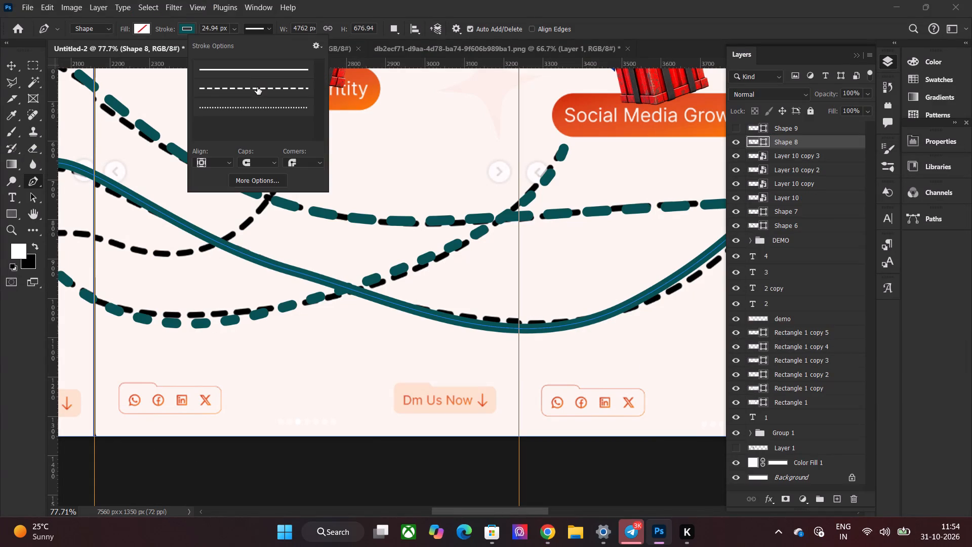
left_click(257, 87)
left_click(255, 165)
left_click(255, 181)
left_click(303, 157)
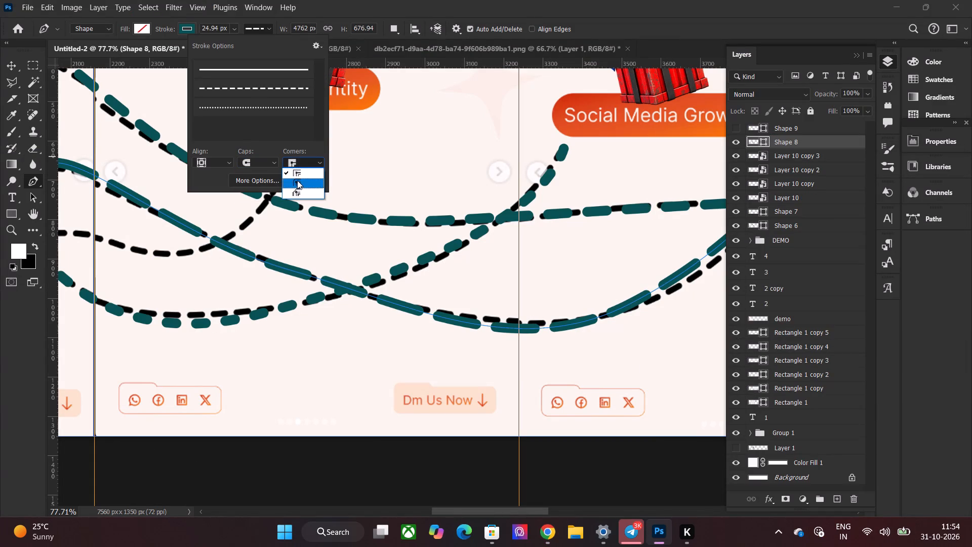
left_click(297, 181)
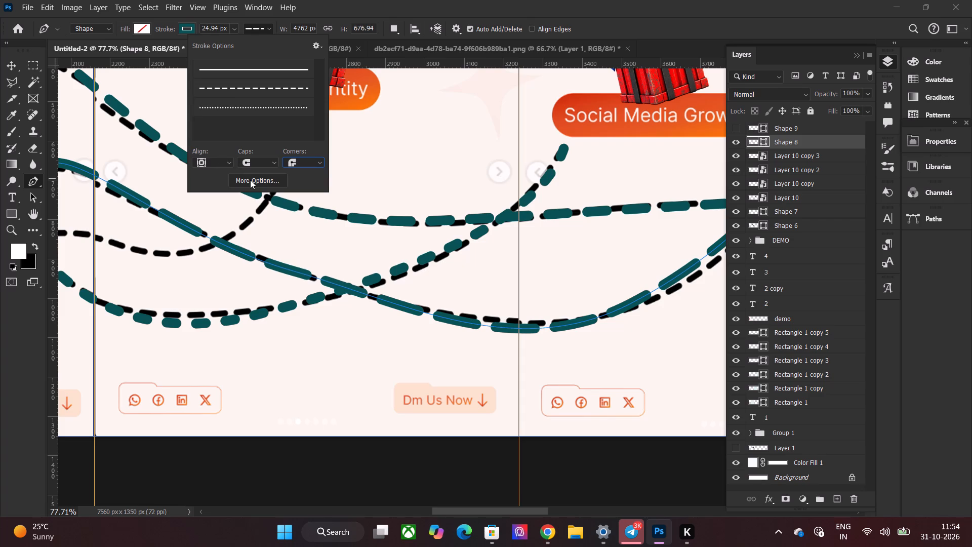
left_click(250, 180)
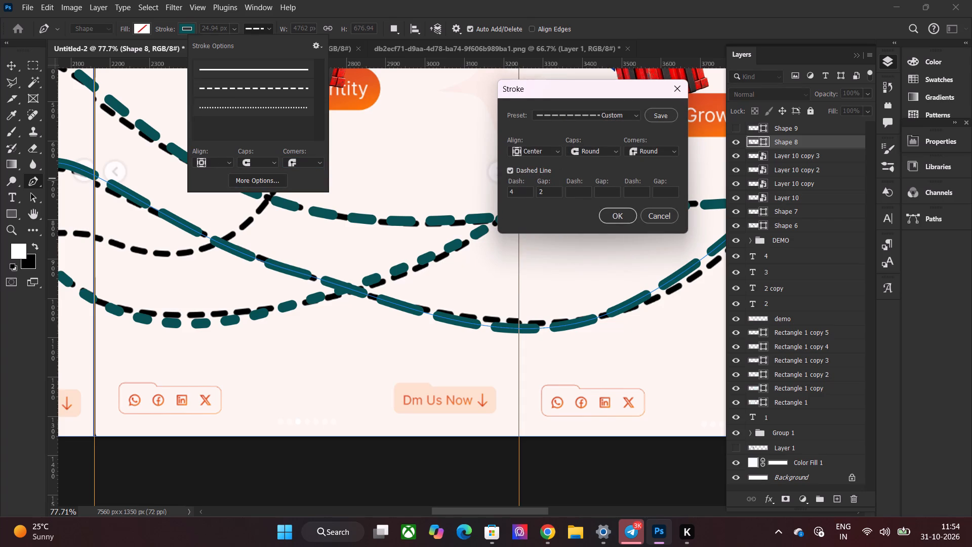
left_click_drag(522, 194, 487, 196)
key("2")
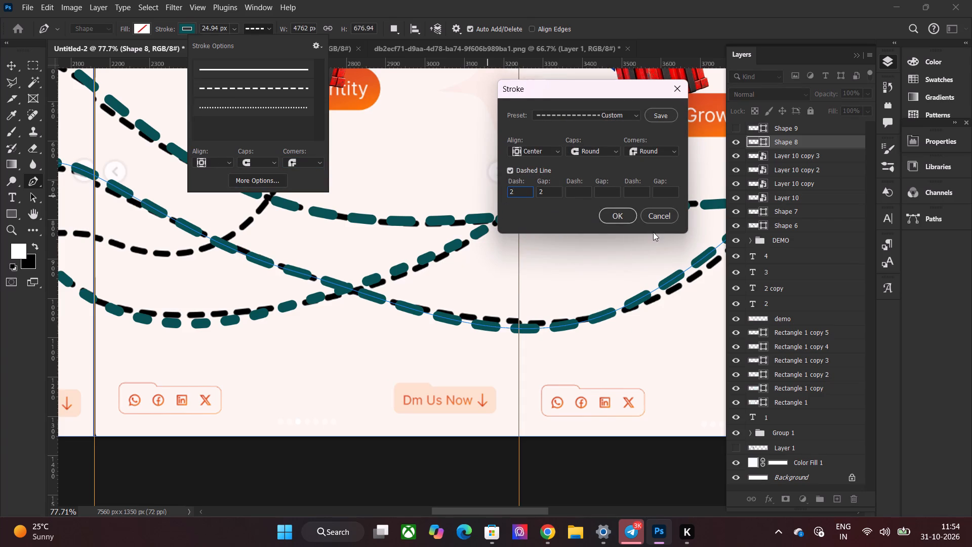
left_click(622, 222)
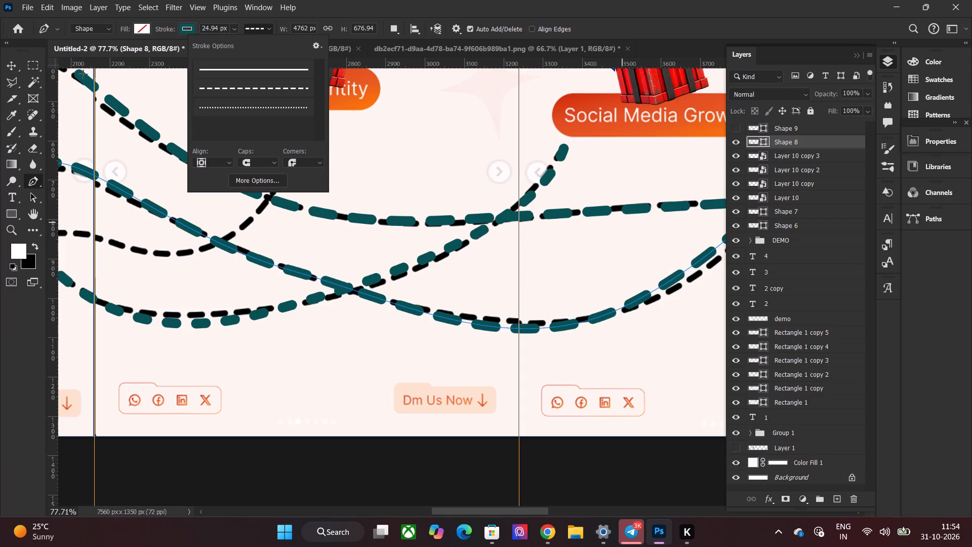
left_click(0, 75)
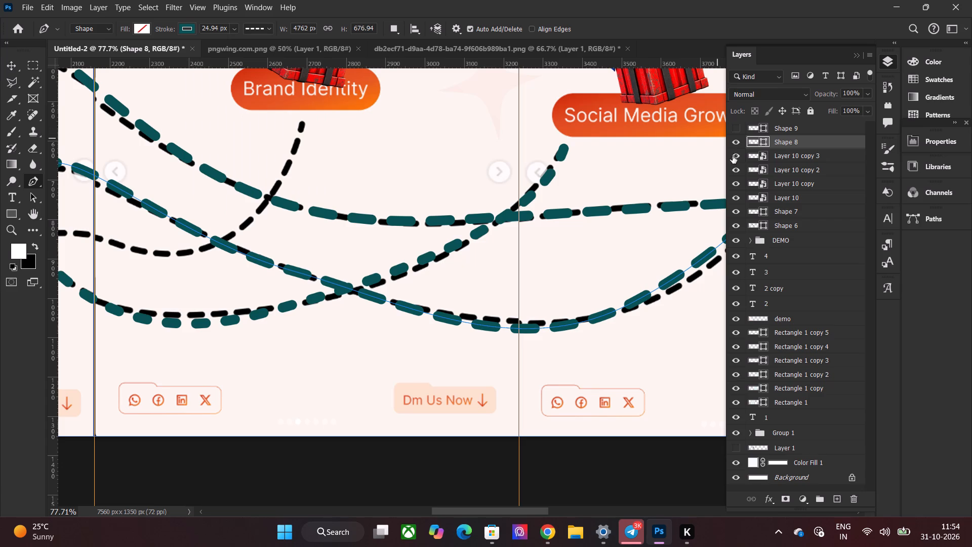
Make Shape 9 visible and give it a dashed stroke with Round caps and a dash length of 2.
left_click(734, 133)
left_click(769, 132)
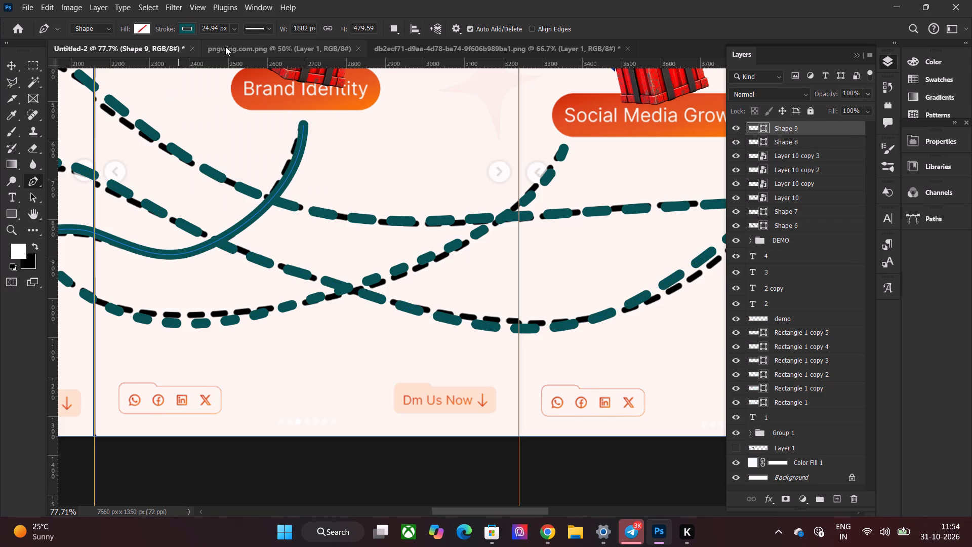
left_click(250, 33)
left_click(251, 96)
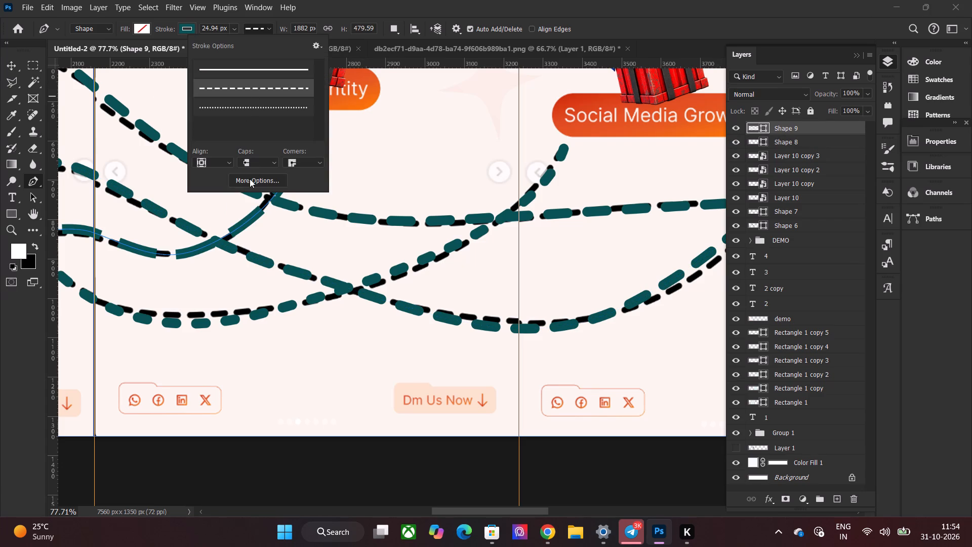
left_click(250, 179)
left_click(570, 154)
left_click(577, 172)
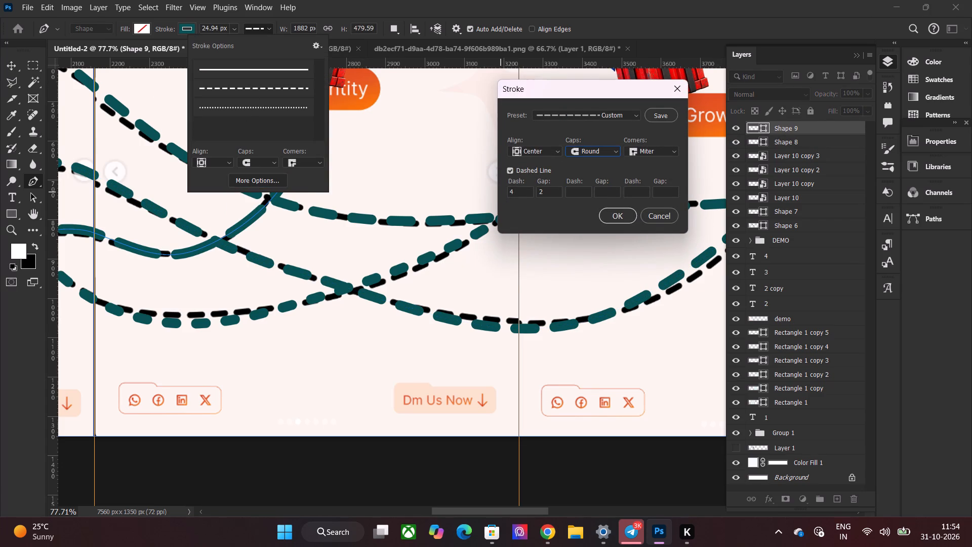
left_click_drag(518, 192, 480, 193)
key("2")
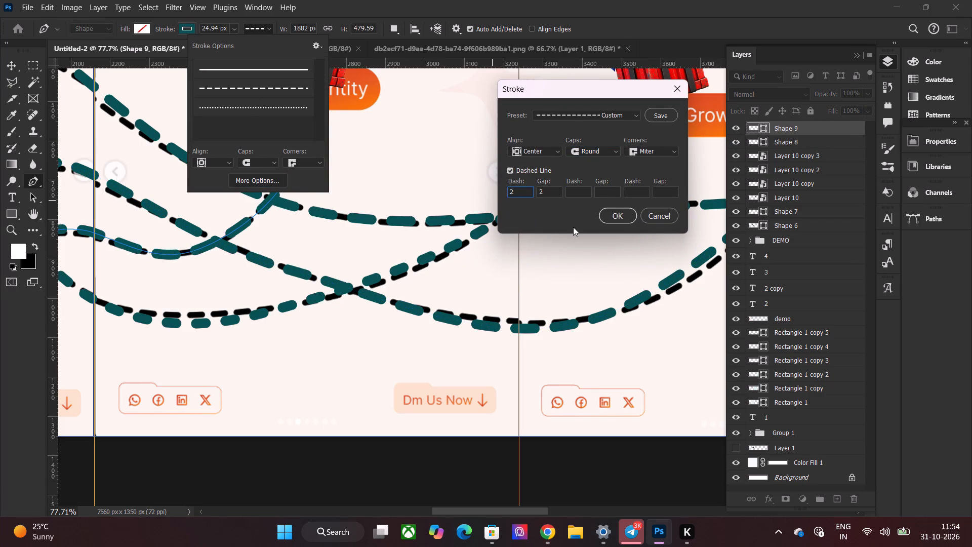
left_click(632, 214)
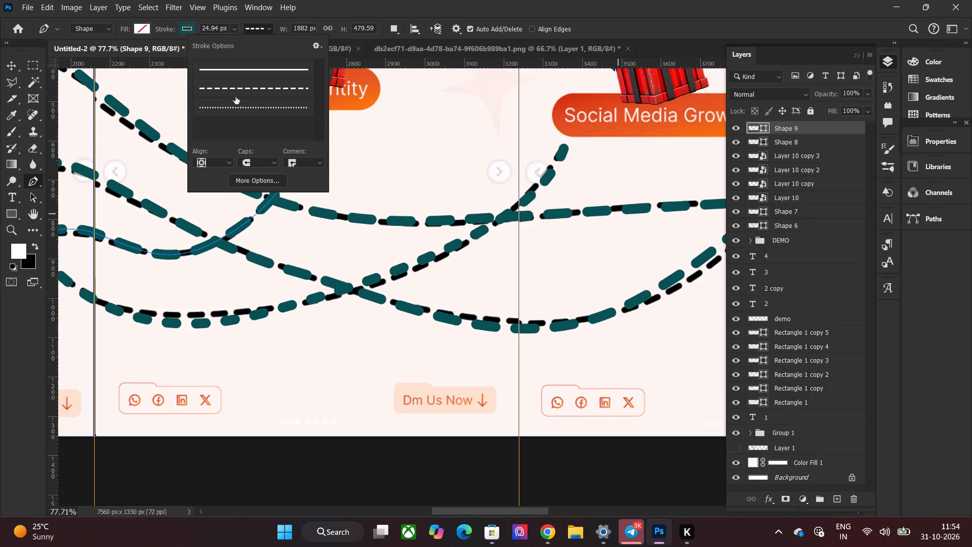
left_click(2, 64)
left_click(399, 176)
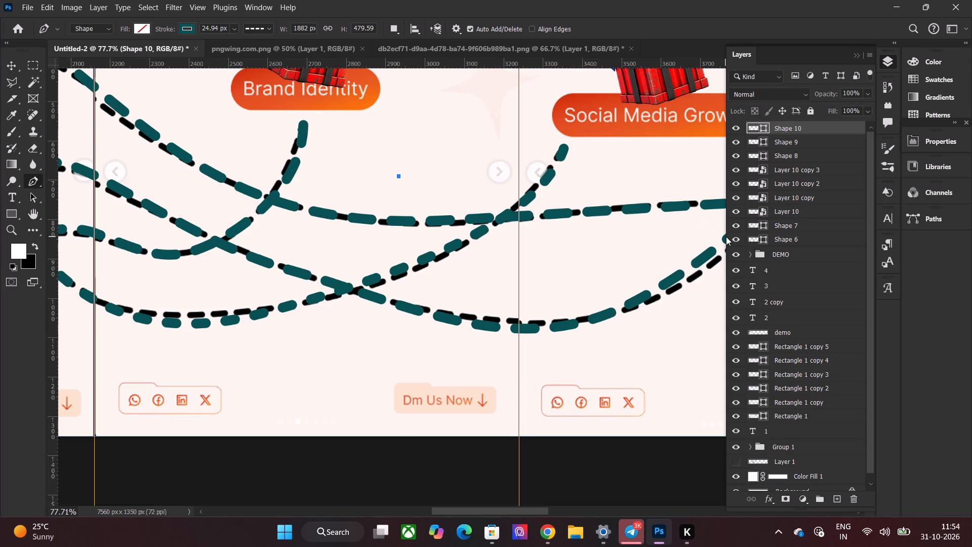
Hide the DEMO reference group to leave only the teal dashed curves across the carousel.
key("ctrl+0")
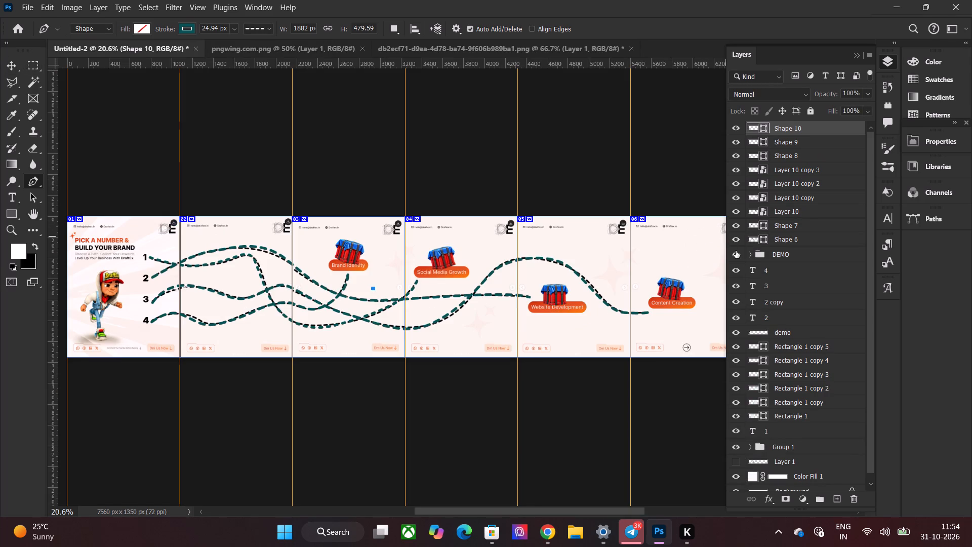
left_click(736, 253)
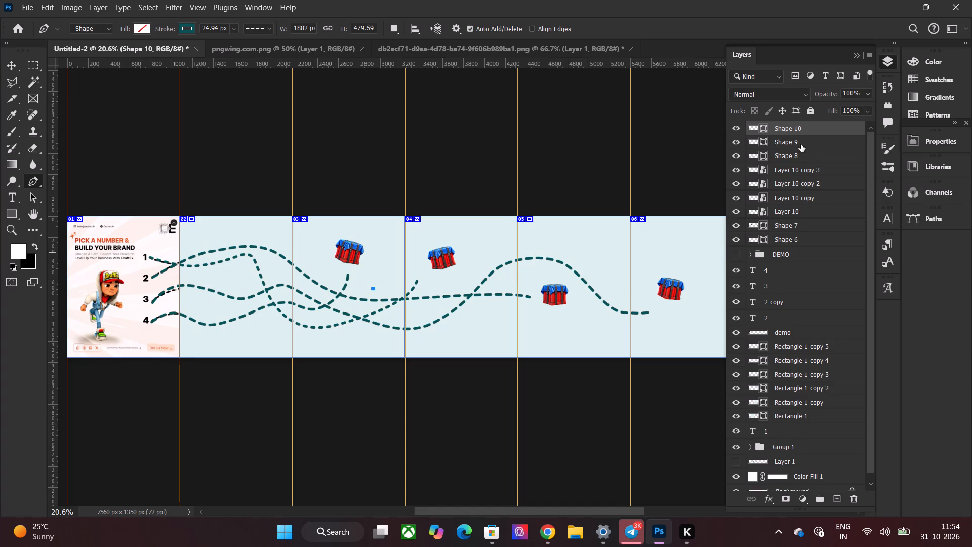
Set the stroke width of Shape 10 to 20 px.
left_click(228, 32)
left_click_drag(228, 32, 224, 32)
left_click_drag(224, 32, 153, 32)
key("2")
key("0")
key("Return")
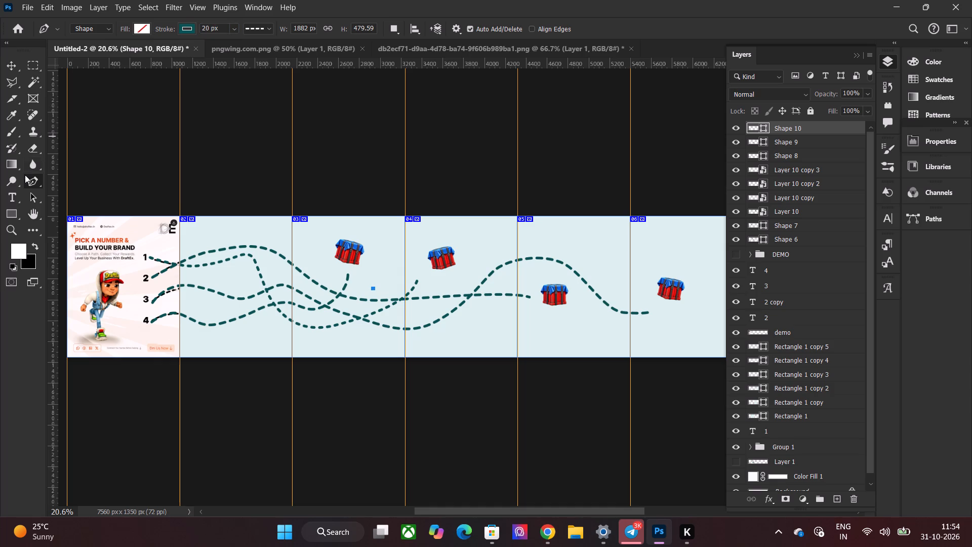
left_click(15, 61)
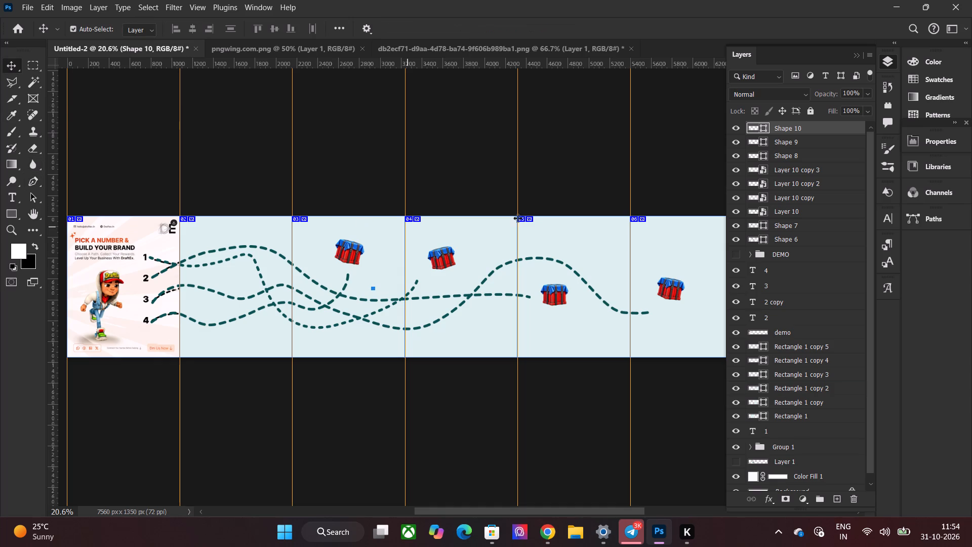
Set the stroke width of Shape 9, the dashed curve starting at number 4, to 20 px.
left_click(791, 143)
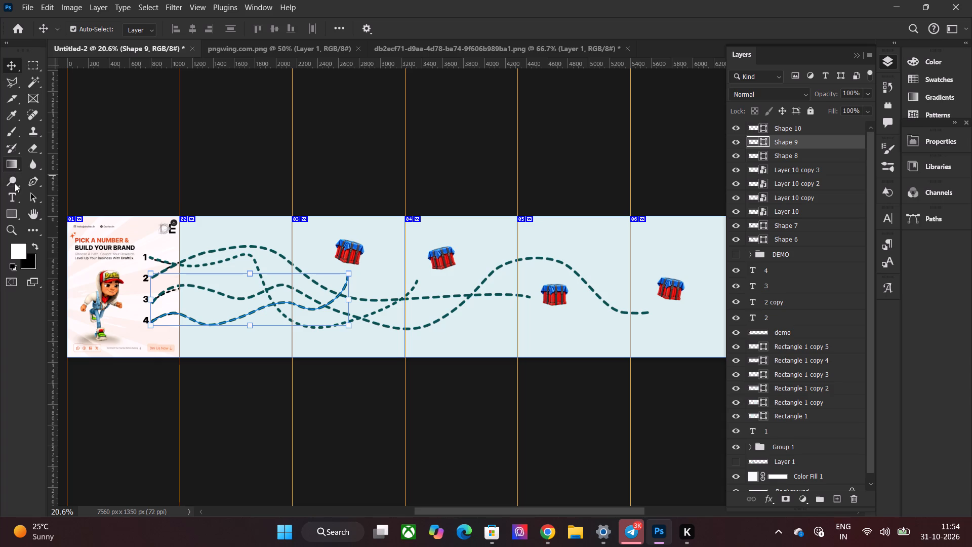
left_click(13, 202)
left_click(32, 182)
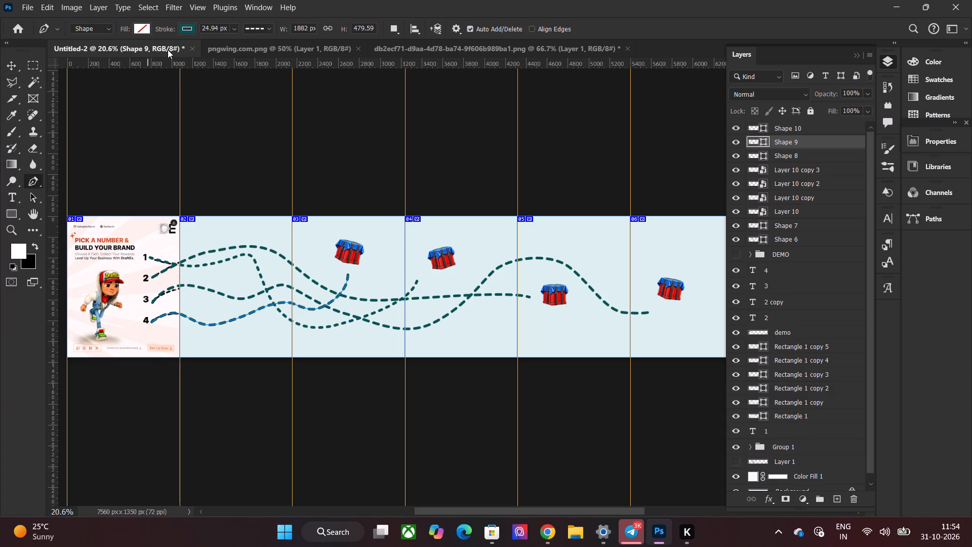
left_click(237, 31)
left_click(235, 30)
type("20")
key("Return")
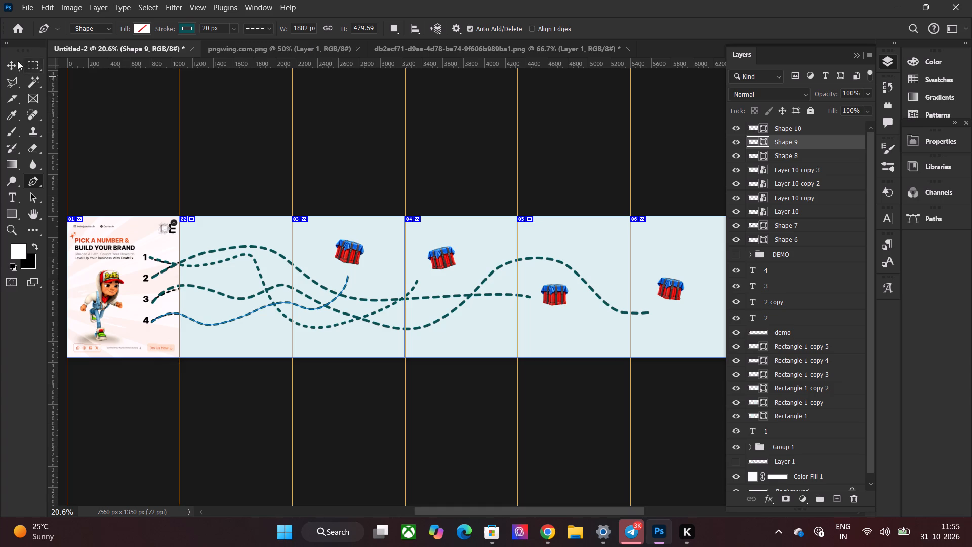
left_click(12, 61)
Set the stroke width of Shape 8, the dashed curve starting at number 3, to 20 px.
left_click(795, 160)
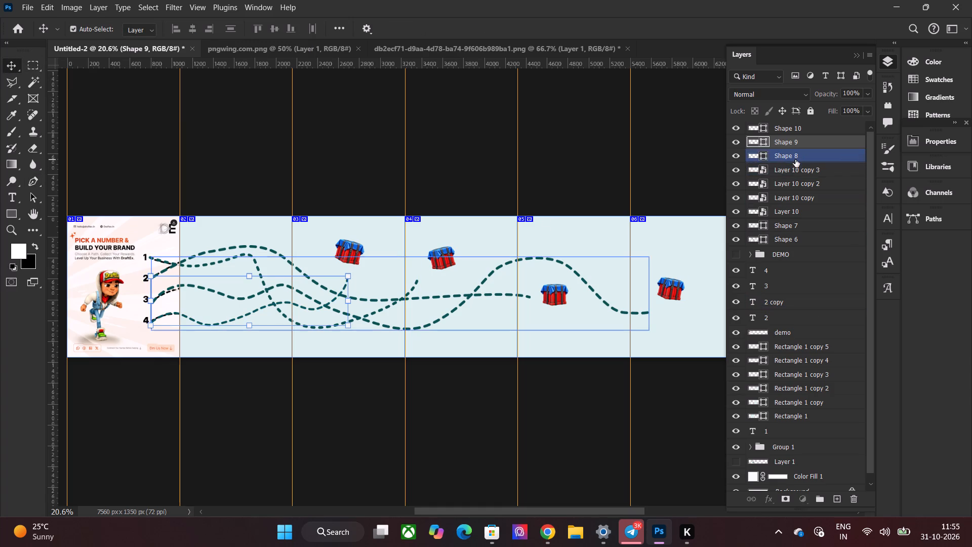
left_click(33, 185)
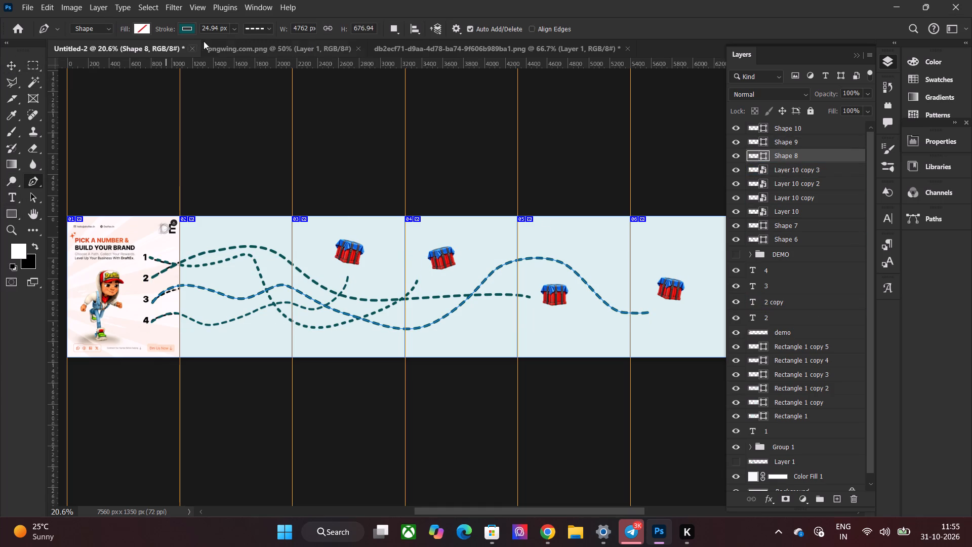
left_click_drag(232, 28, 222, 30)
triple_click(222, 30)
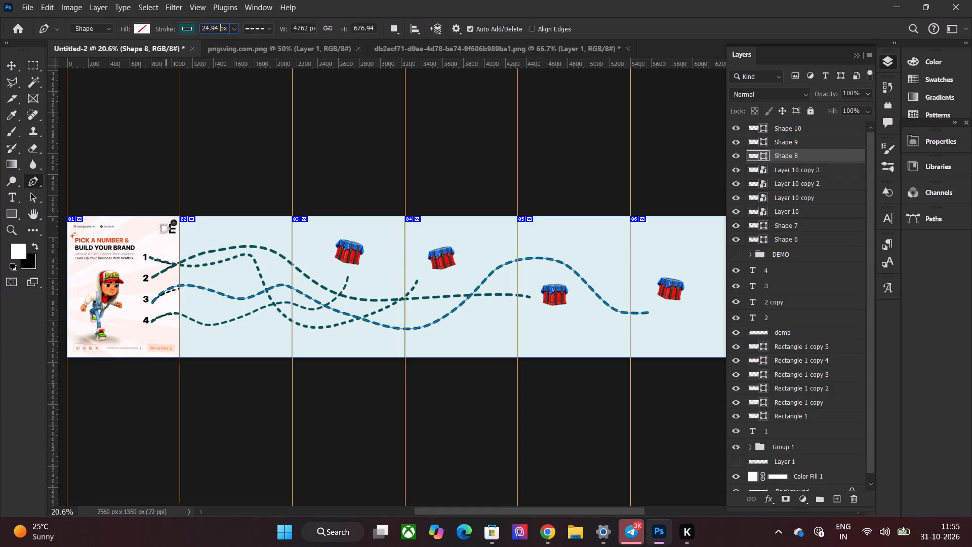
left_click(218, 30)
left_click_drag(218, 30, 176, 34)
type("20")
key("Return")
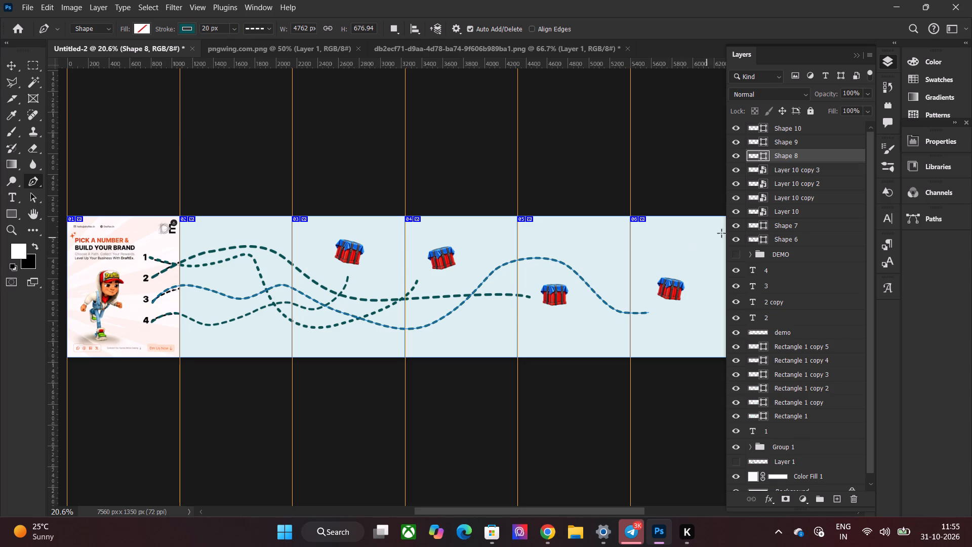
Set the stroke width of Shape 7, the dashed curve starting at number 2, to 20 px.
left_click(797, 223)
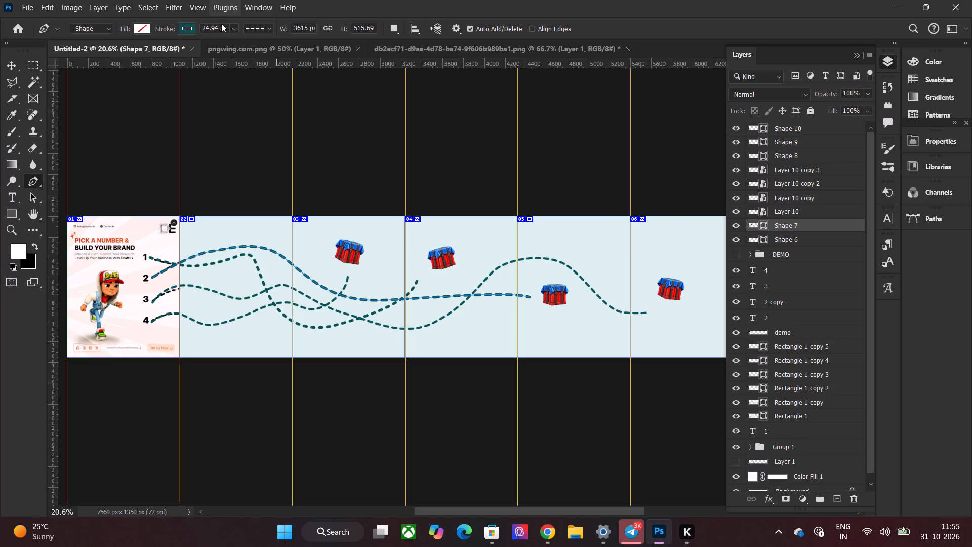
left_click_drag(218, 27, 156, 36)
type("20")
key("Return")
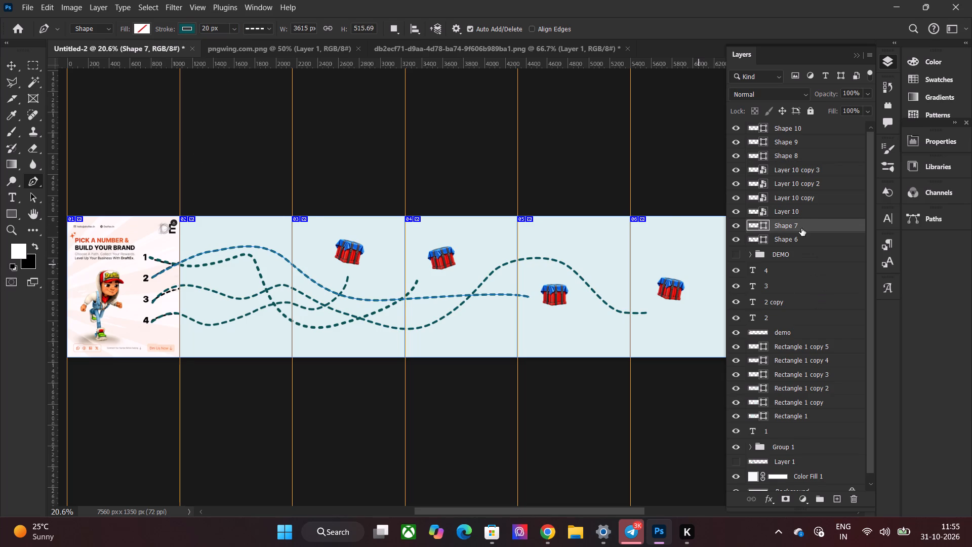
Set the stroke width of Shape 6, the dashed curve starting at number 1, to 20 px and deselect all layers.
left_click(799, 235)
left_click(799, 239)
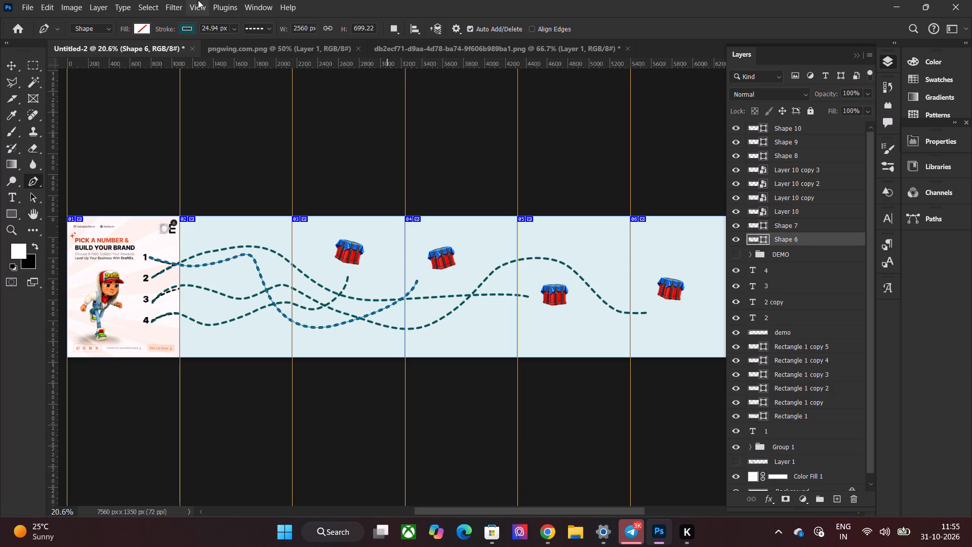
left_click_drag(220, 28, 175, 42)
type("2P")
key("BackSpace")
key("0")
key("Return")
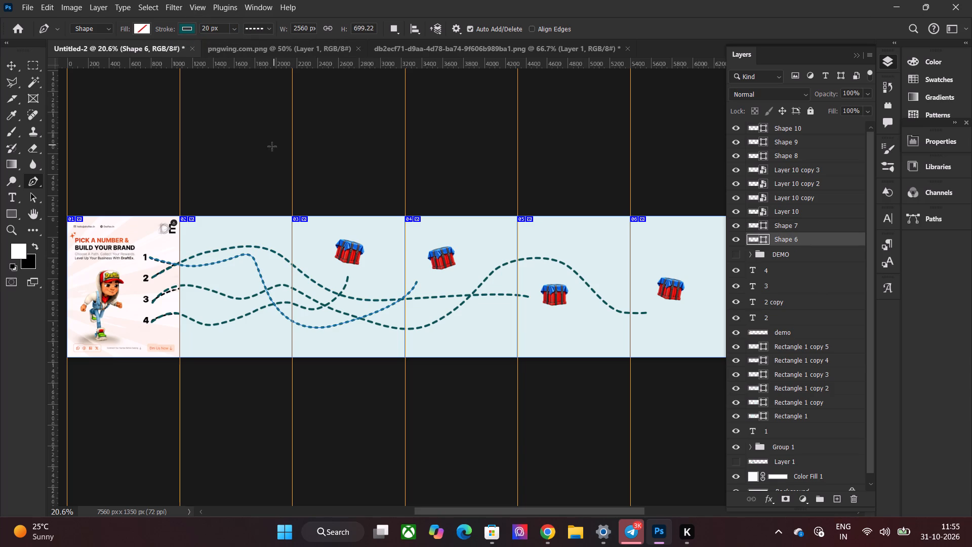
left_click(6, 70)
left_click(192, 134)
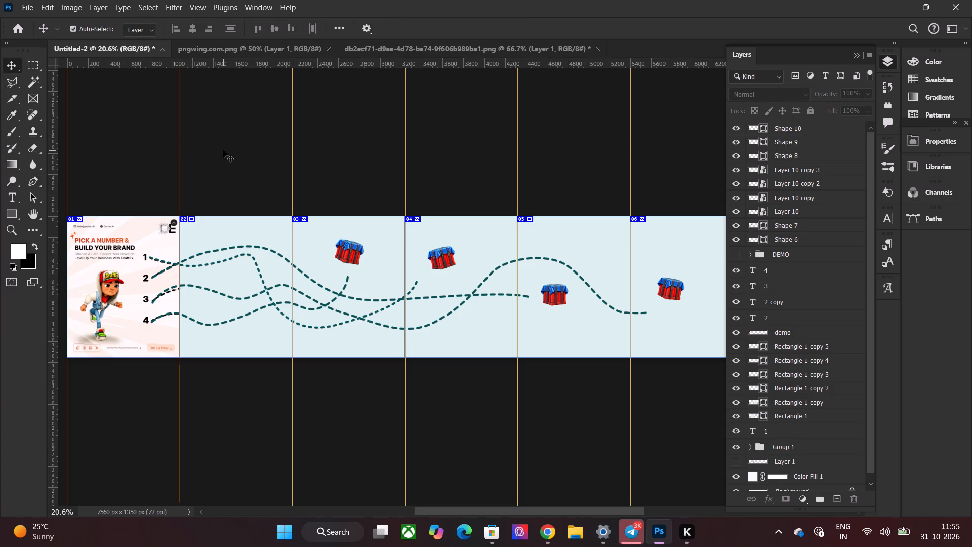
Compare the first slide with and without the lowercase demo reference layer, leaving that layer hidden.
scroll(803, 246, "down", 4)
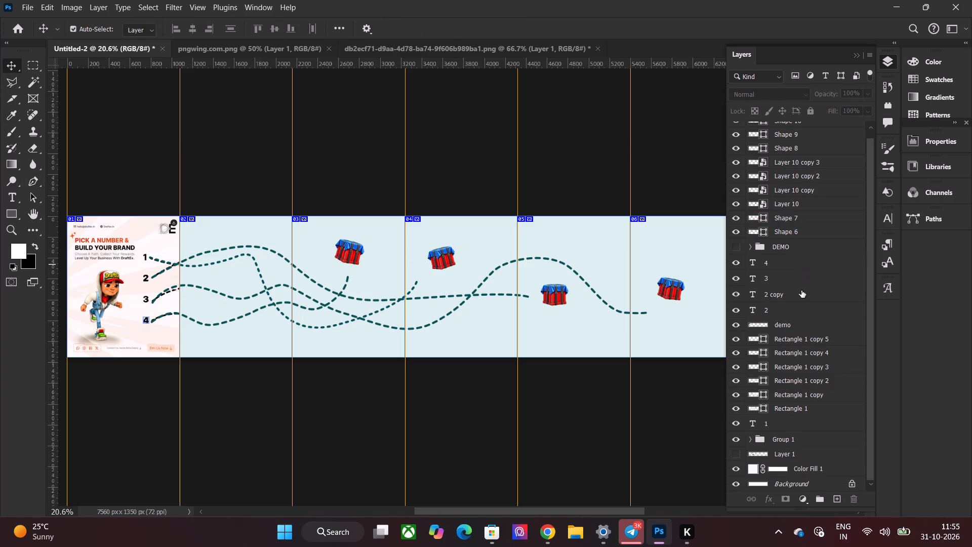
scroll(801, 290, "down", 3)
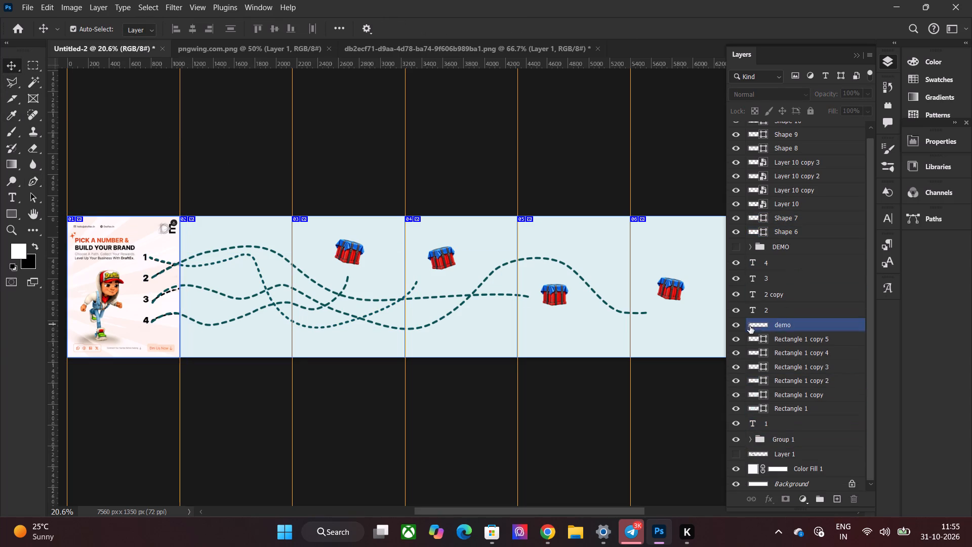
left_click(737, 326)
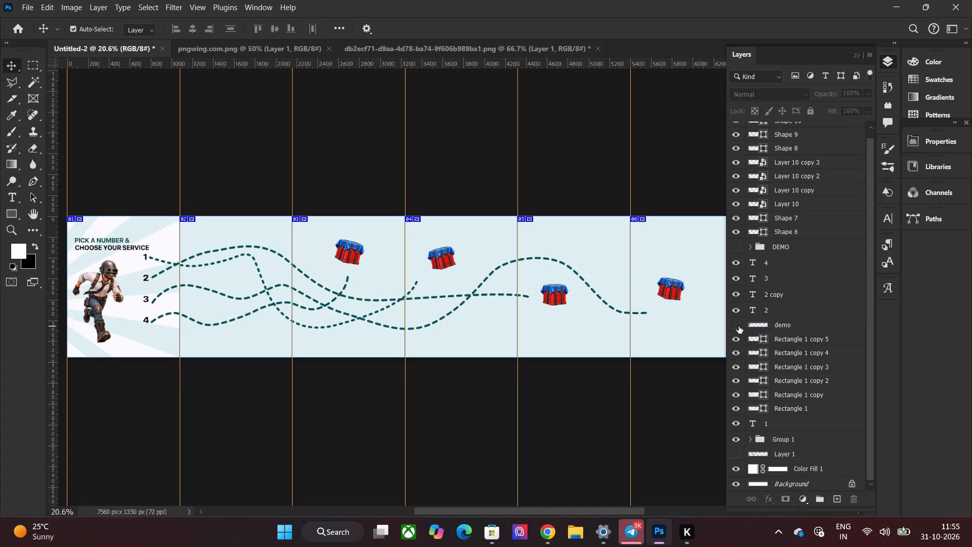
left_click(739, 326)
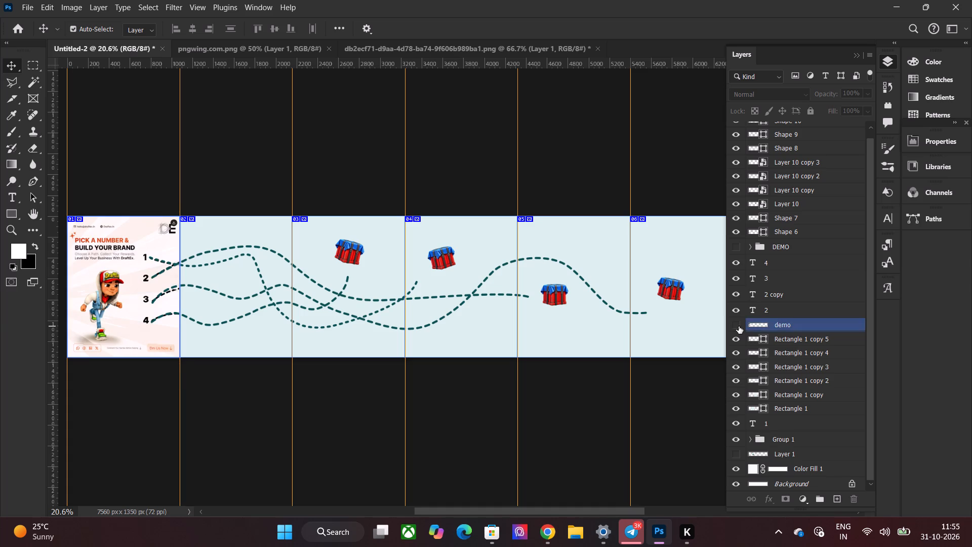
left_click(739, 326)
left_click(739, 326)
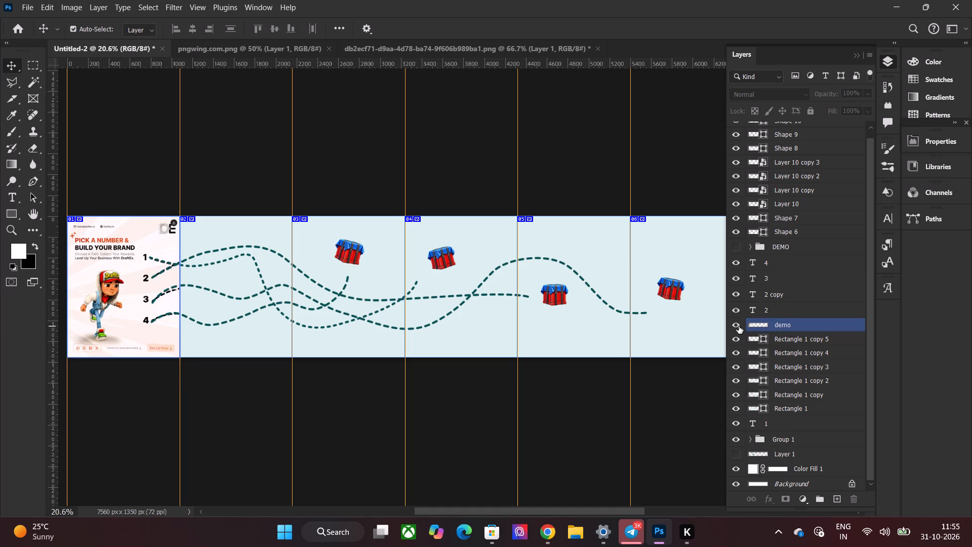
left_click(739, 326)
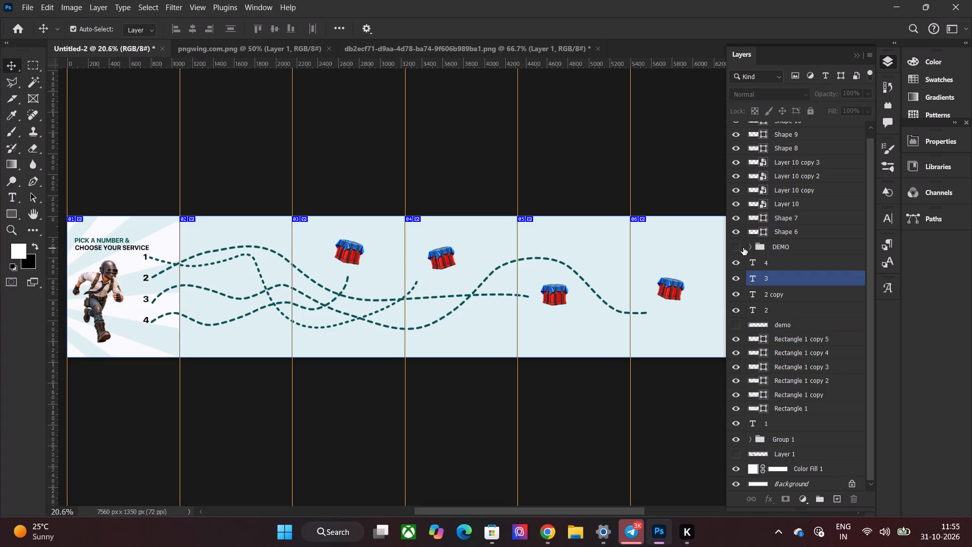
Show the DEMO reference group across the carousel slides.
left_click(742, 248)
Select Shape 10 and choose a solid dark teal fill with the Rectangle tool, ready for the Brand Identity label.
scroll(436, 254, "up", 2, "alt")
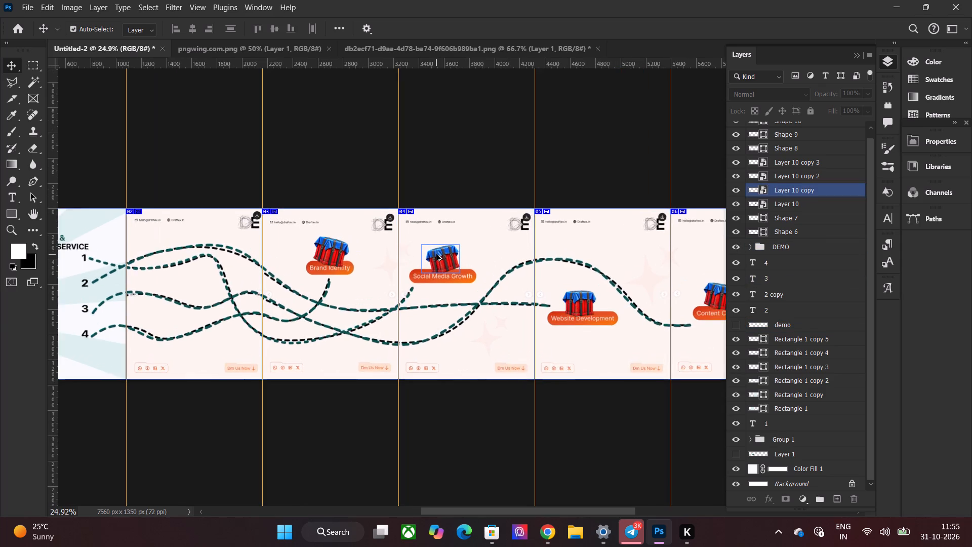
scroll(436, 254, "up", 6, "alt")
scroll(240, 261, "up", 2, "alt")
scroll(240, 261, "up", 6)
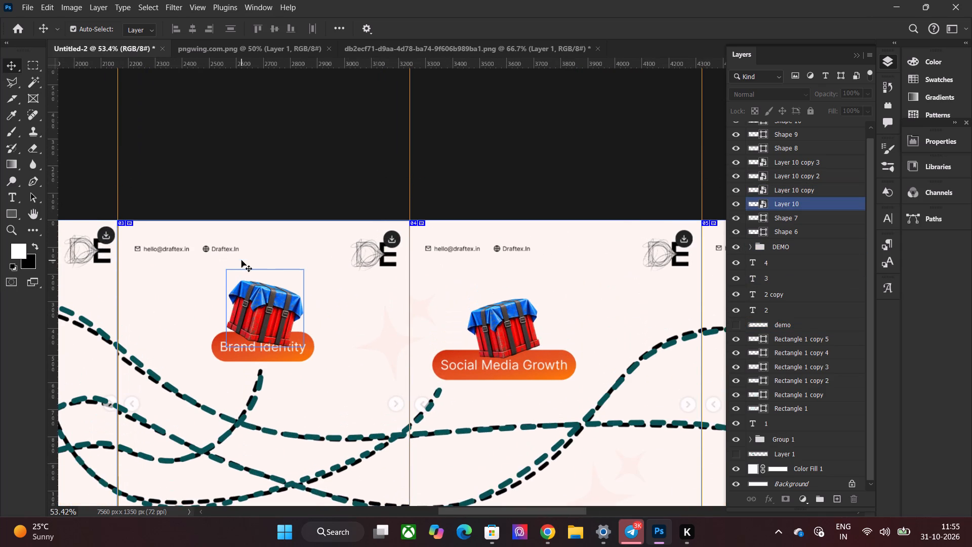
scroll(234, 291, "up", 7, "alt")
scroll(259, 336, "down", 3)
scroll(256, 346, "up", 2, "alt")
scroll(256, 346, "down", 2)
scroll(827, 170, "up", 8)
left_click(807, 128)
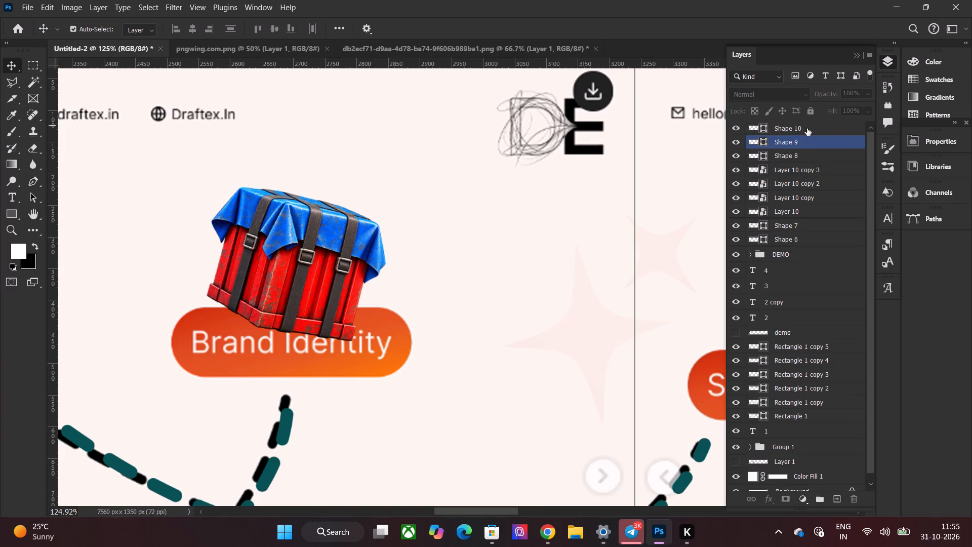
left_click(7, 212)
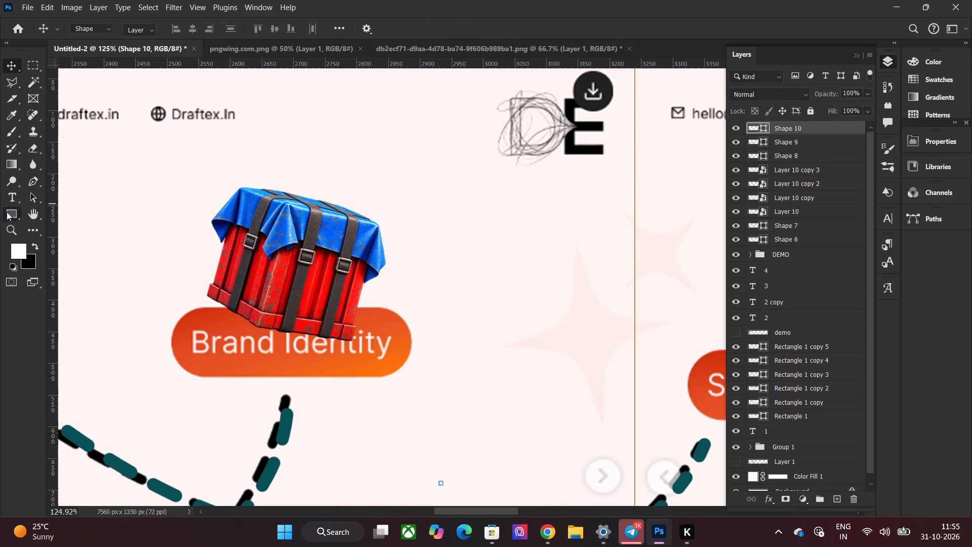
left_click(143, 36)
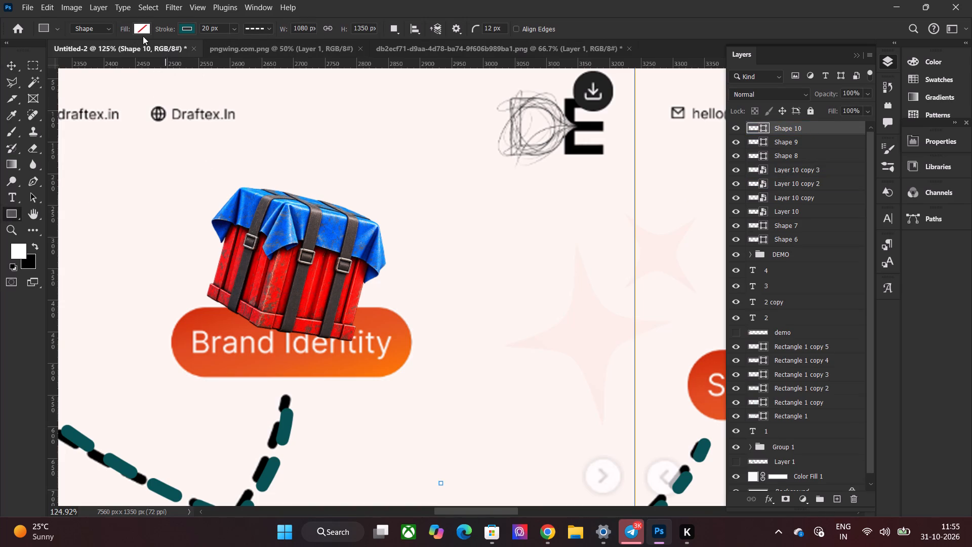
left_click(141, 32)
left_click(71, 54)
left_click(108, 56)
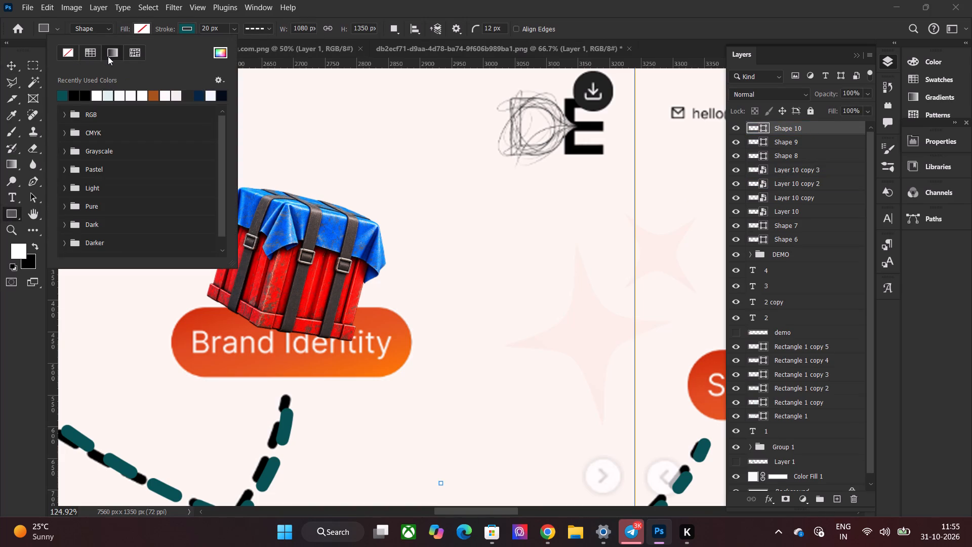
left_click(68, 53)
double_click(137, 33)
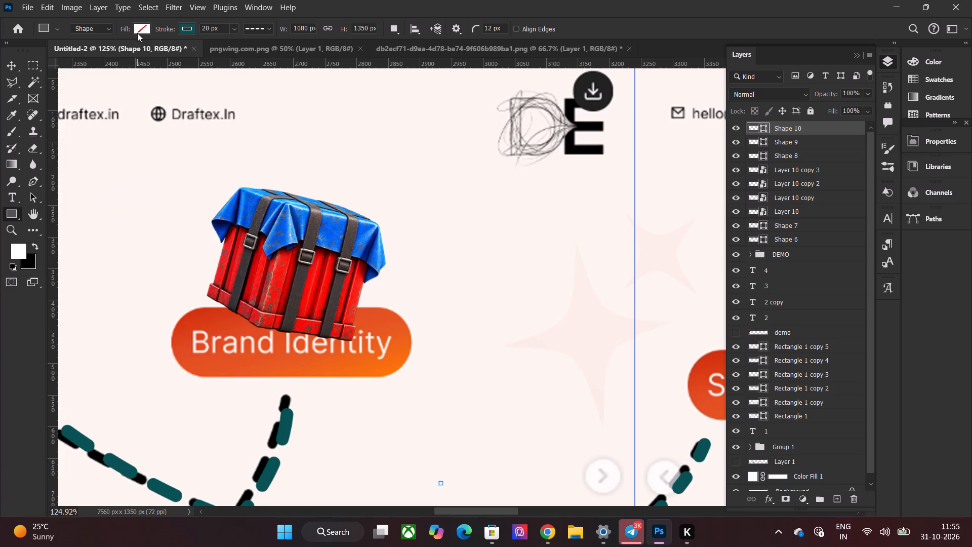
left_click(109, 94)
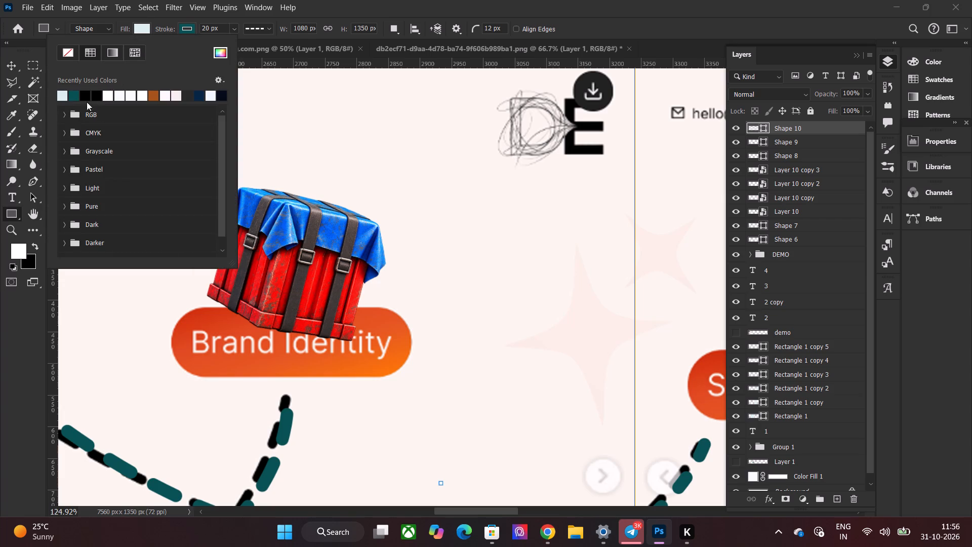
left_click(75, 96)
Set the active shape's stroke width to 0 px and its stroke colour to none.
left_click(230, 31)
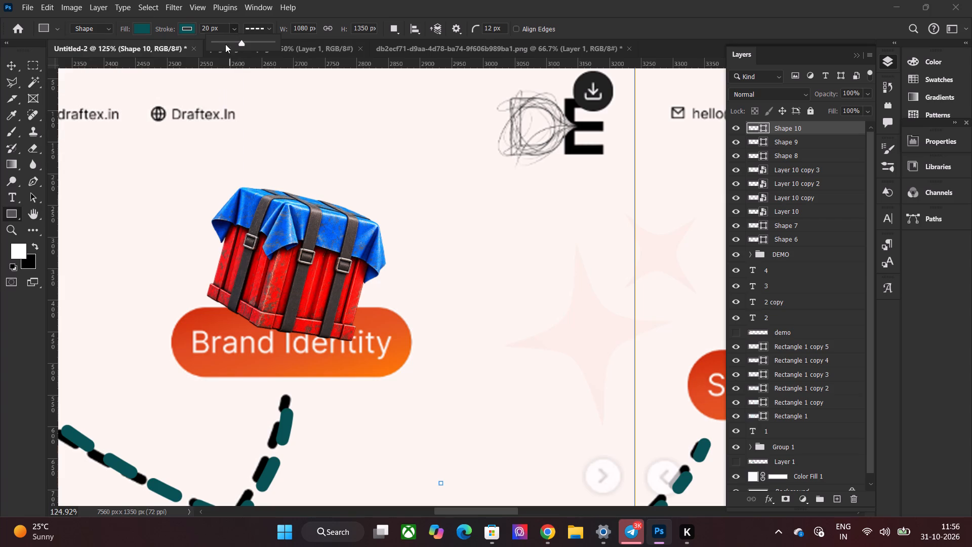
left_click_drag(235, 46, 183, 46)
left_click(177, 36)
left_click(185, 30)
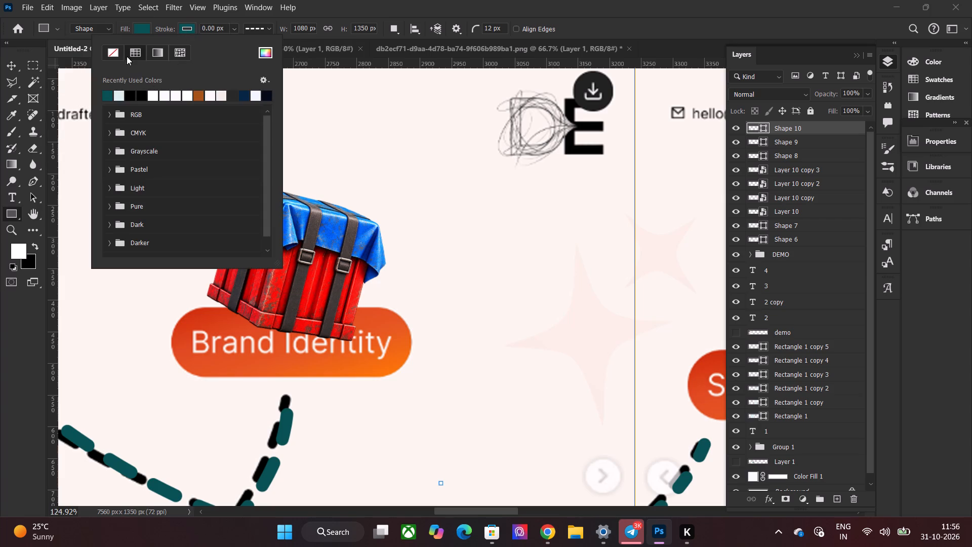
left_click(121, 55)
left_click(9, 70)
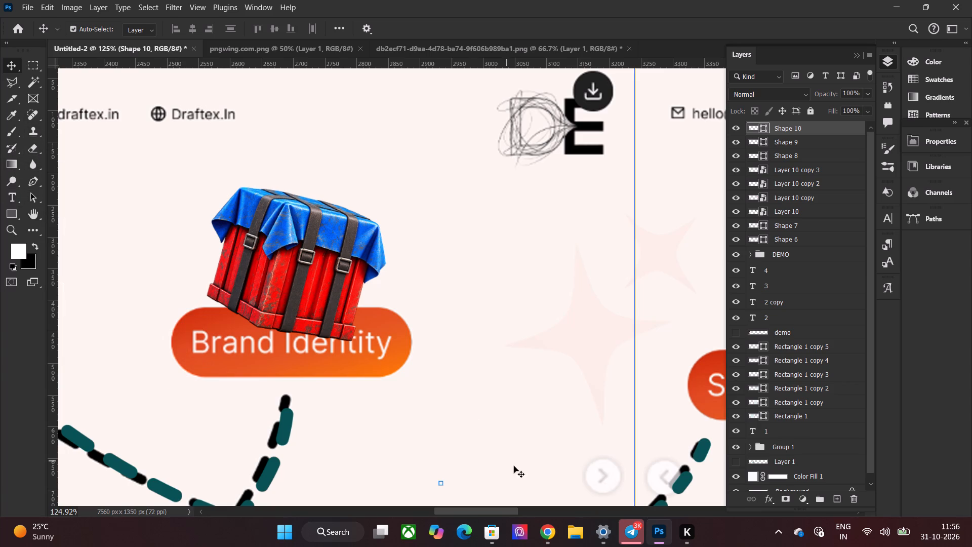
Draw a teal rectangle about 374 × 112 px over the Brand Identity reference label and fully round its corners into a pill.
left_click(11, 213)
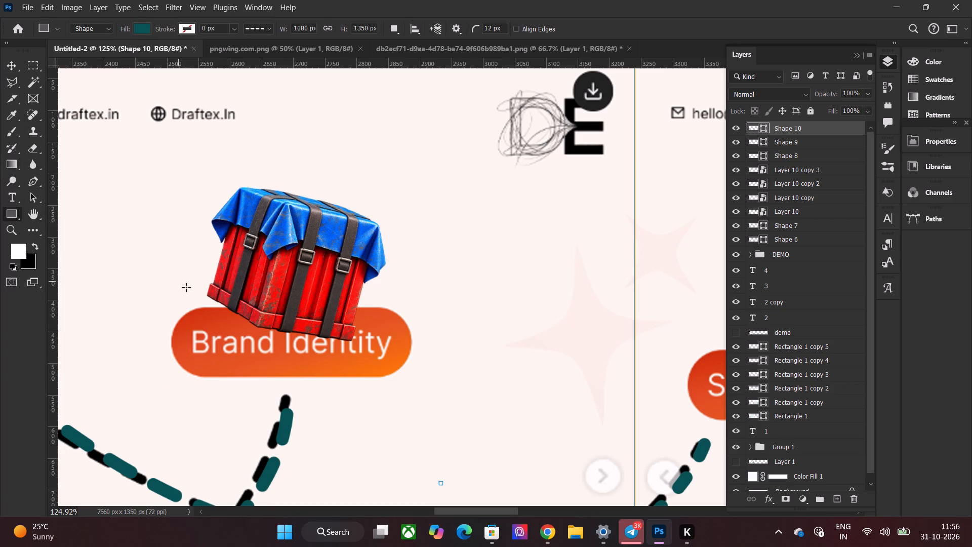
left_click_drag(176, 307, 408, 375)
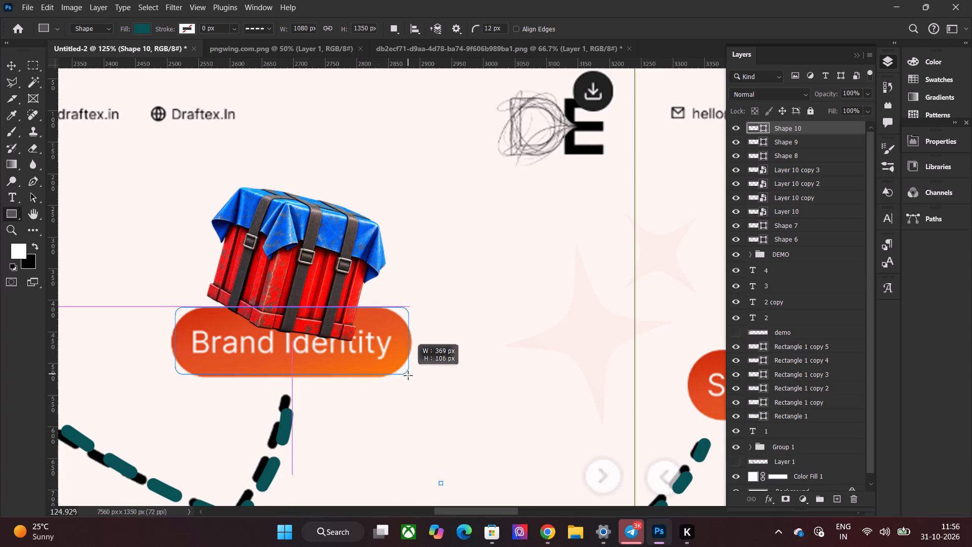
left_click_drag(408, 375, 412, 377)
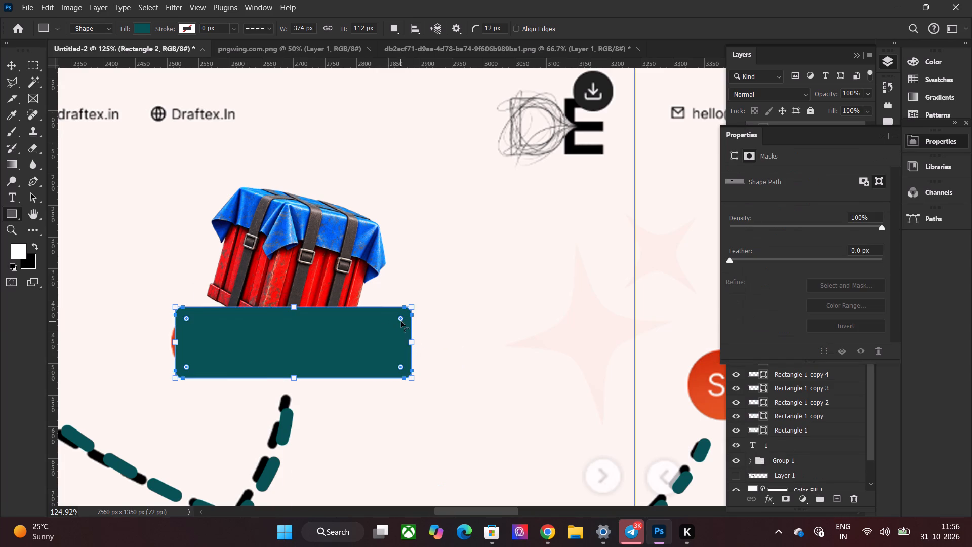
left_click_drag(401, 320, 361, 328)
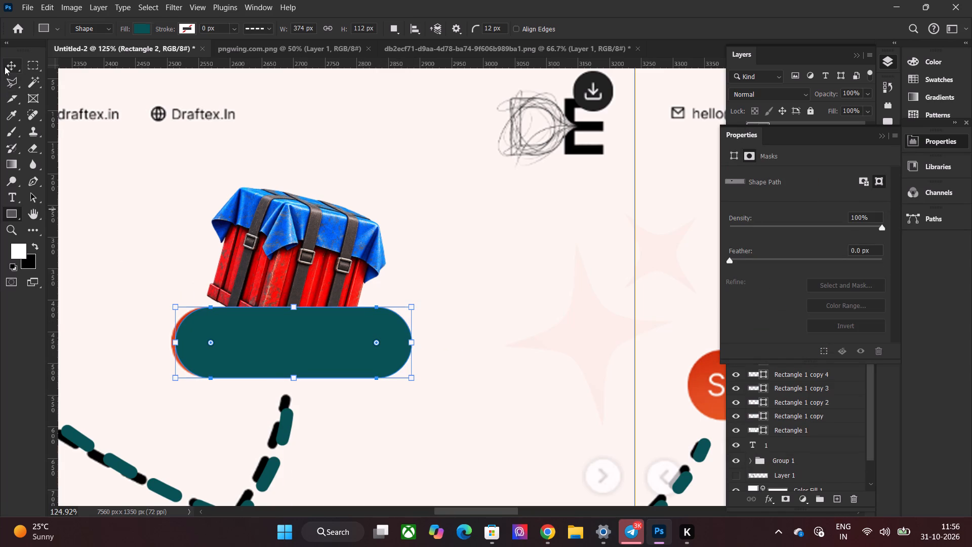
Widen the teal pill leftward to 101.71% so it fully covers the orange reference label.
left_click(5, 66)
left_click(322, 354)
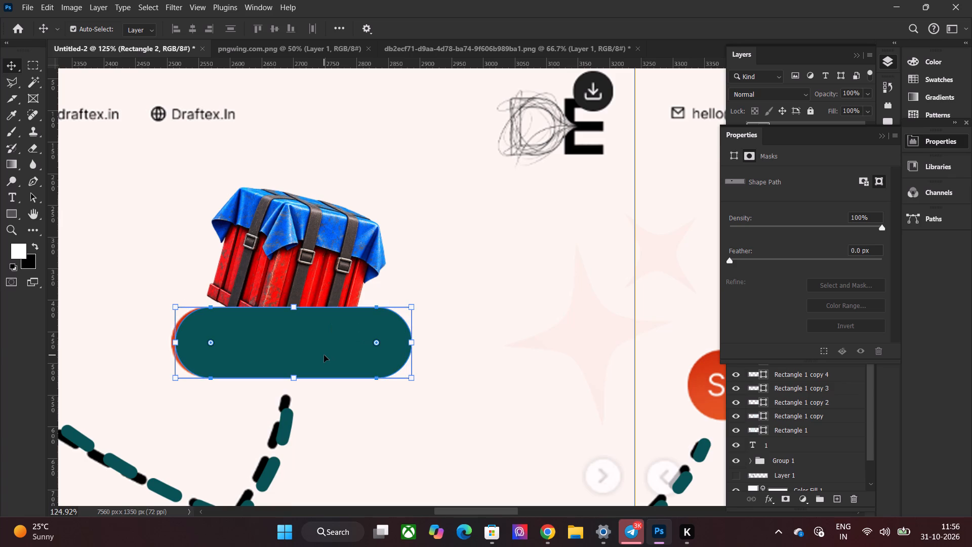
left_click(173, 342, "shift")
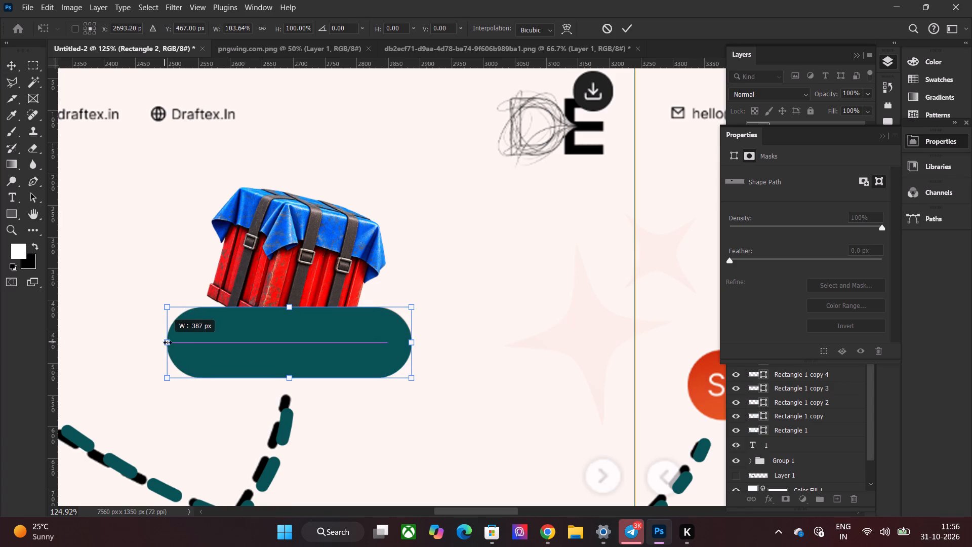
left_click(626, 25)
left_click(927, 143)
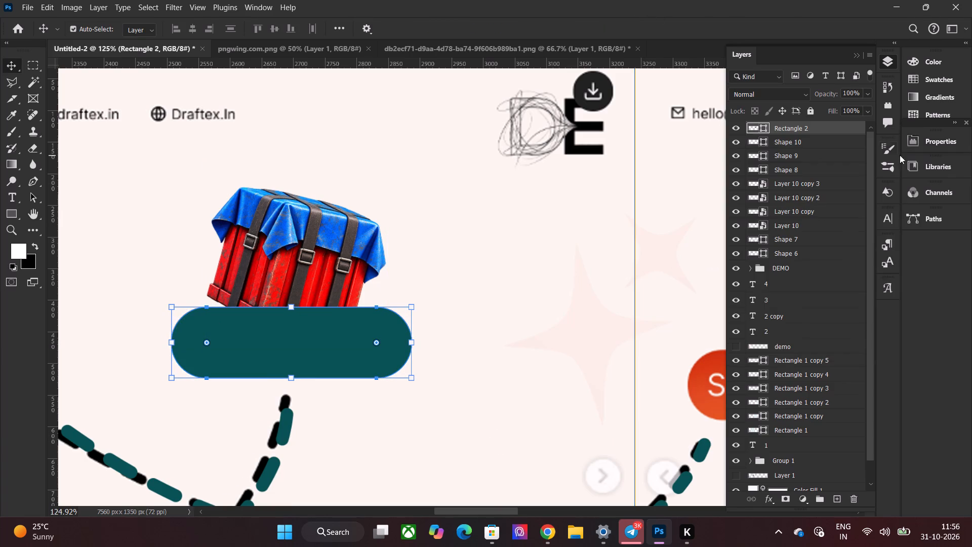
Add a gradient overlay to Rectangle 2 and recolour the gradient stop at location 77 to the dashed curve's teal, 085153.
right_click(829, 129)
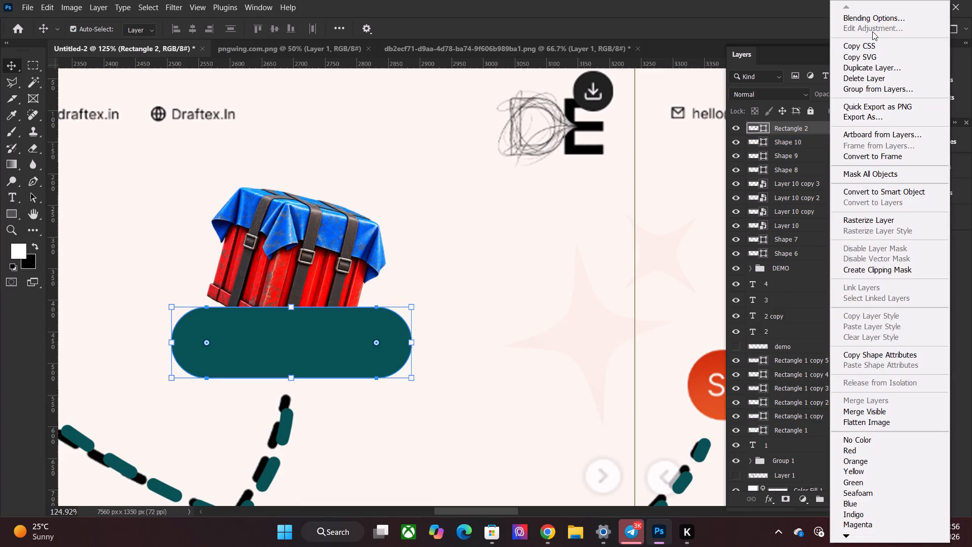
left_click(875, 18)
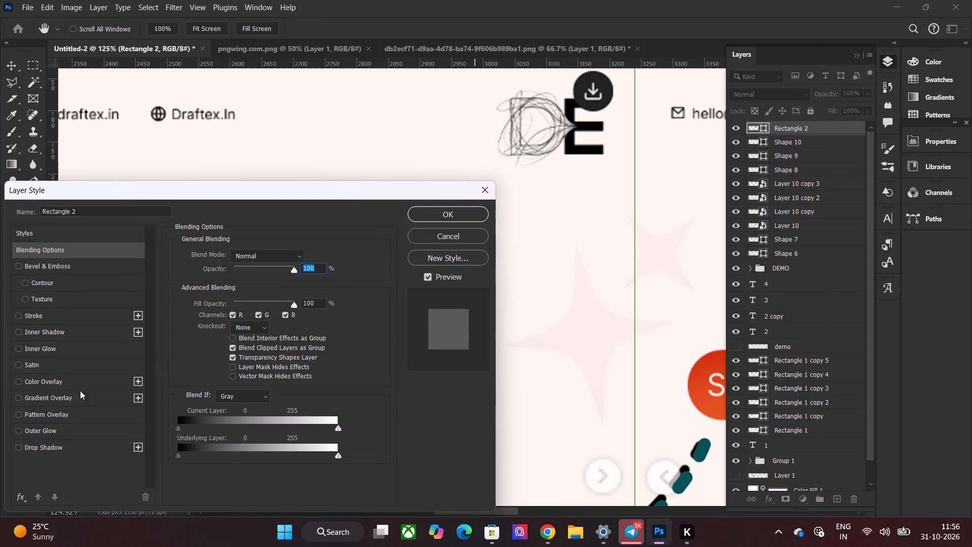
left_click(45, 398)
left_click_drag(205, 193, 589, 208)
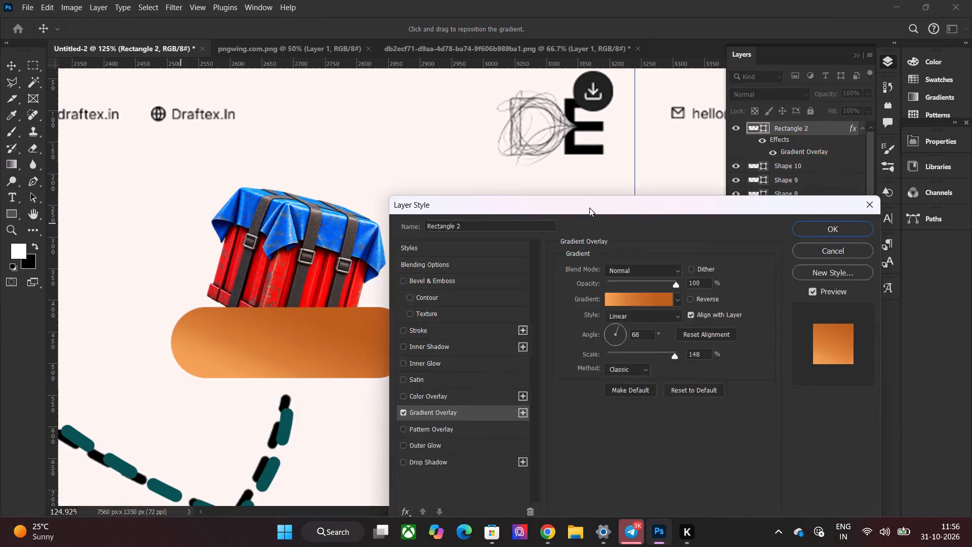
left_click_drag(589, 208, 617, 102)
left_click(657, 190)
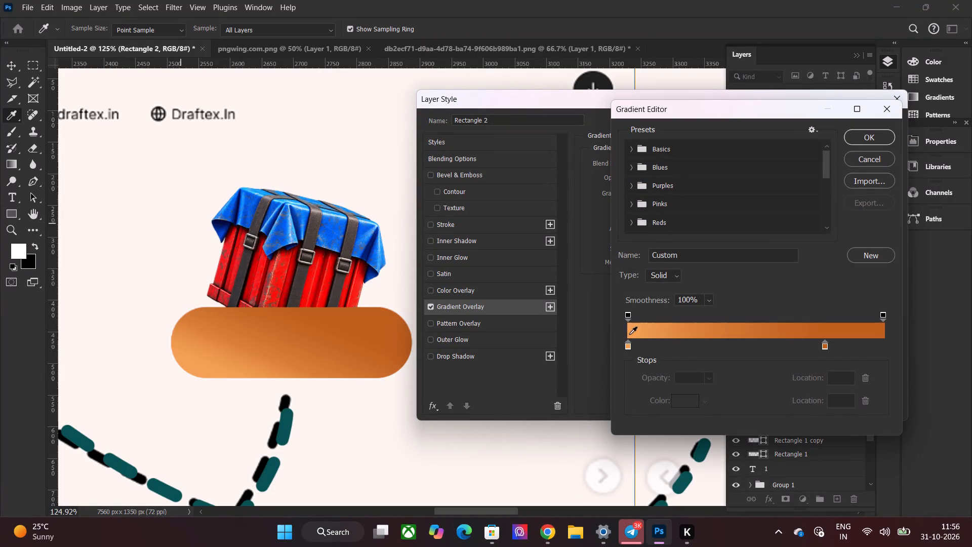
left_click(629, 349)
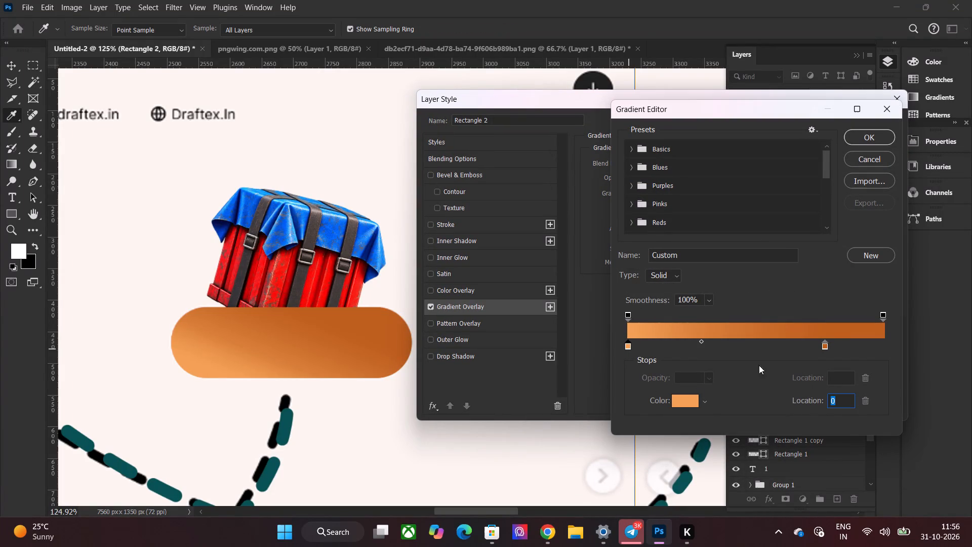
left_click(822, 349)
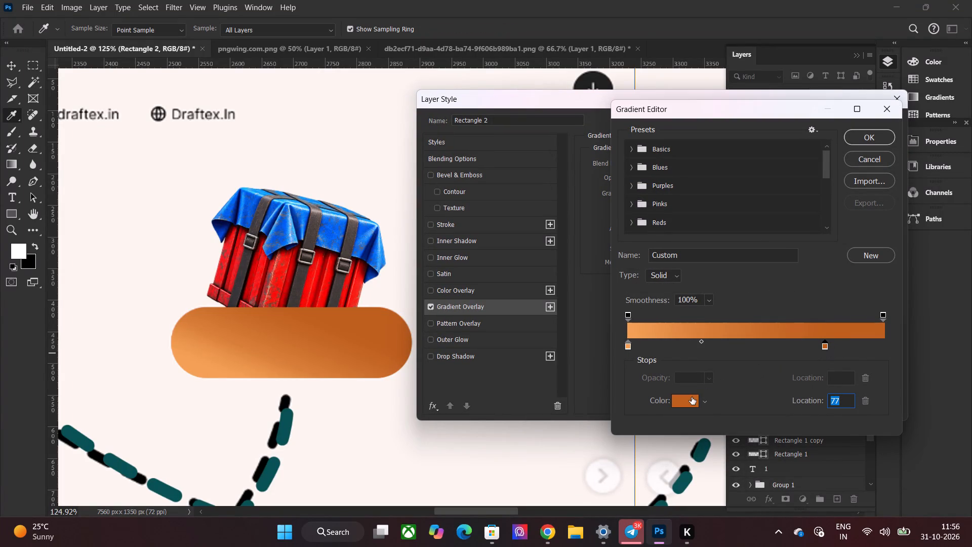
left_click(692, 397)
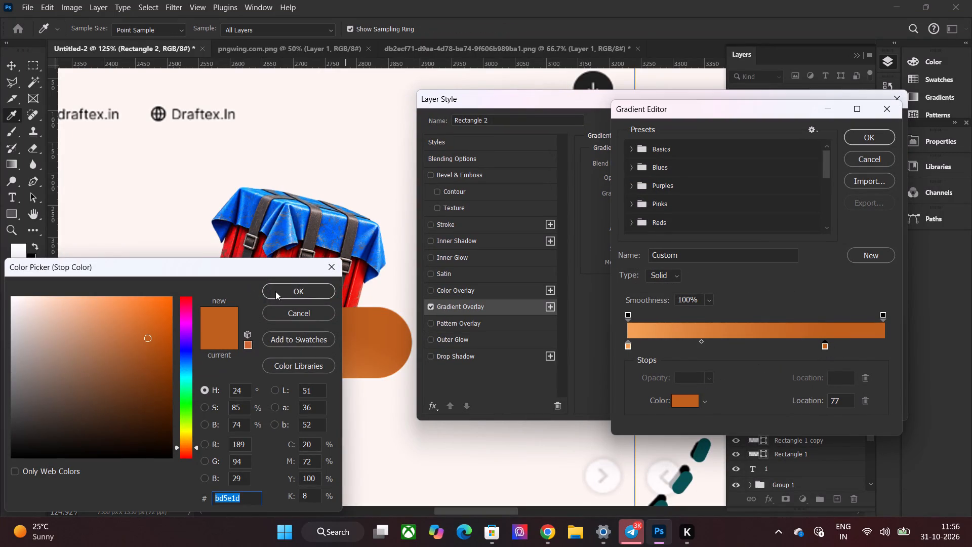
left_click(686, 483)
left_click(303, 297)
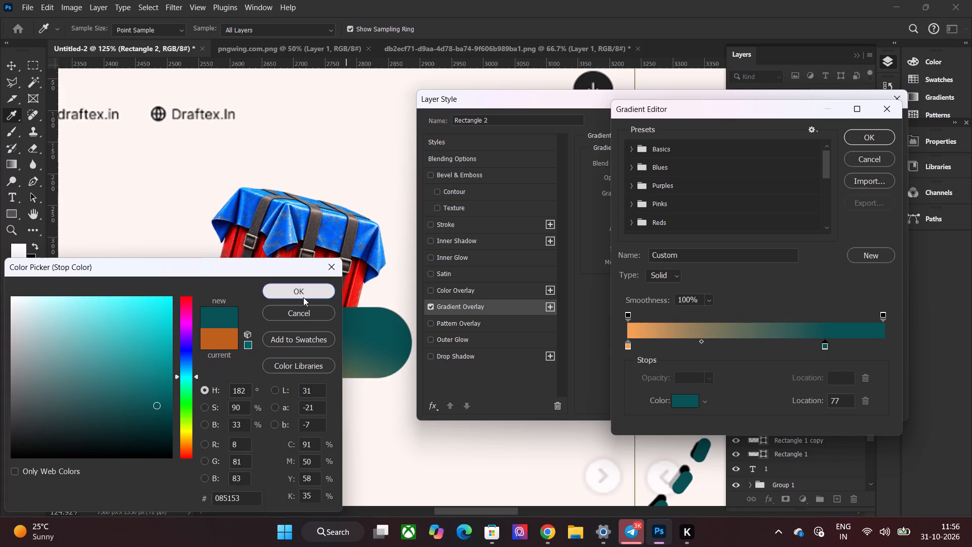
Recolour the gradient's starting stop at location 0 to very dark teal 032829 and apply the edited gradient.
left_click(629, 351)
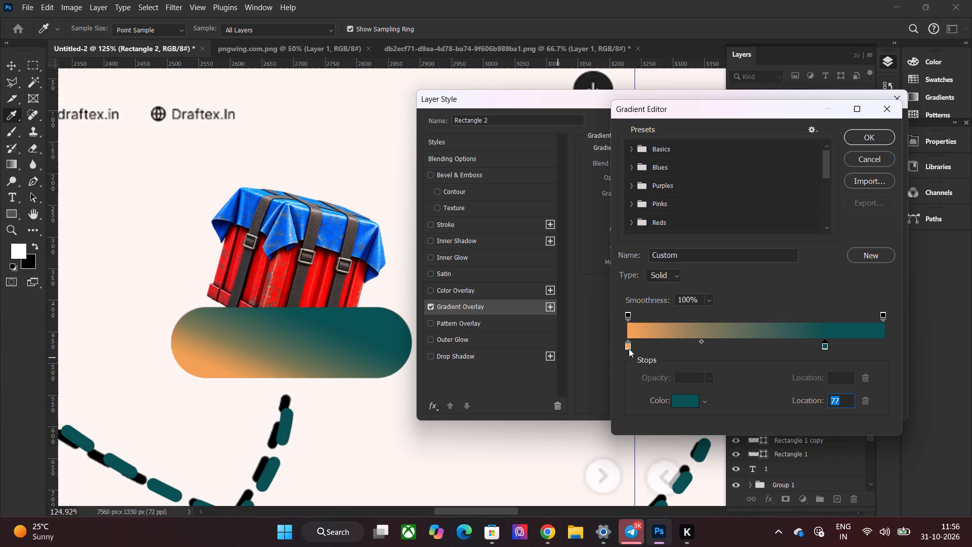
left_click(629, 348)
left_click(687, 400)
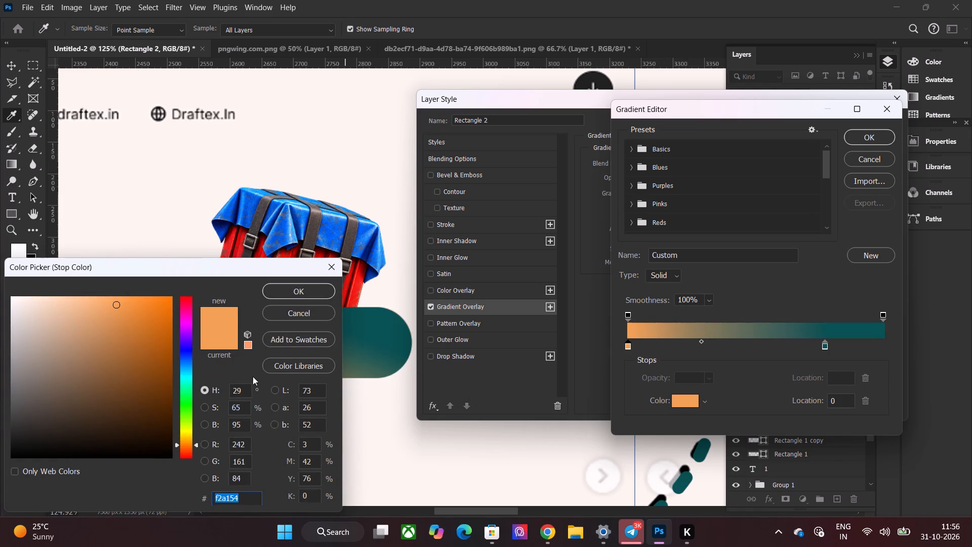
left_click_drag(268, 275, 196, 275)
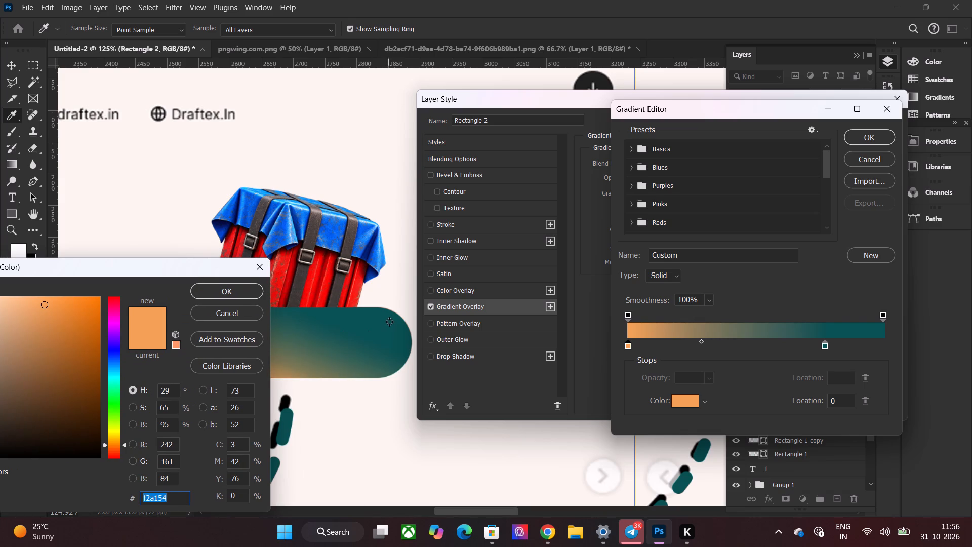
left_click(391, 320)
left_click_drag(76, 425, 89, 432)
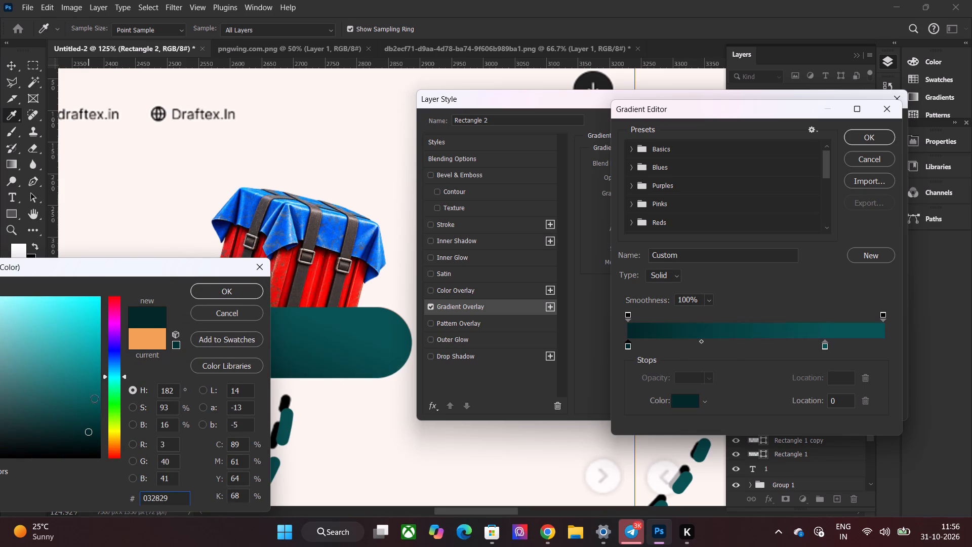
left_click_drag(174, 264, 165, 270)
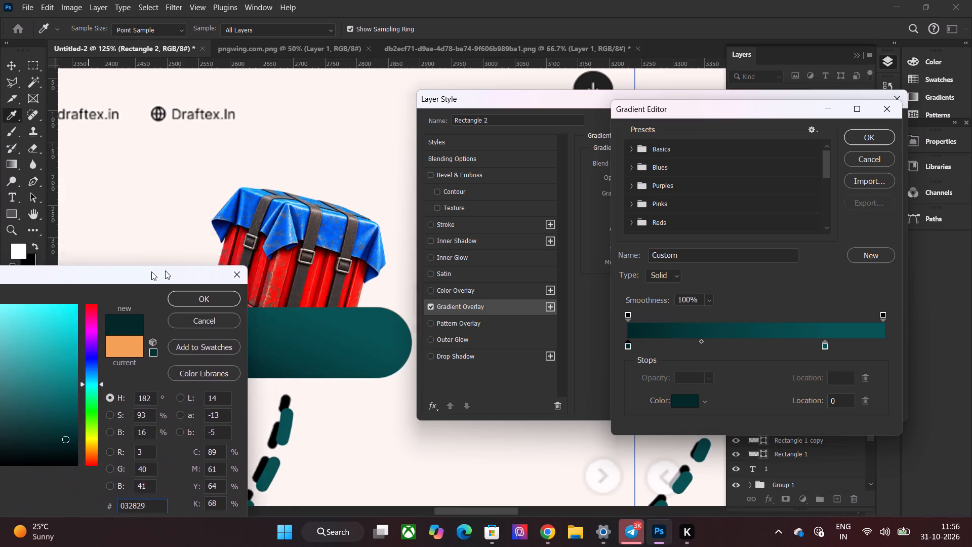
left_click_drag(165, 270, 334, 242)
left_click(400, 265)
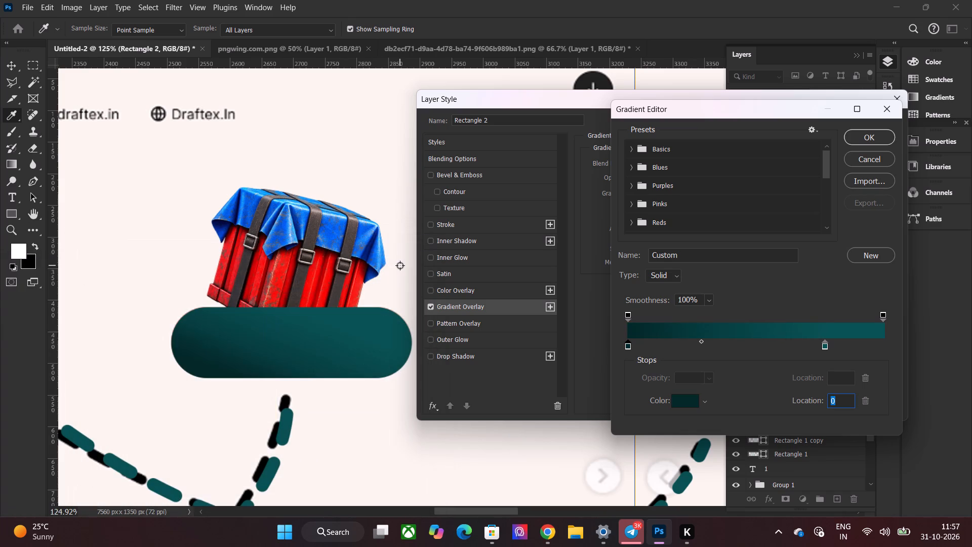
left_click(879, 141)
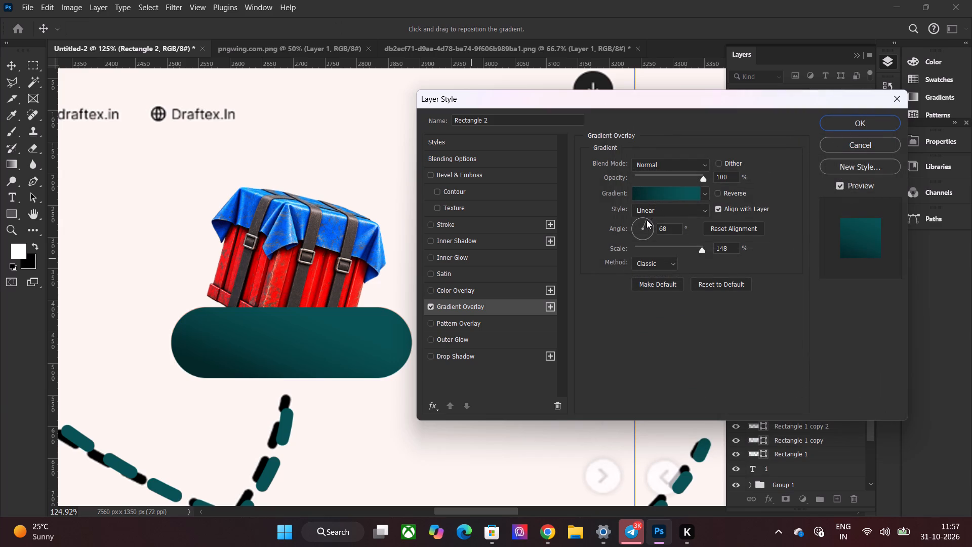
Set the gradient overlay's angle to 92°.
left_click_drag(645, 220, 642, 206)
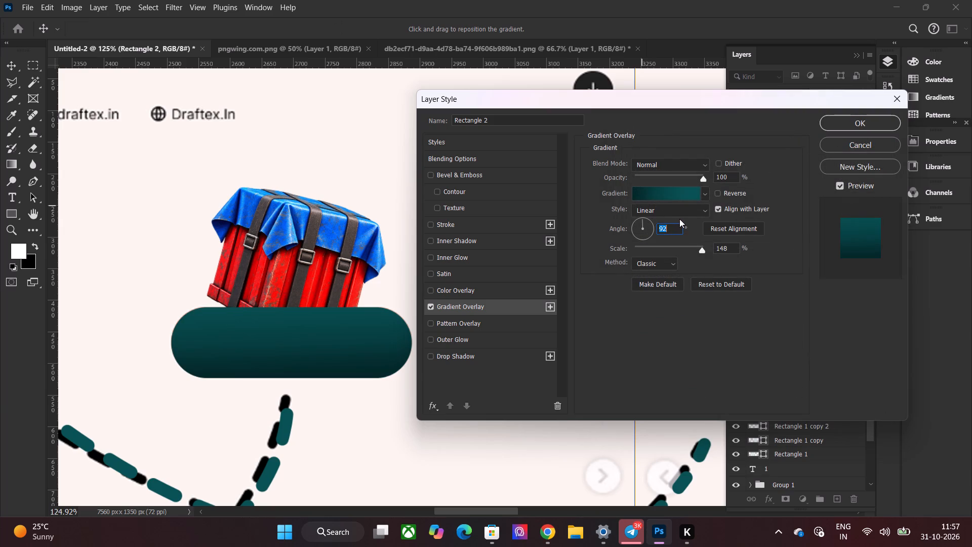
Reopen the overlay's gradient for editing and move the teal end stop to just past the middle of the gradient.
double_click(694, 194)
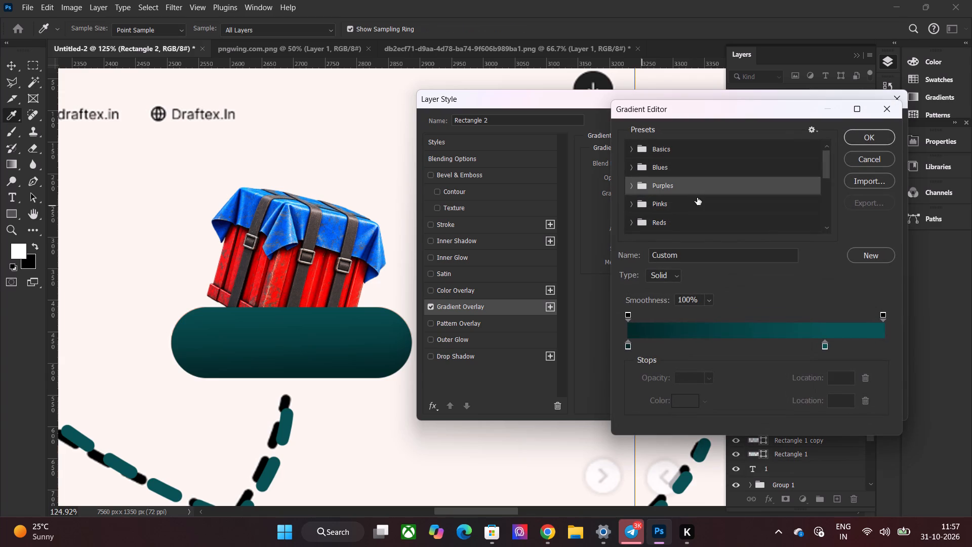
left_click(822, 306)
left_click_drag(825, 348, 881, 348)
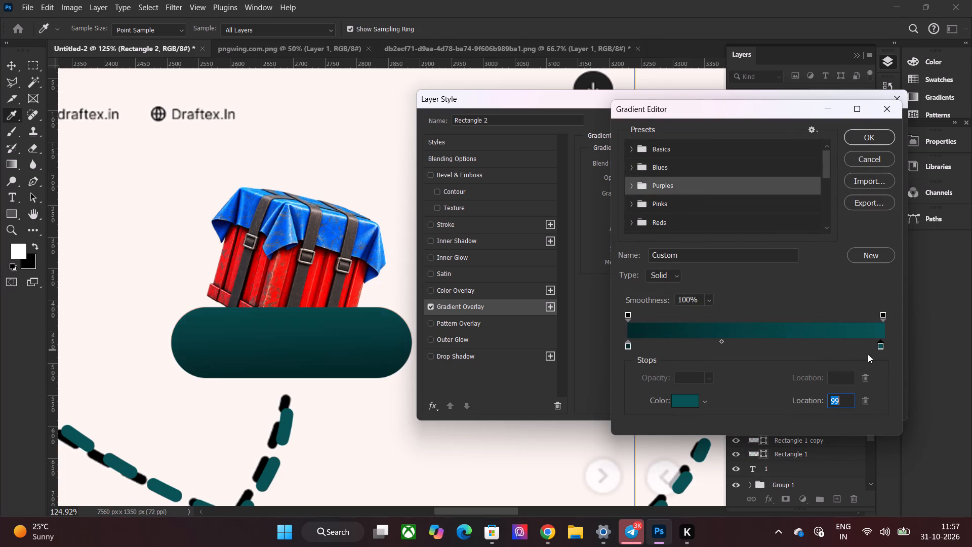
left_click_drag(880, 347, 767, 354)
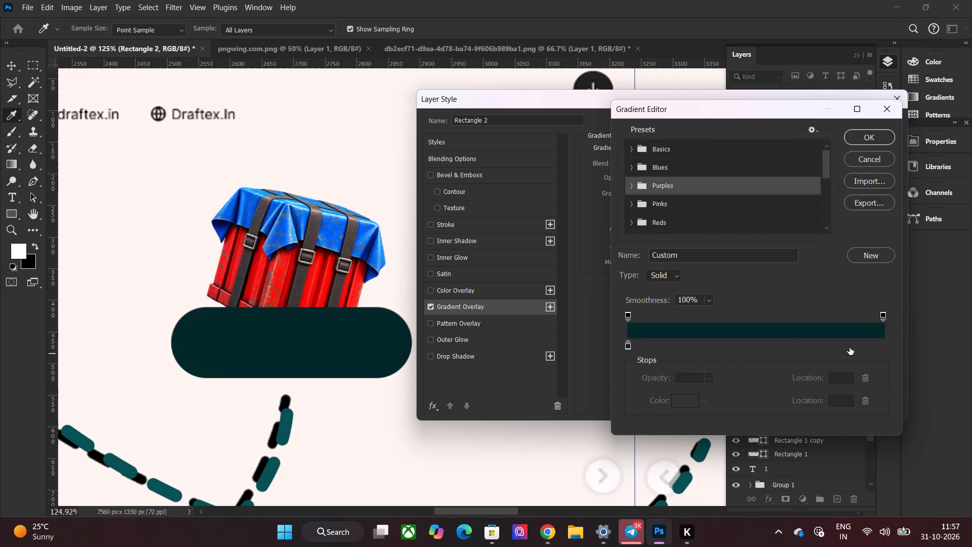
left_click(856, 342)
left_click_drag(854, 346, 786, 347)
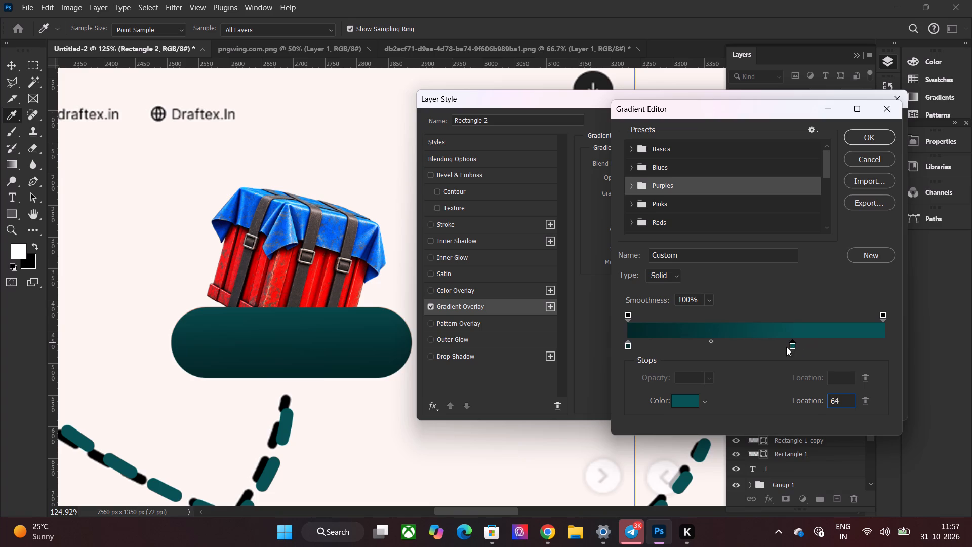
left_click_drag(786, 347, 763, 347)
Recolour the gradient's starting stop at location 0 to brighter teal 007174 and apply the edited gradient overlay to the pill.
left_click(628, 348)
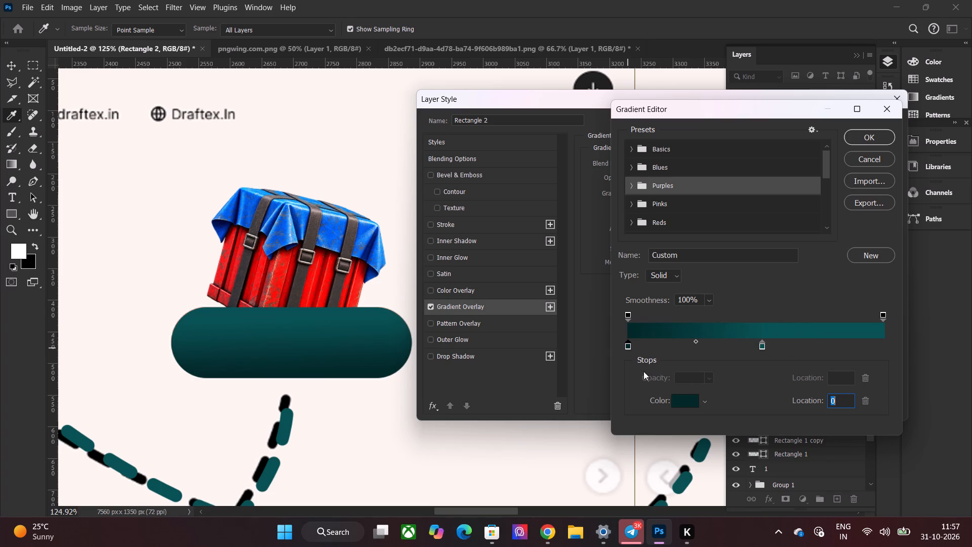
double_click(675, 397)
left_click_drag(257, 393, 267, 387)
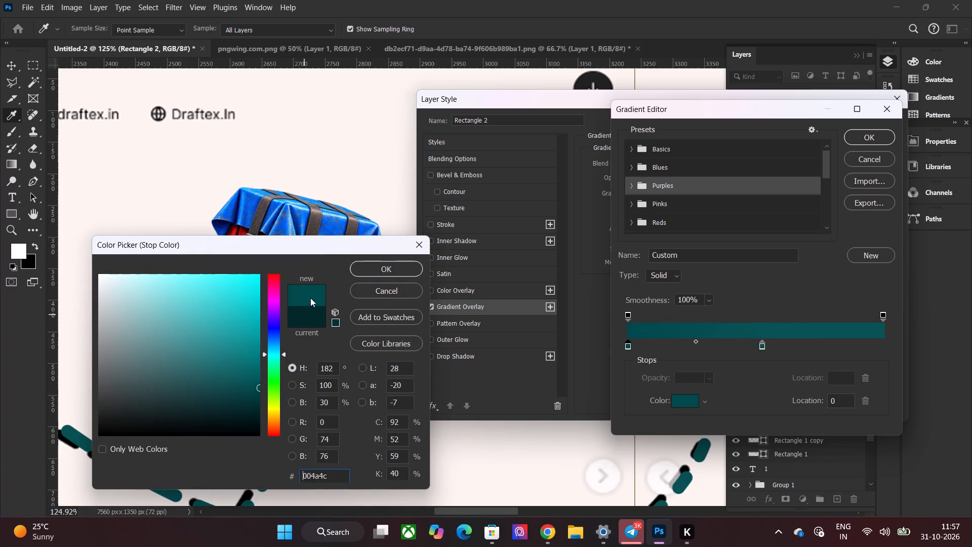
left_click_drag(335, 246, 138, 218)
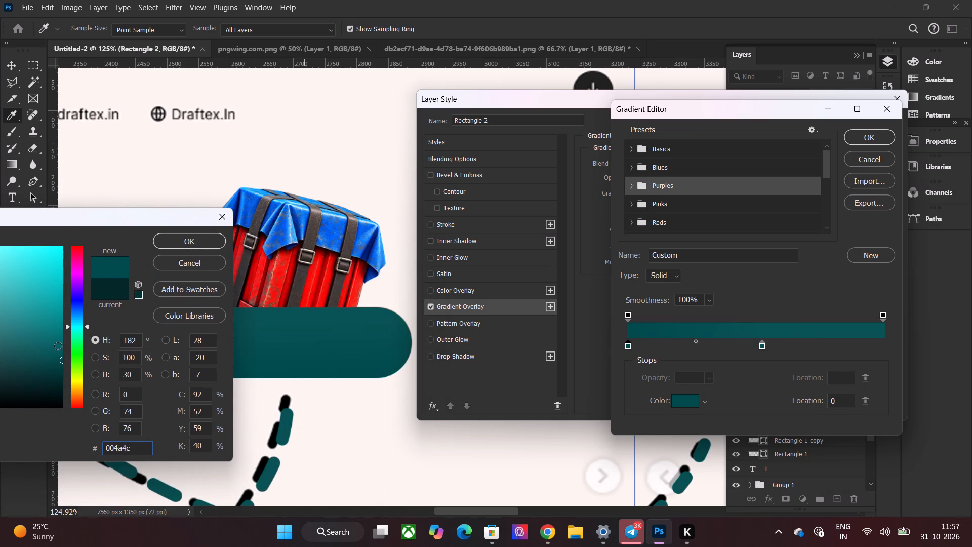
left_click_drag(60, 355, 73, 352)
left_click_drag(55, 365, 65, 371)
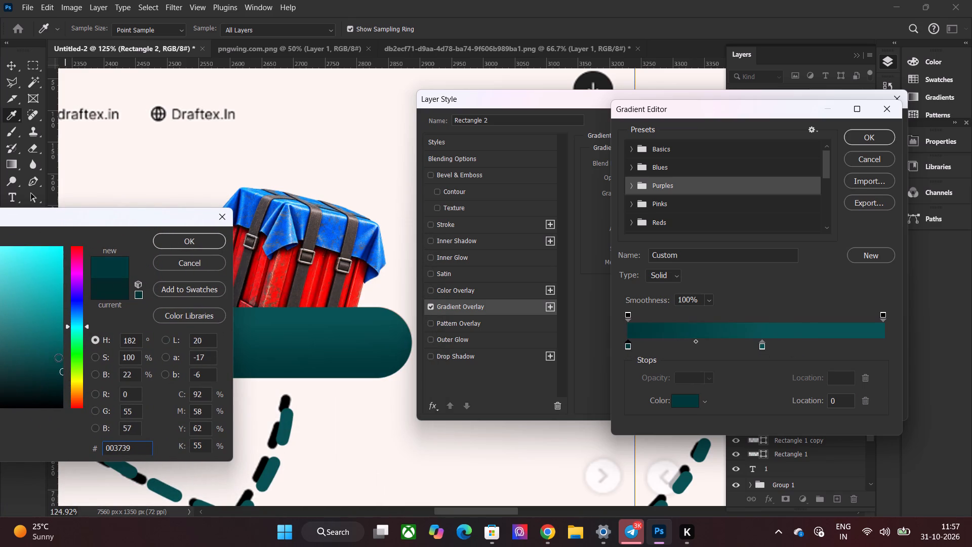
left_click_drag(40, 348, 83, 308)
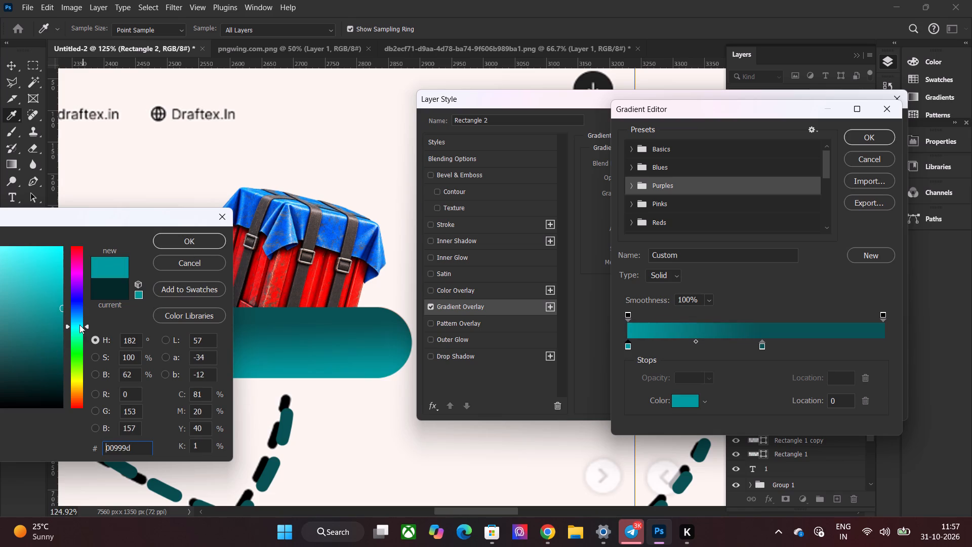
left_click_drag(48, 351, 74, 343)
left_click_drag(98, 218, 154, 218)
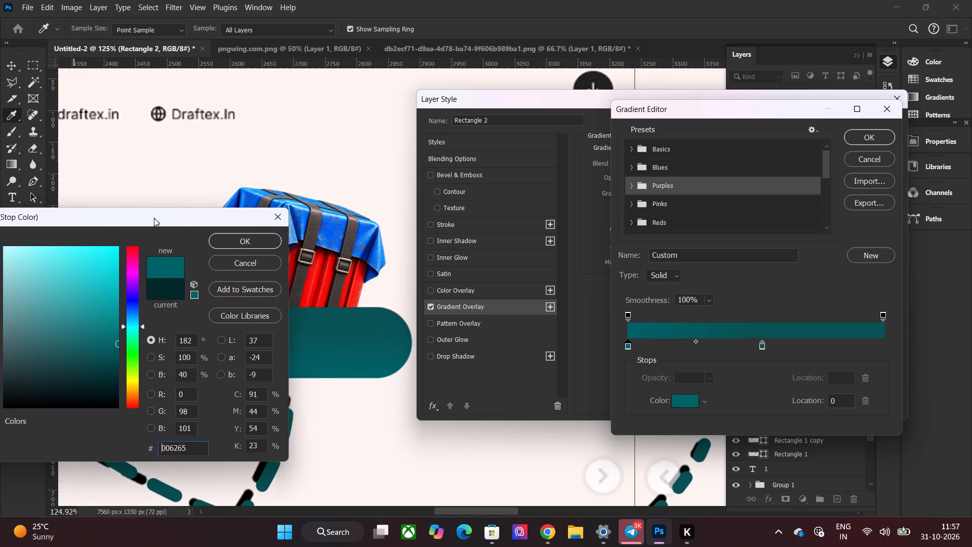
left_click_drag(154, 218, 166, 225)
left_click_drag(158, 233, 141, 230)
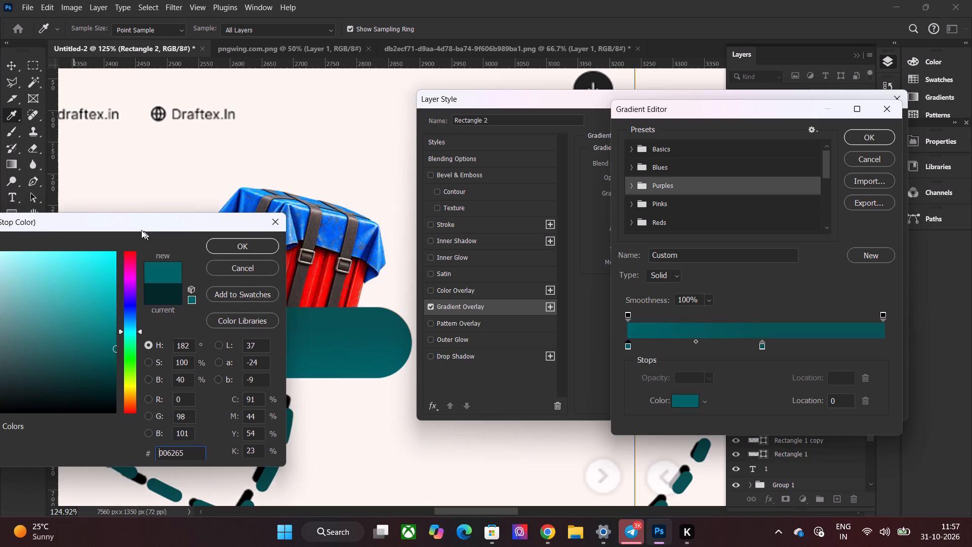
left_click_drag(141, 230, 75, 209)
left_click_drag(40, 329, 57, 317)
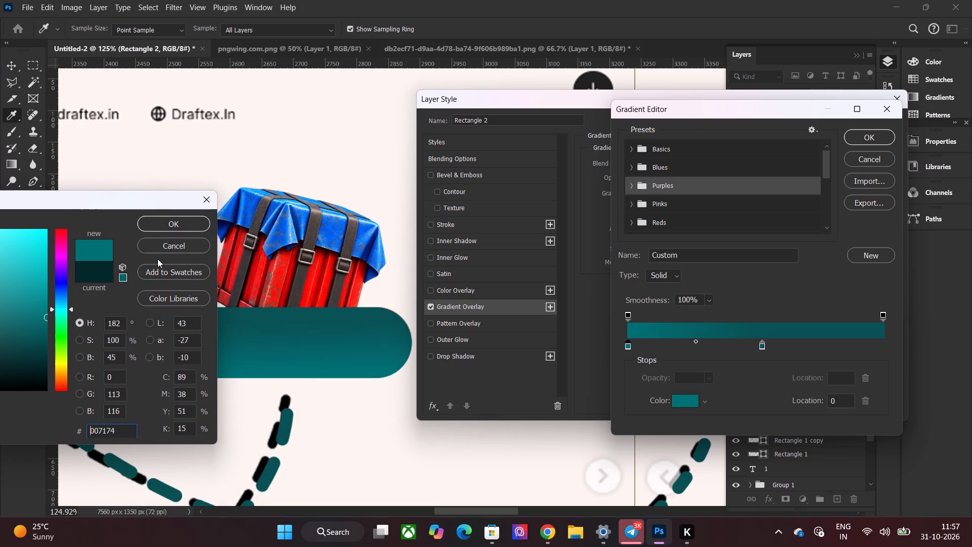
left_click(180, 231)
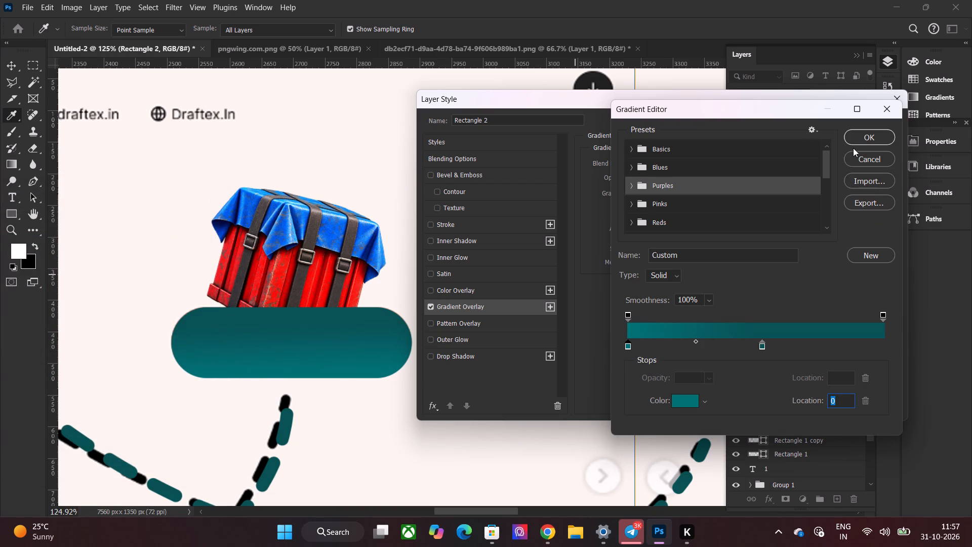
left_click(859, 141)
left_click(869, 122)
left_click(595, 271)
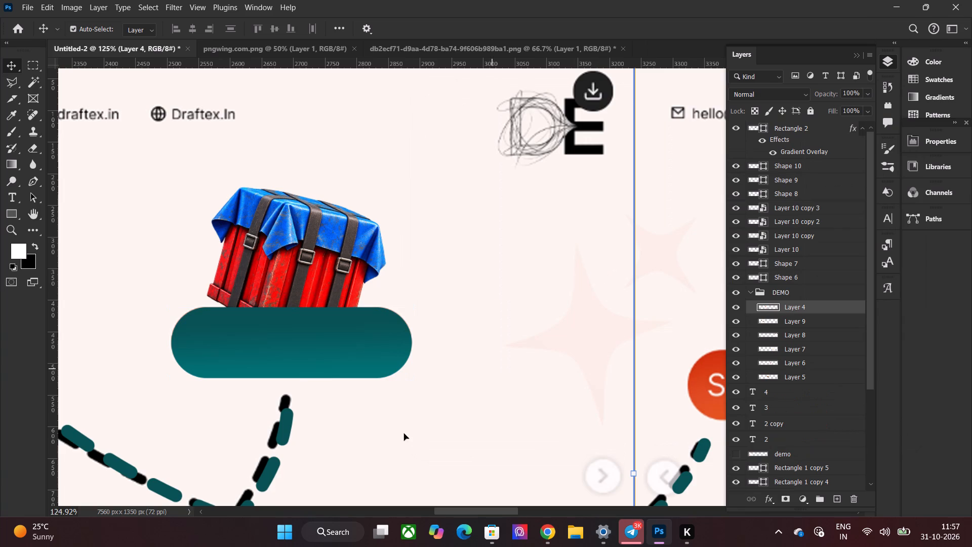
Duplicate the teal pill over the Social Media Growth label and stretch it to about 140% width to cover the orange label.
scroll(484, 410, "down", 2)
scroll(485, 410, "down", 5, "alt")
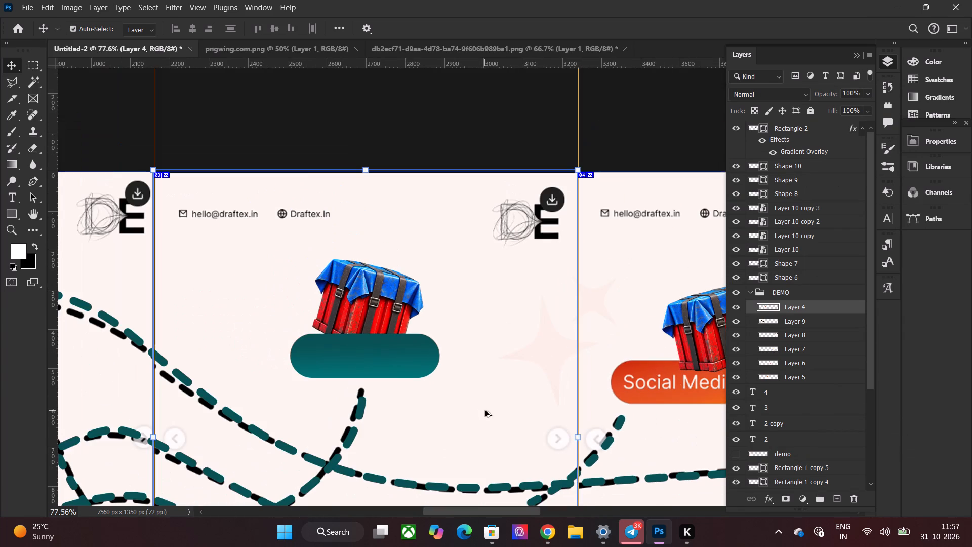
left_click_drag(468, 511, 490, 511)
scroll(452, 378, "down", 3)
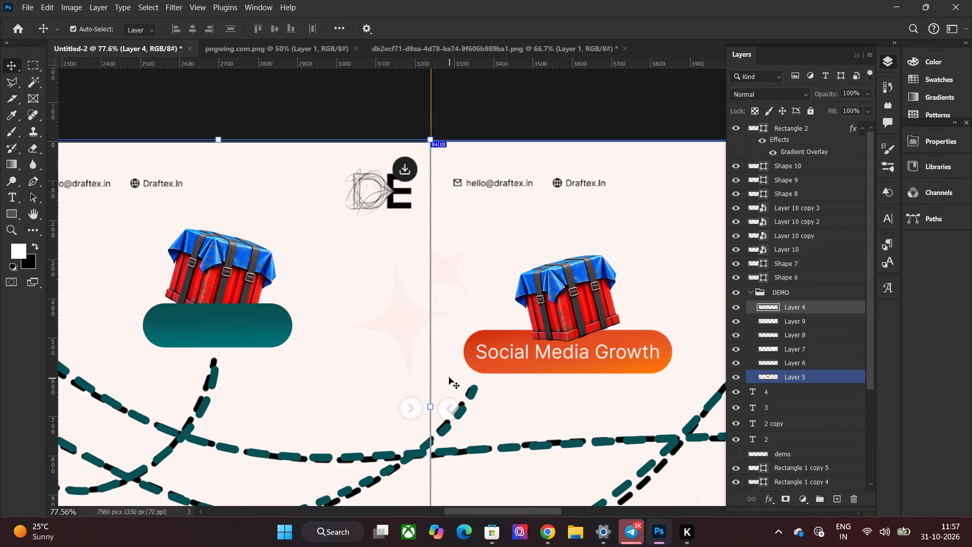
left_click(240, 318)
key("ctrl+j")
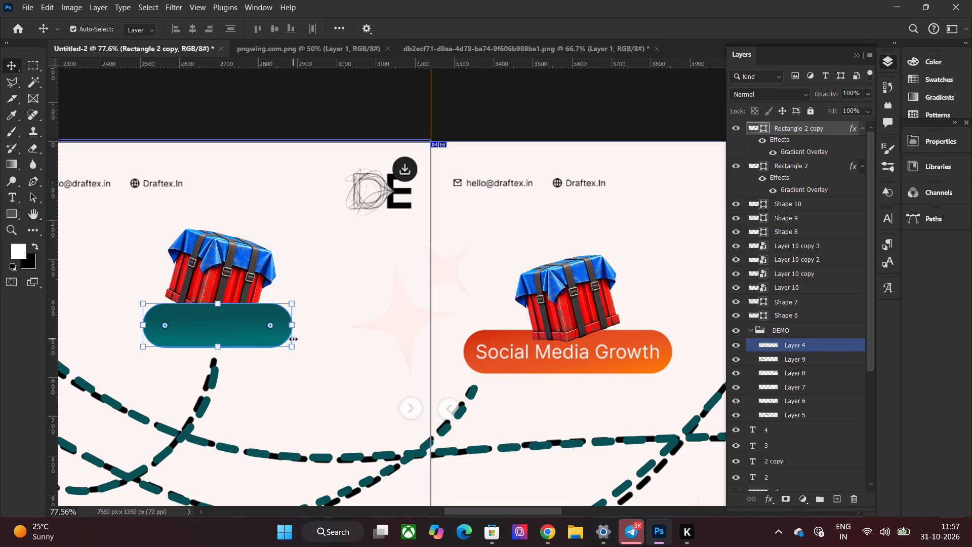
left_click_drag(251, 323, 573, 349)
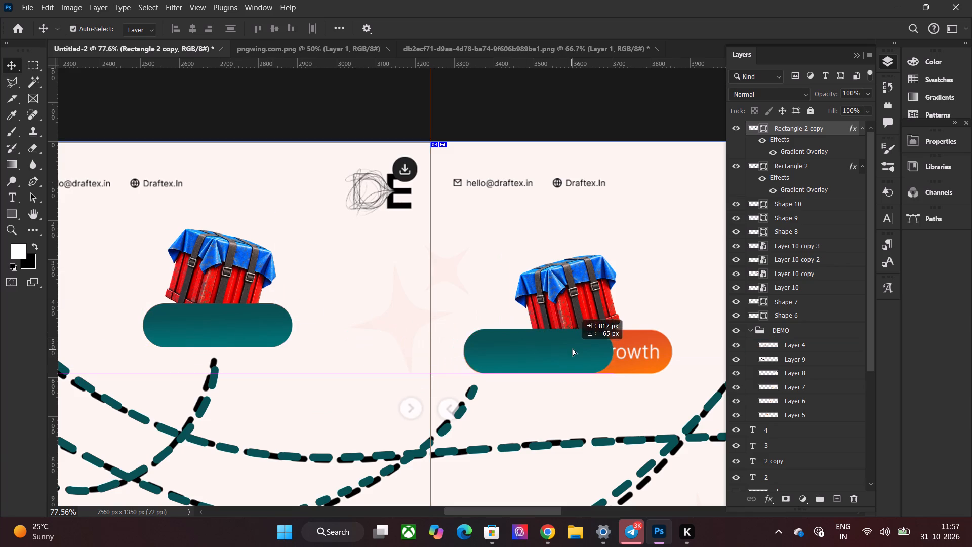
left_click_drag(573, 349, 572, 348)
left_click_drag(614, 353, 667, 353)
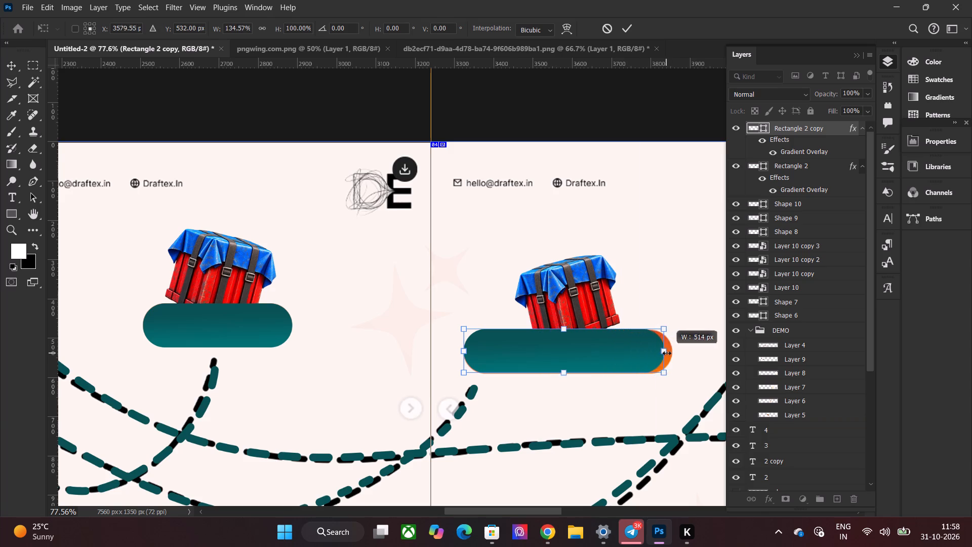
left_click_drag(667, 353, 673, 353)
left_click(624, 20)
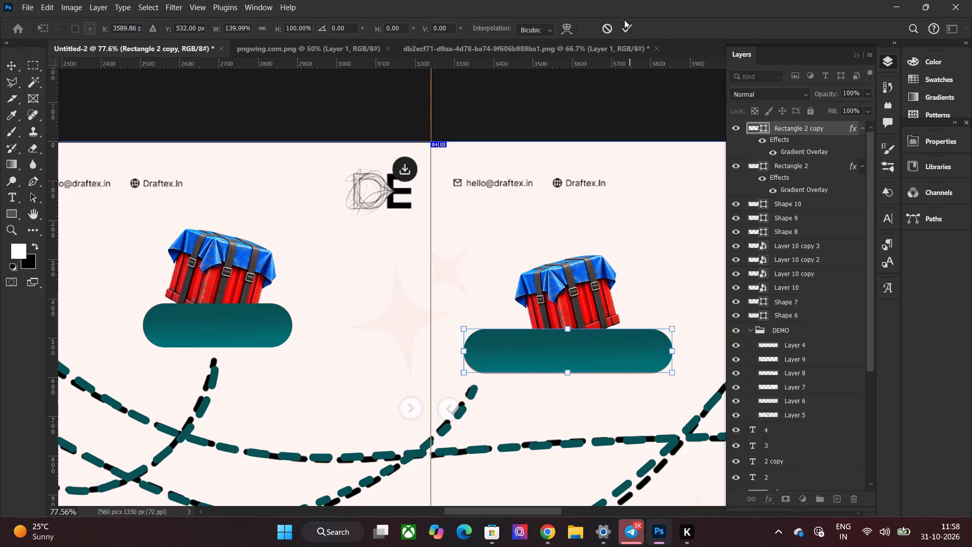
left_click(628, 24)
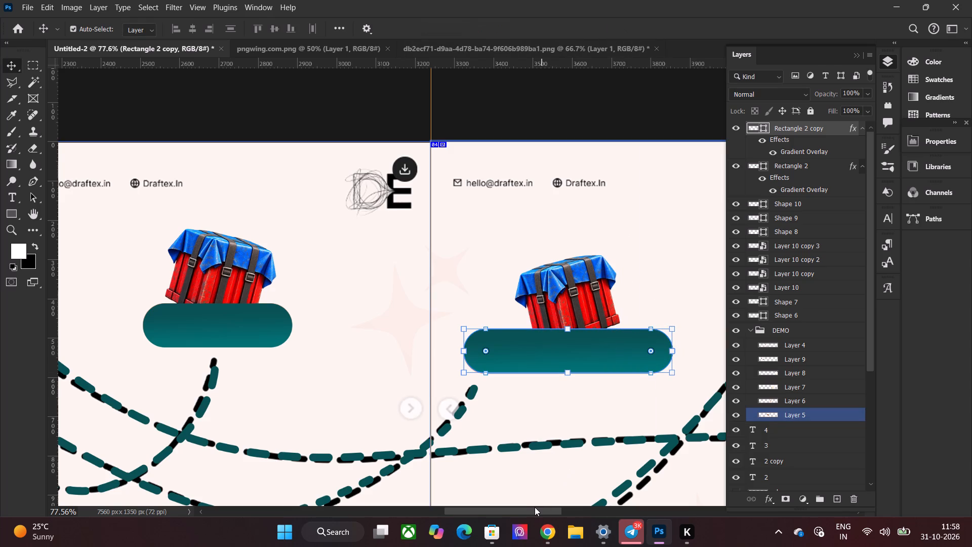
Duplicate the wide teal pill over the Website Development label and enlarge it slightly until the orange label is covered.
left_click_drag(529, 510, 595, 511)
scroll(575, 426, "down", 6)
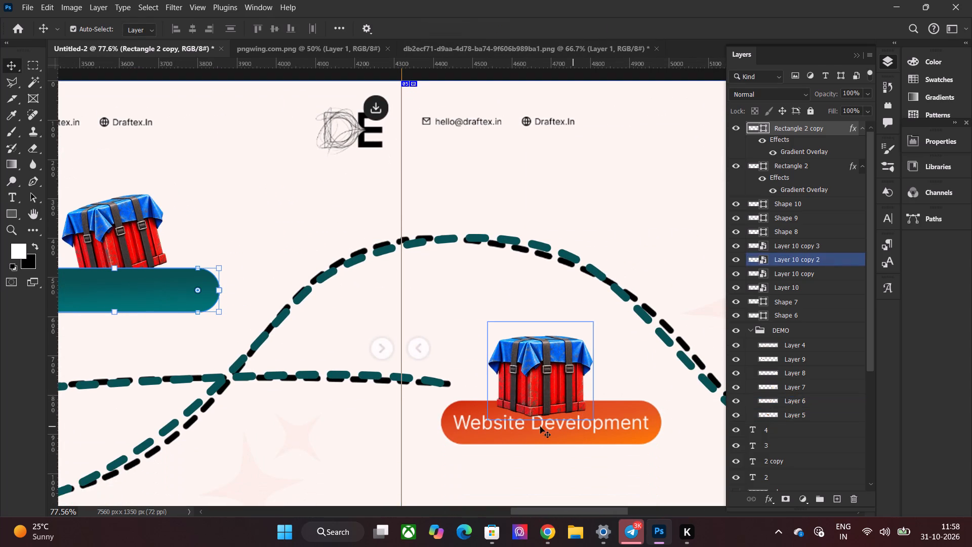
key("ctrl+j")
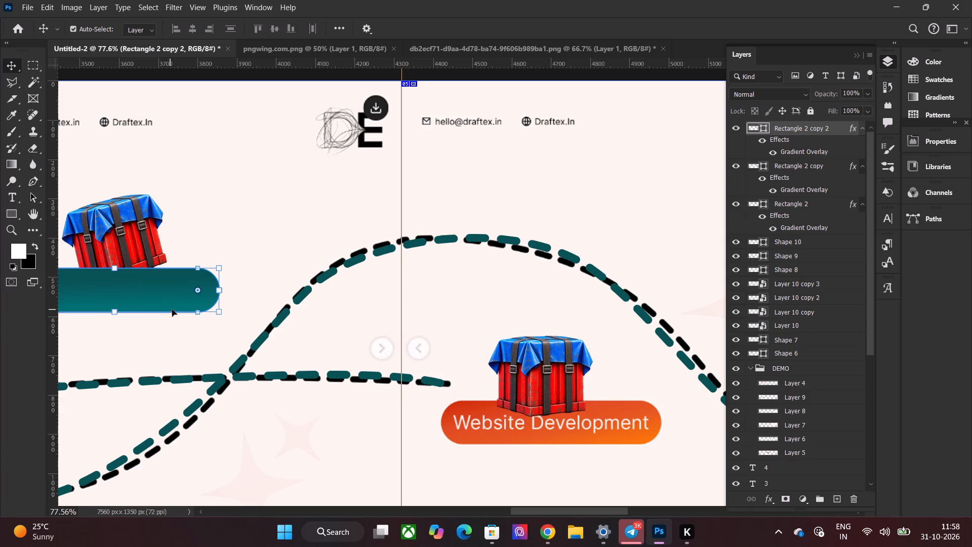
left_click_drag(164, 298, 602, 429)
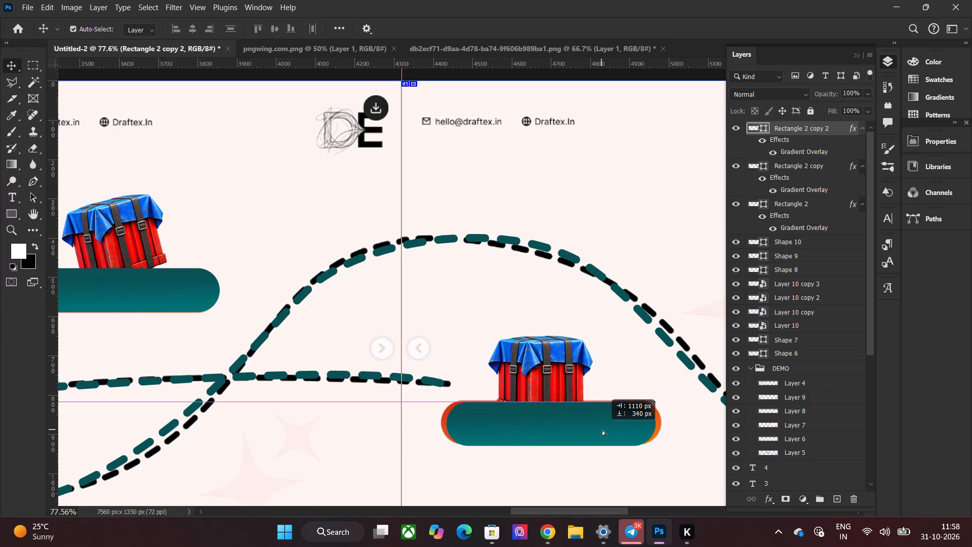
left_click_drag(602, 429, 605, 429)
left_click_drag(451, 402, 438, 402)
left_click(628, 29)
Duplicate the teal pill over the Content Creation label, shrink its width to the label's size and nudge it into alignment.
left_click_drag(539, 510, 541, 510)
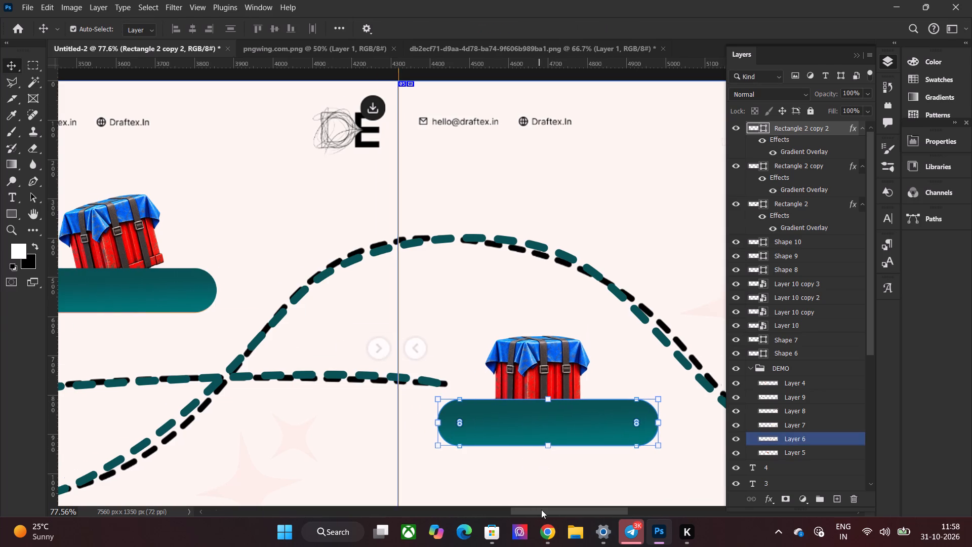
left_click_drag(541, 510, 596, 510)
key("ctrl+j")
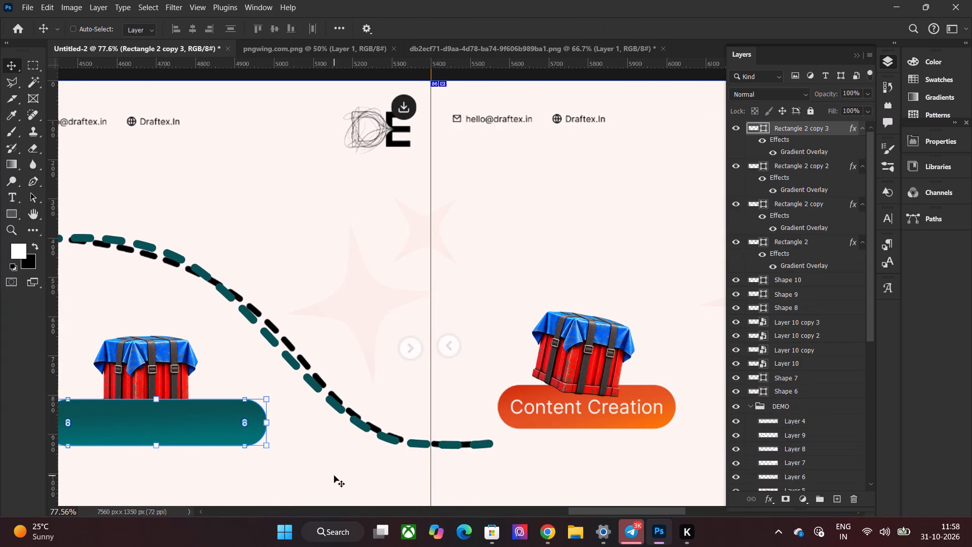
left_click_drag(226, 412, 624, 397)
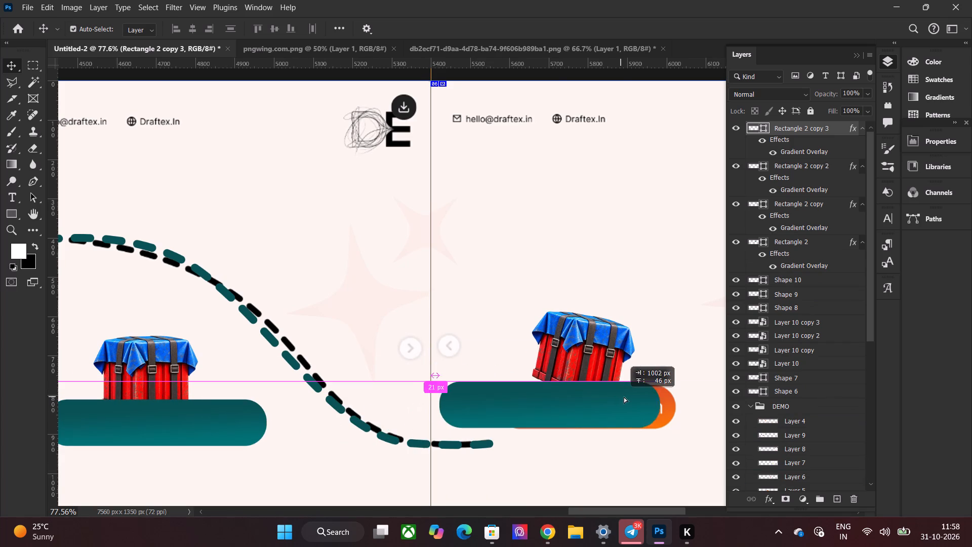
left_click_drag(624, 397, 635, 397)
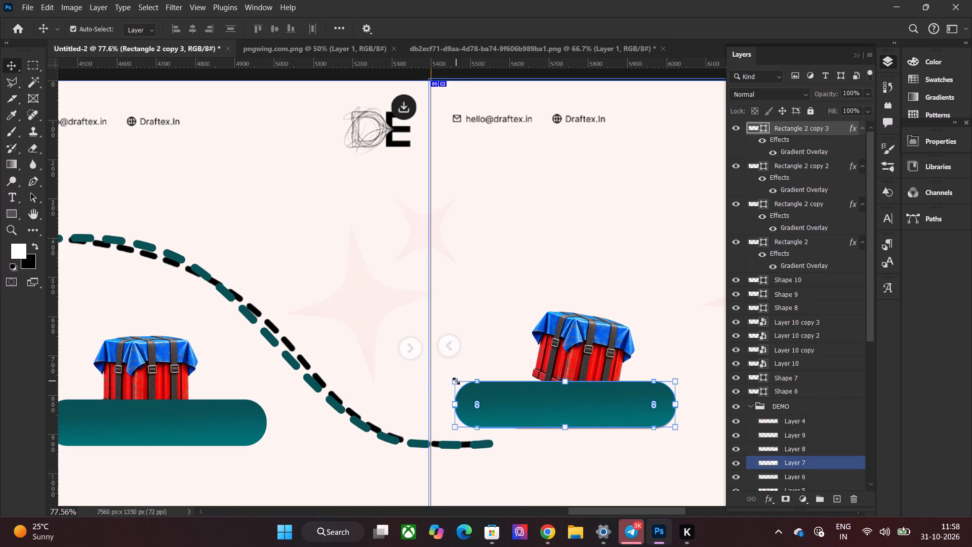
left_click_drag(456, 381, 502, 395, "shift")
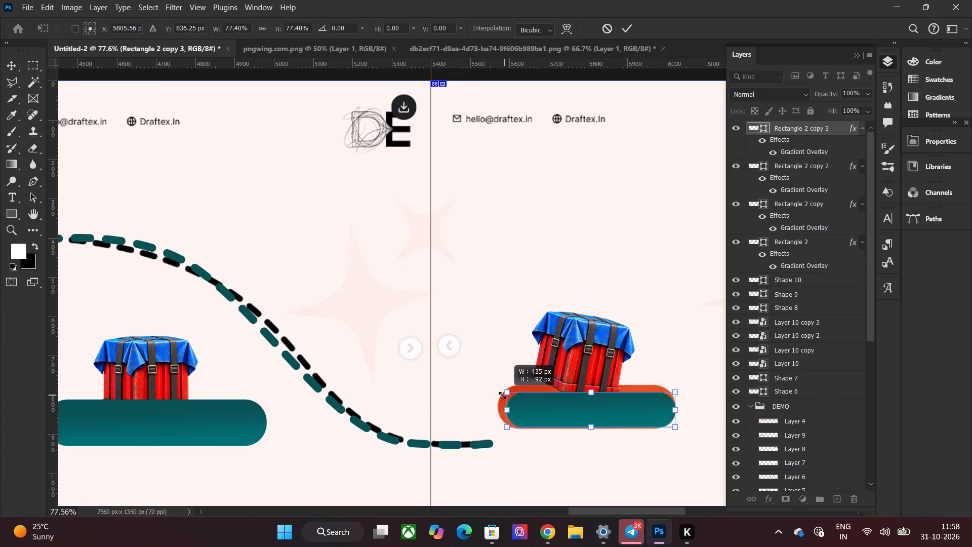
left_click_drag(502, 395, 499, 395, "shift")
left_click_drag(590, 390, 590, 384)
left_click(629, 28)
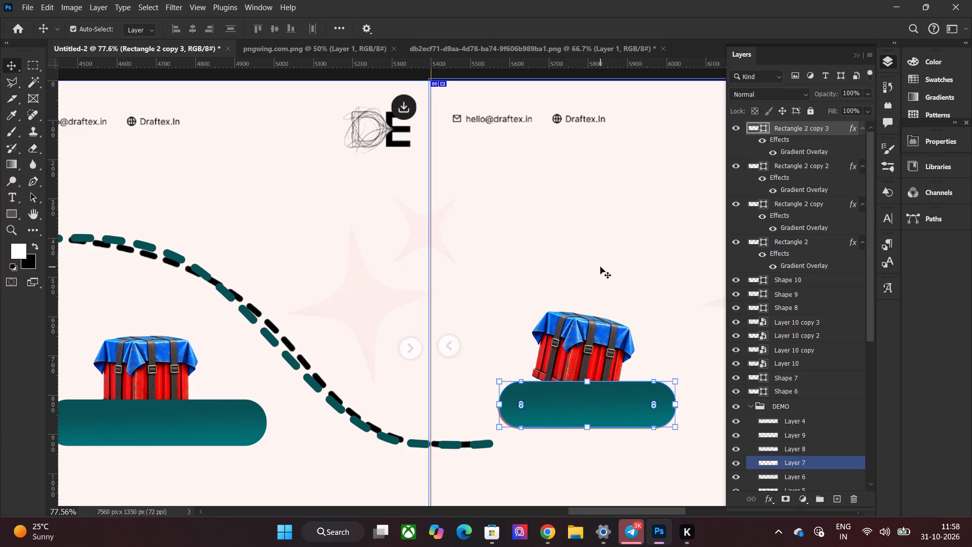
key("Down")
key("Down")
key("Left")
left_click(600, 267)
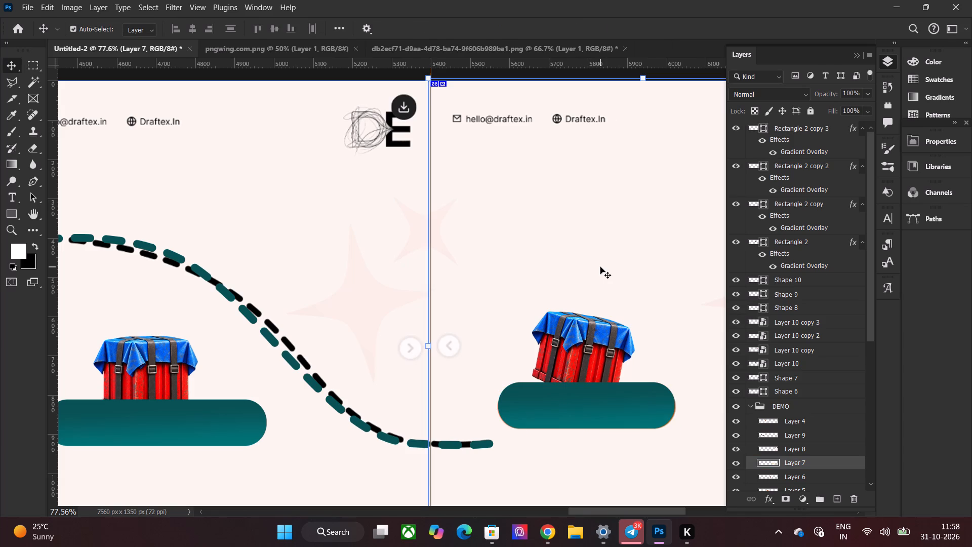
Hide the DEMO reference group.
key("ctrl+0")
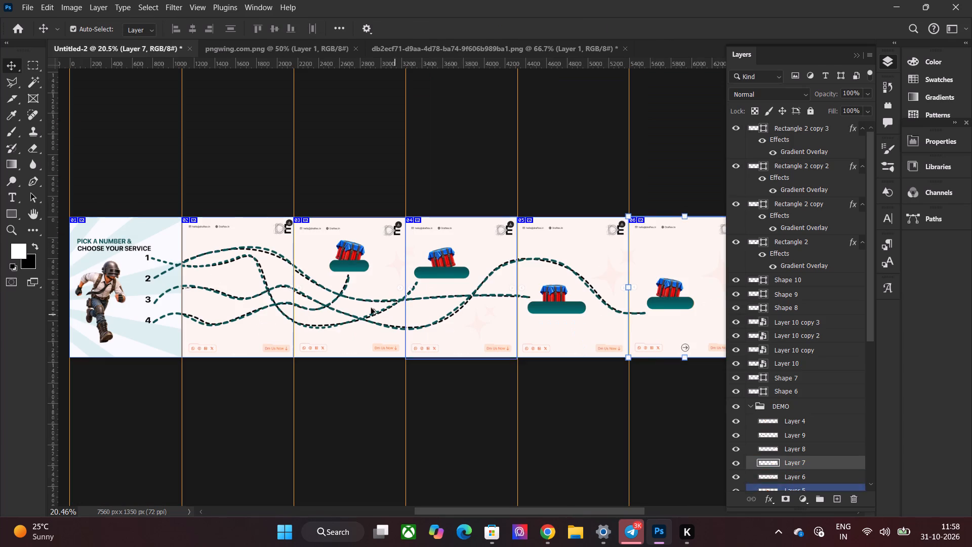
scroll(359, 303, "up", 4, "alt")
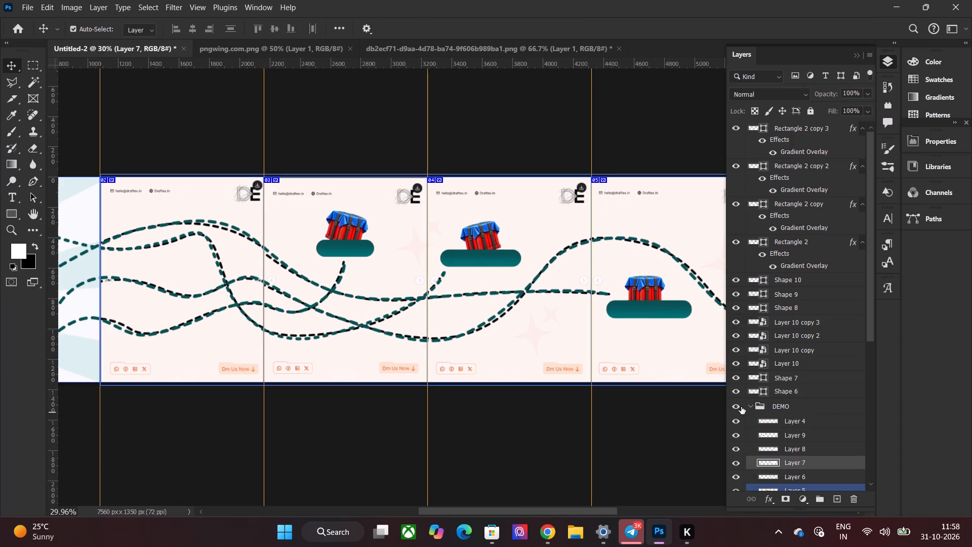
left_click(736, 406)
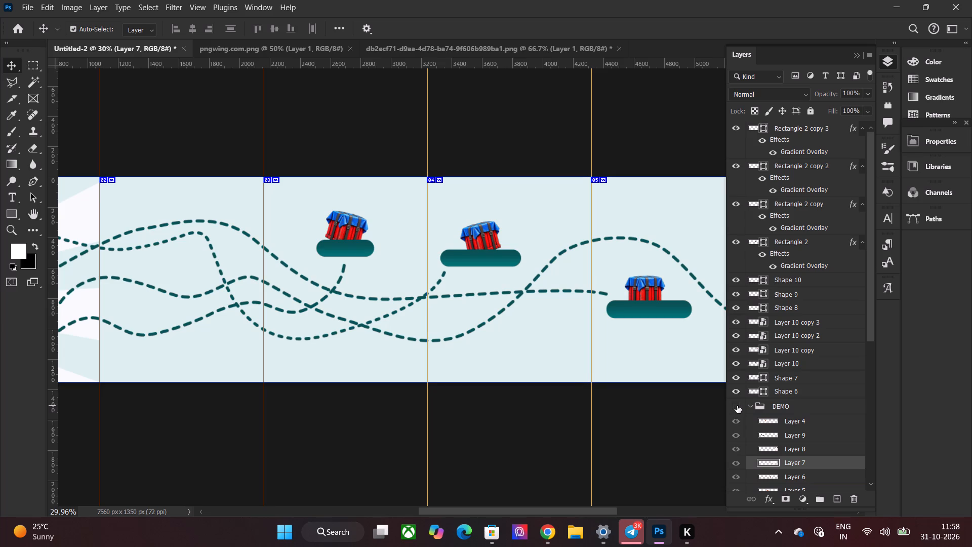
Select the panel background rectangles from Rectangle 1 through Rectangle 1 copy 5 and group them.
left_click(143, 204)
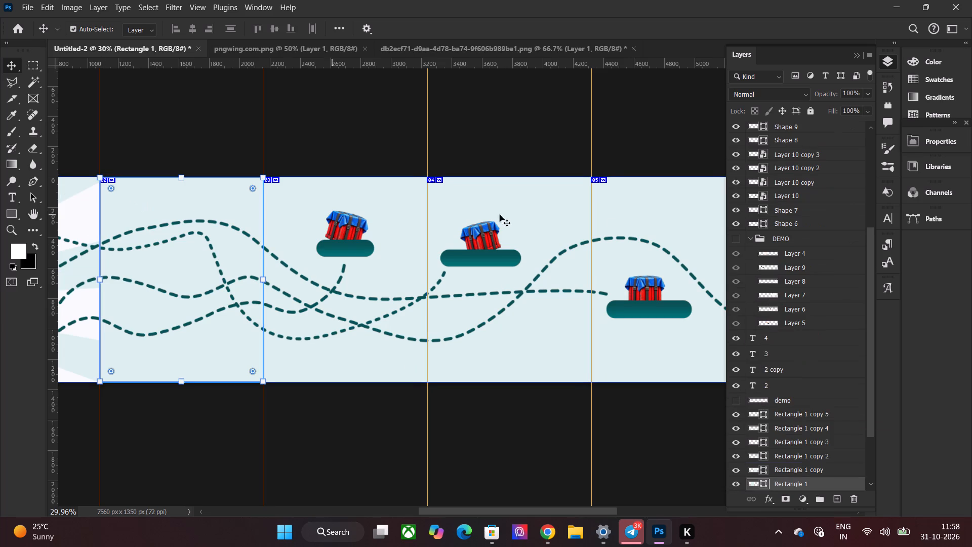
scroll(803, 395, "down", 1)
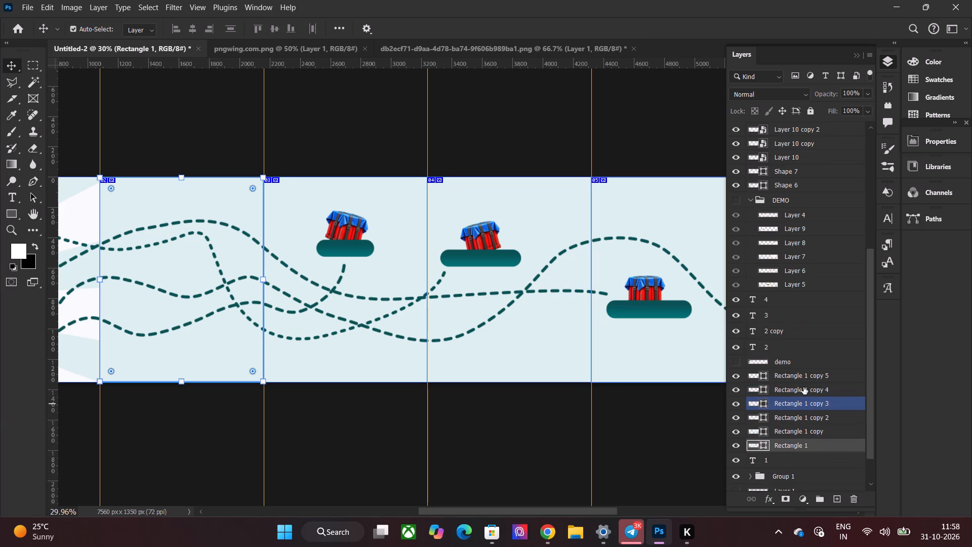
left_click(806, 378, "shift")
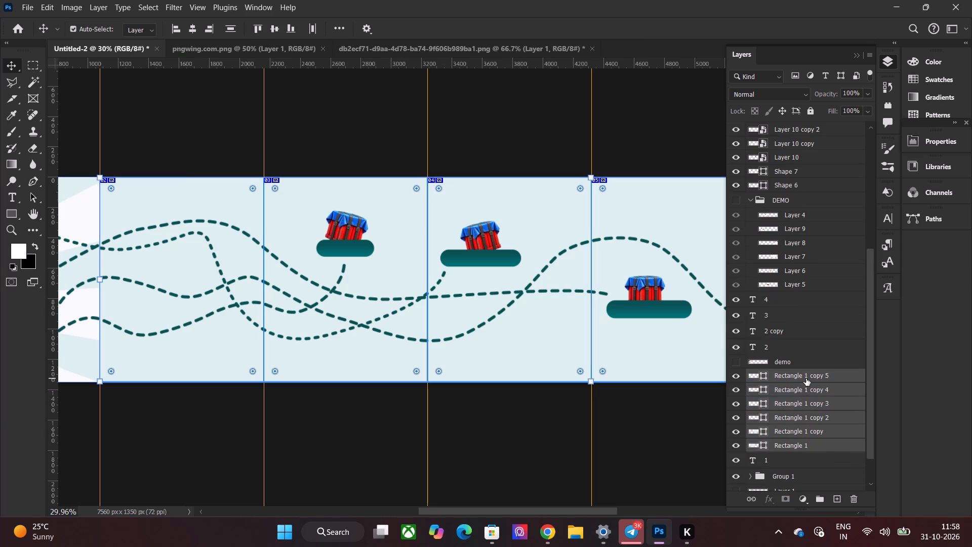
key("ctrl+g")
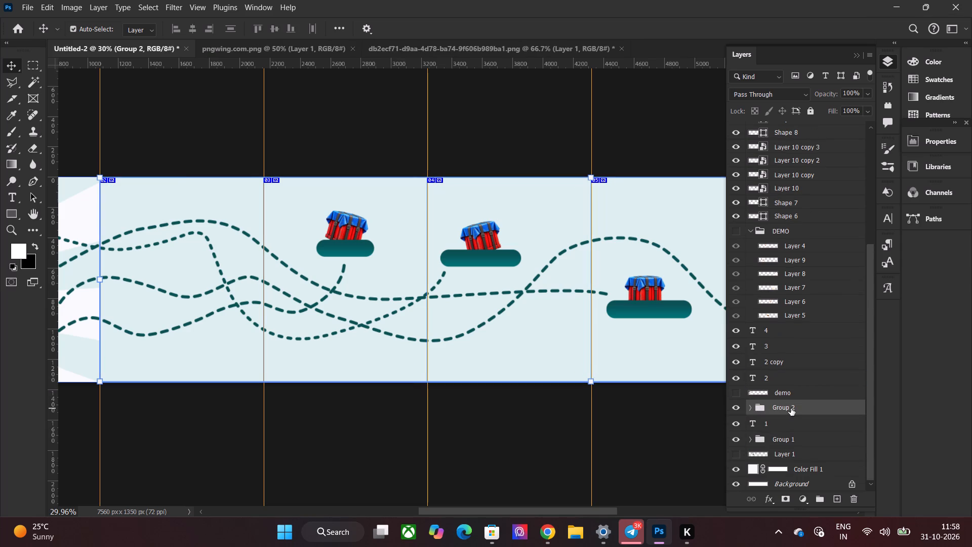
Add a Color Overlay to the grouped panel backgrounds, using the near-white #f5f9fa sampled from the first panel's background.
right_click(791, 408)
left_click(824, 14)
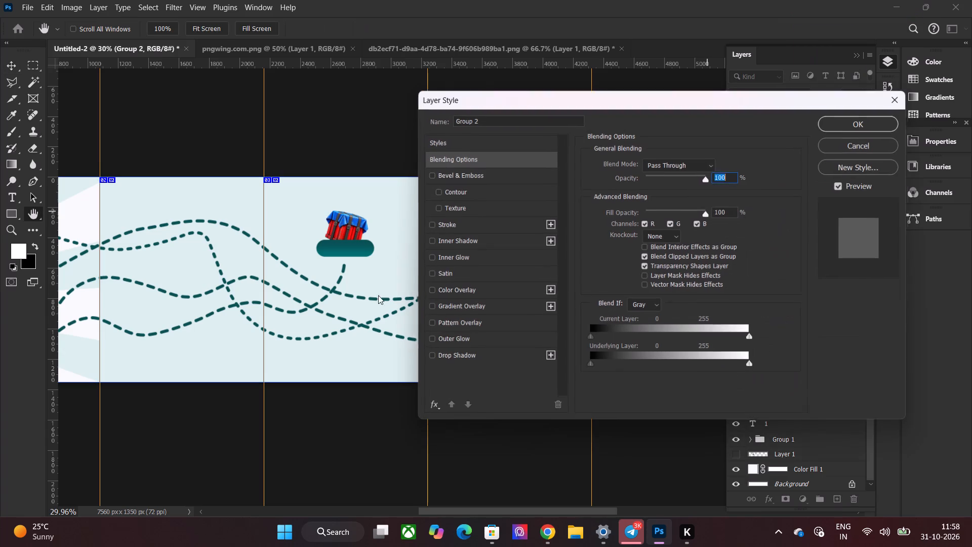
left_click(466, 289)
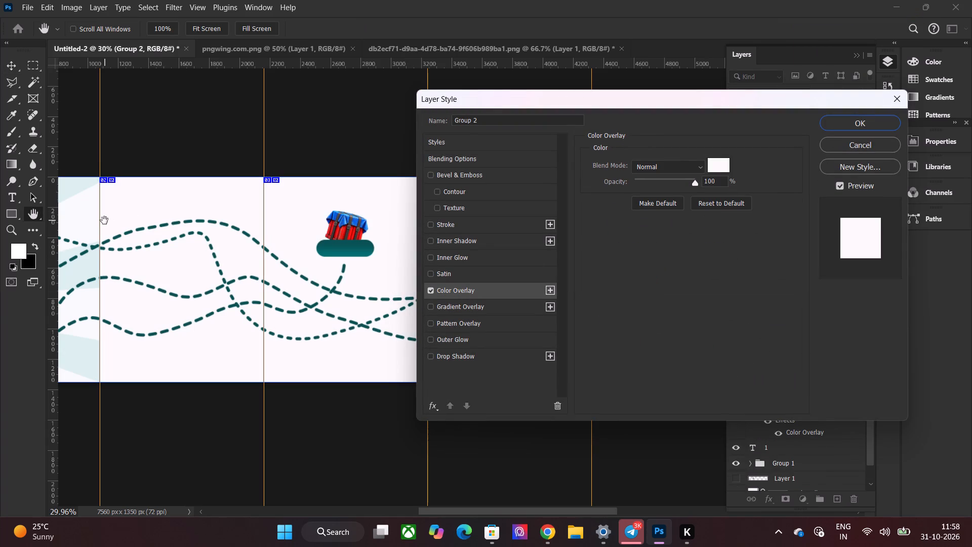
left_click(725, 164)
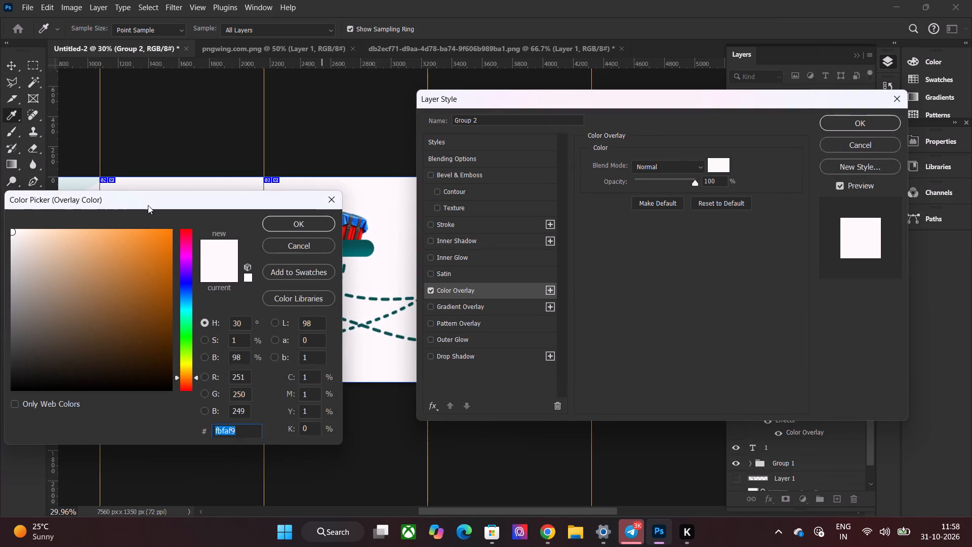
left_click_drag(150, 204, 150, 316)
left_click(83, 220)
left_click(289, 332)
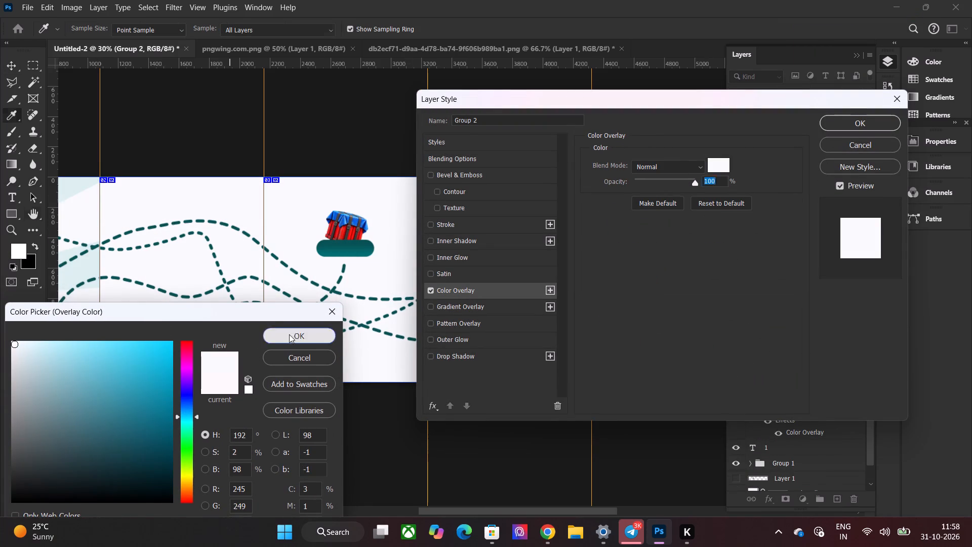
left_click(860, 129)
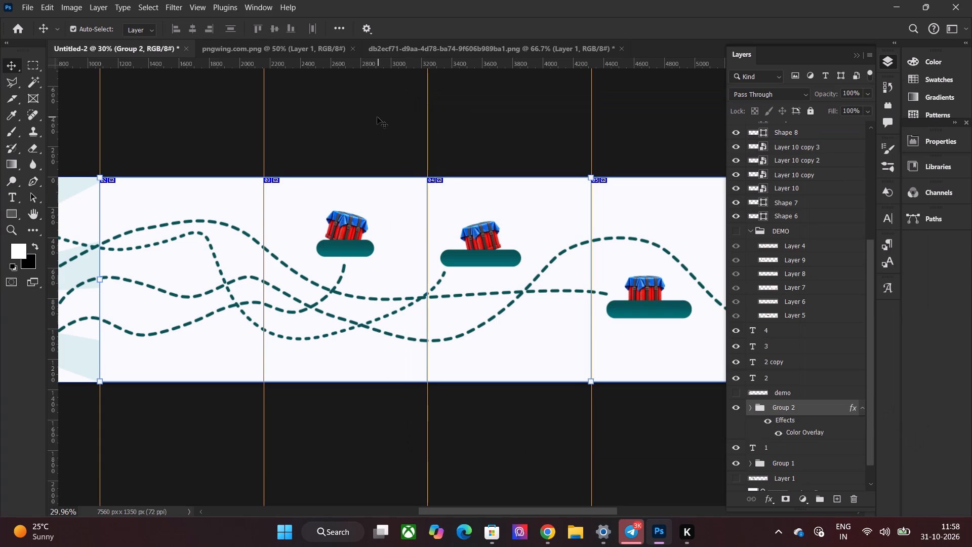
left_click(377, 117)
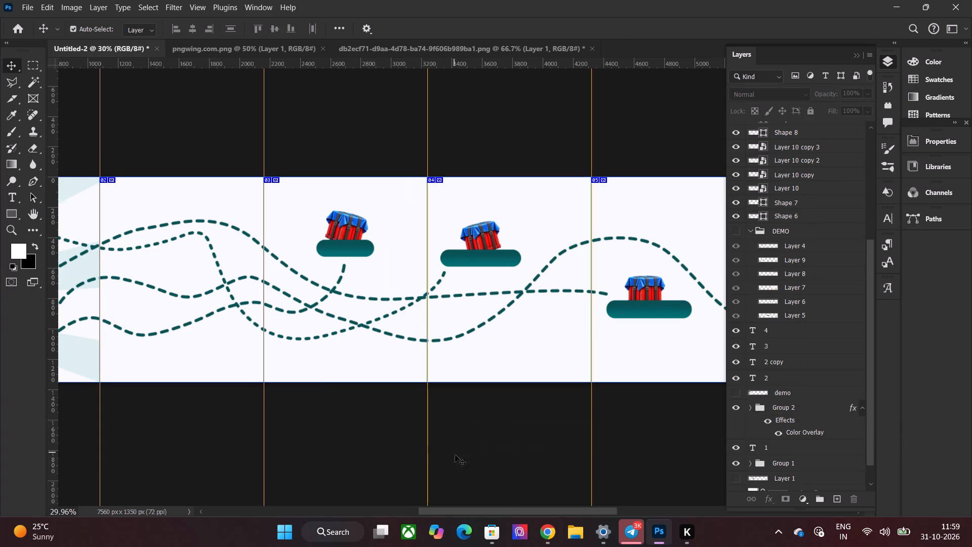
Turn off the Gradient Overlay effect on all four teal pills, Rectangle 2 through Rectangle 2 copy 3.
left_click_drag(511, 512, 479, 512)
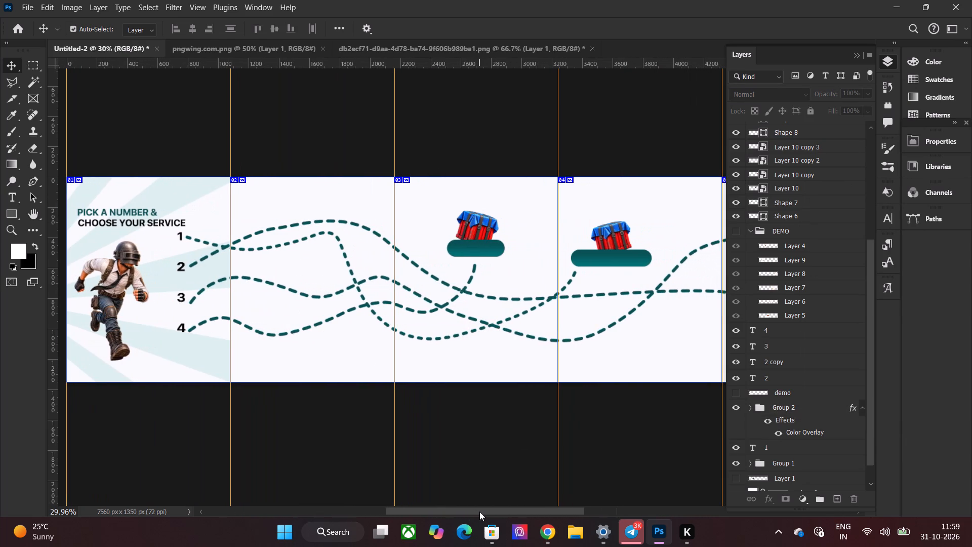
left_click_drag(479, 512, 487, 512)
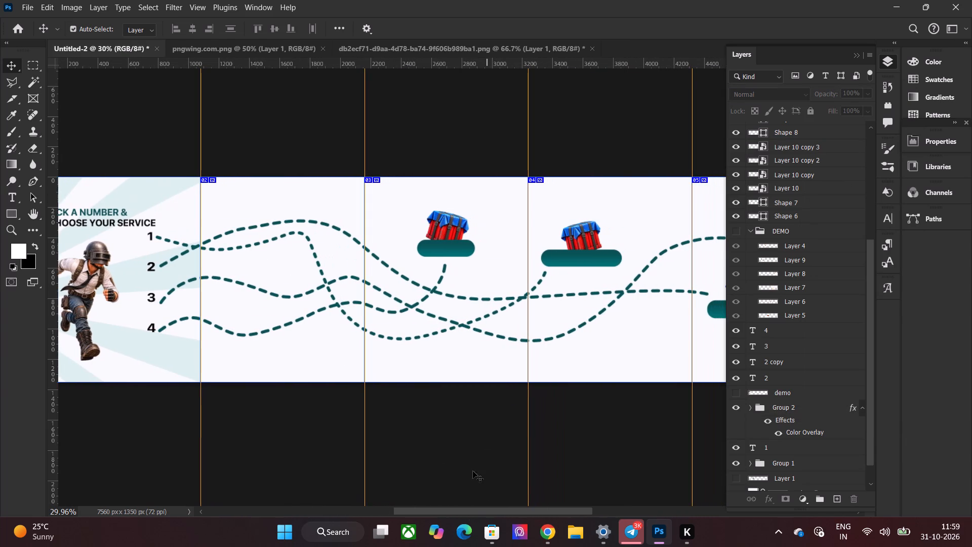
left_click(456, 250)
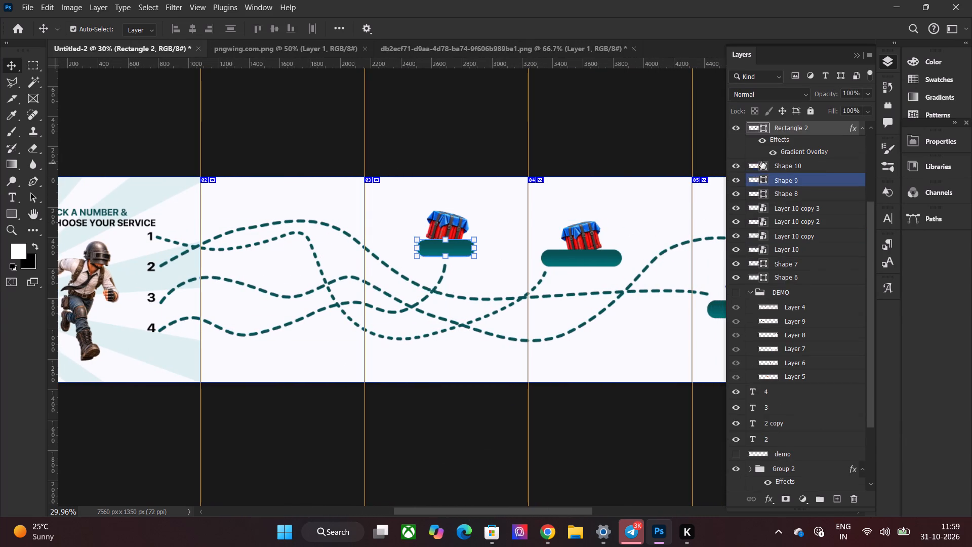
left_click(771, 154)
scroll(795, 177, "up", 2)
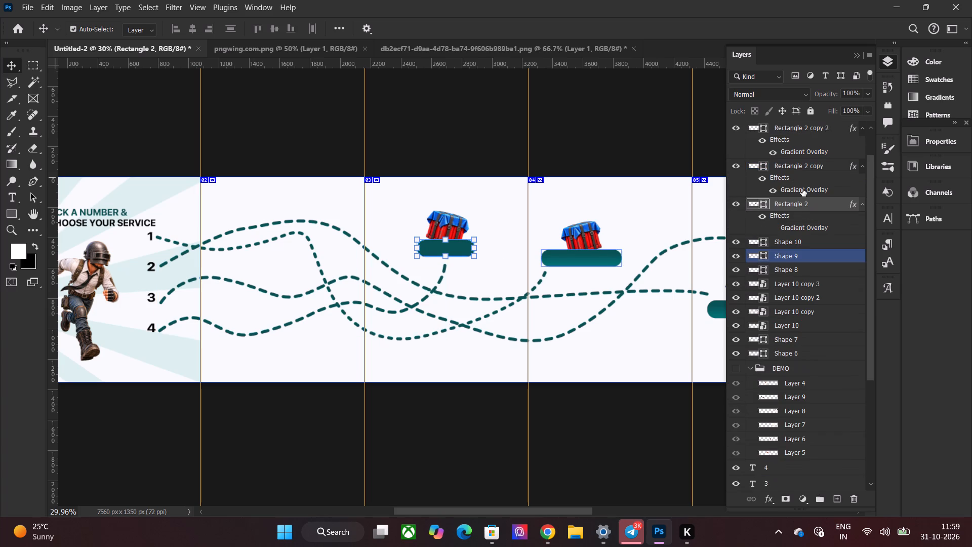
left_click(775, 189)
left_click(774, 149)
scroll(781, 168, "up", 3)
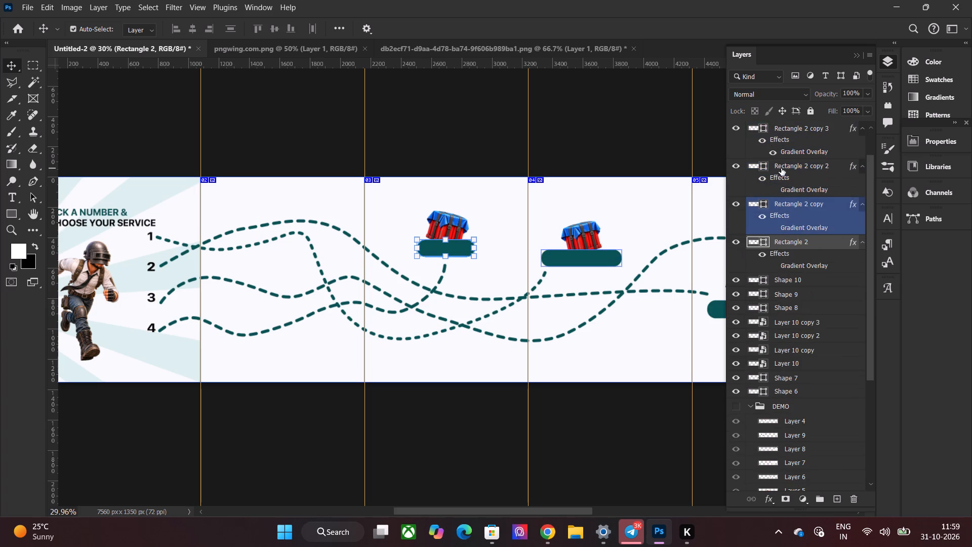
left_click(773, 154)
scroll(789, 190, "up", 2)
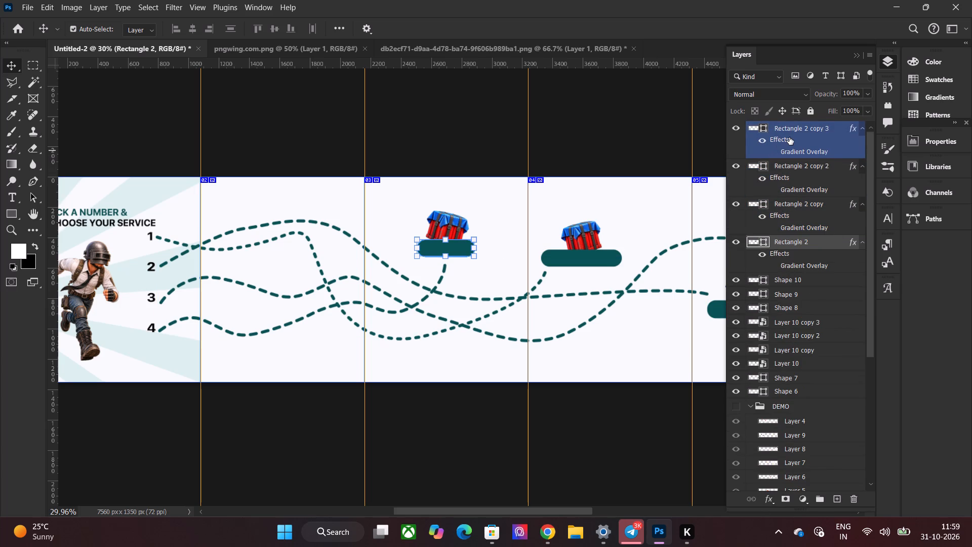
Select the four pill layers from Rectangle 2 copy 3 through Rectangle 2 and group them.
left_click(789, 137)
left_click(818, 243, "shift")
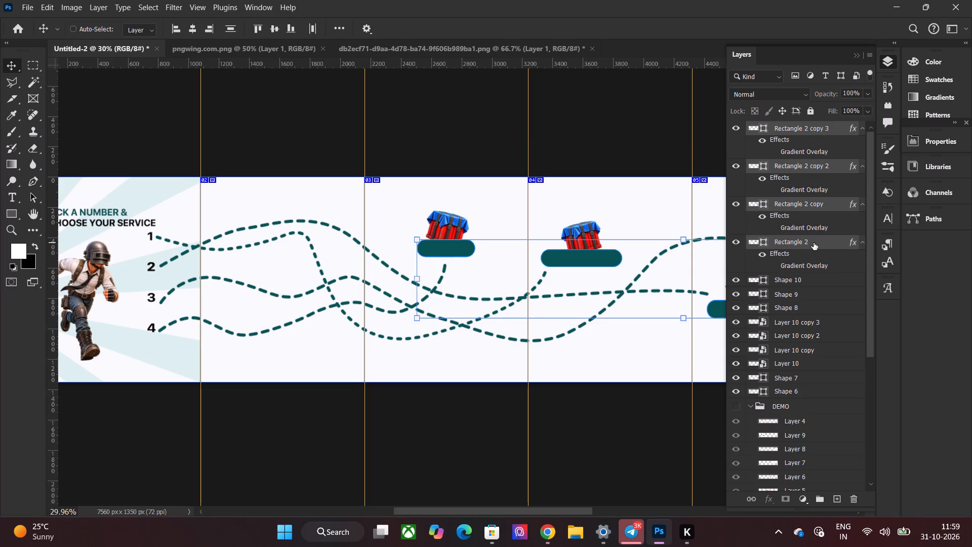
key("ctrl+g")
Add a Color Overlay to the grouped pills, using the pale teal sampled from the first panel's sunburst rays.
right_click(797, 130)
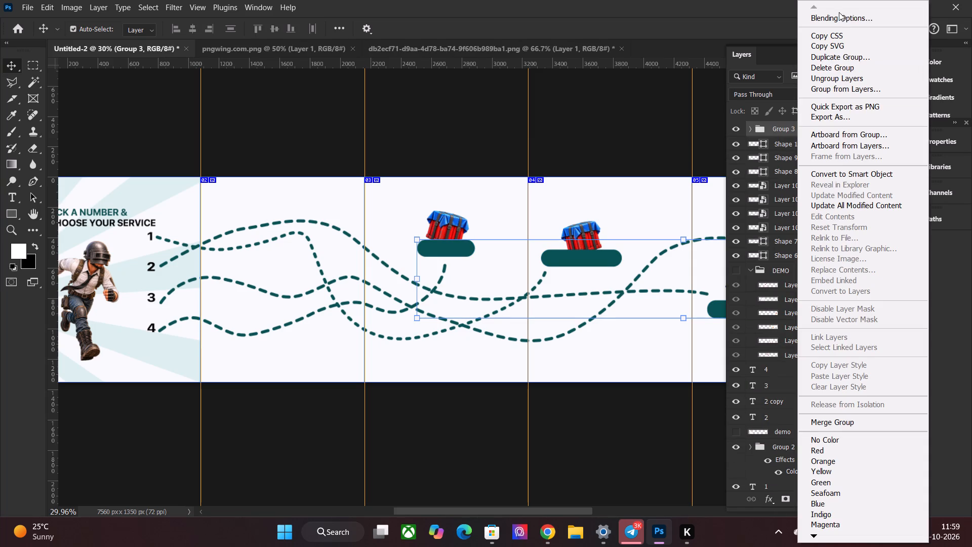
left_click(834, 23)
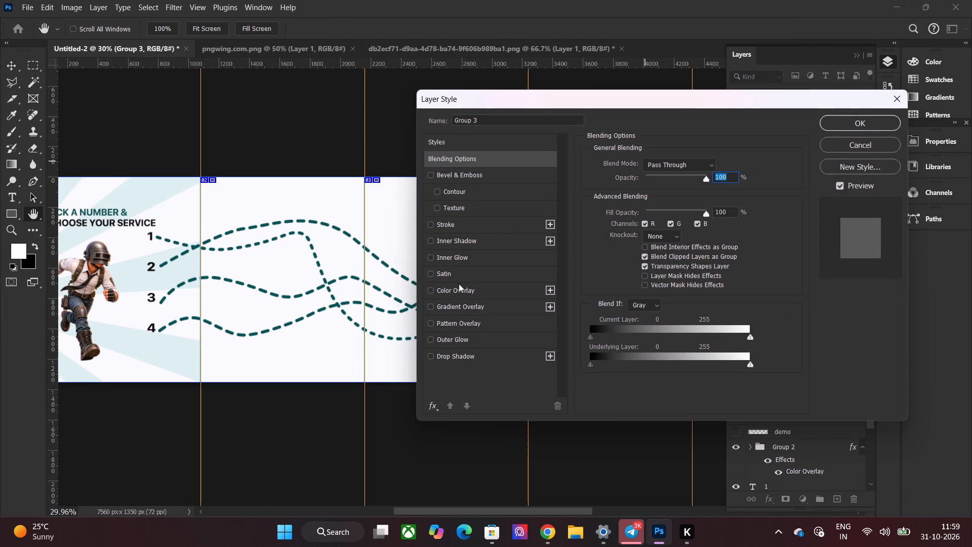
left_click(457, 294)
left_click(715, 164)
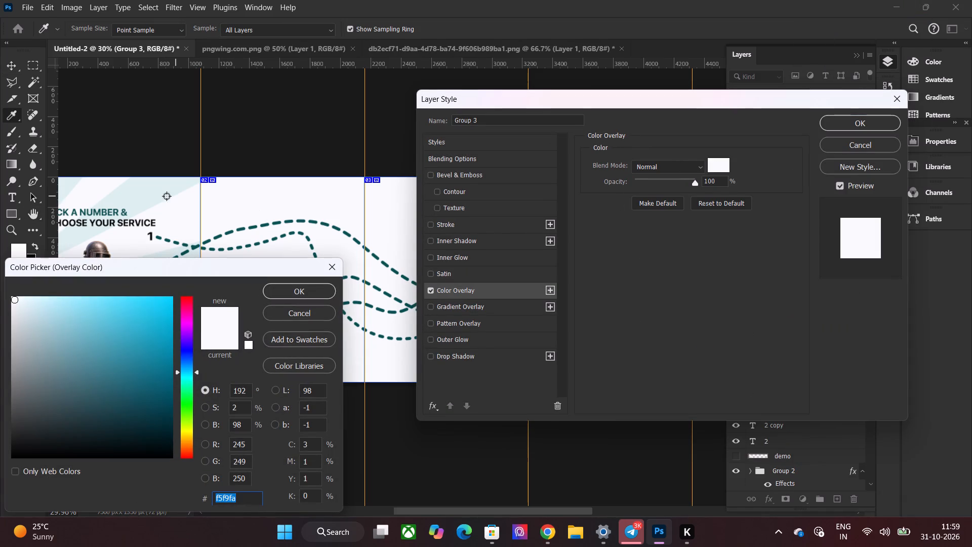
left_click(158, 197)
left_click(281, 289)
left_click(837, 127)
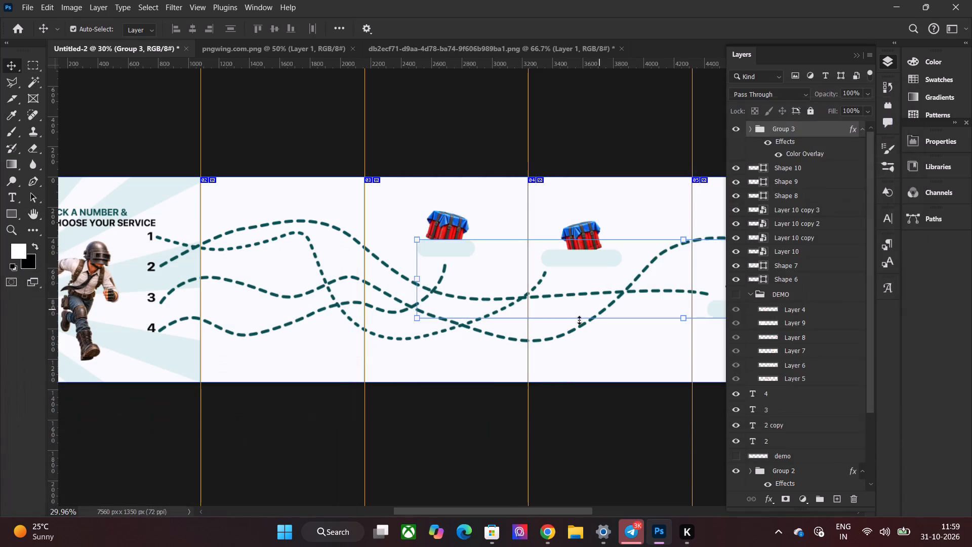
left_click(459, 411)
Review the recoloured pills and dashed paths across the panels, toggling the DEMO reference group to compare and leaving it hidden.
left_click_drag(528, 512, 547, 512)
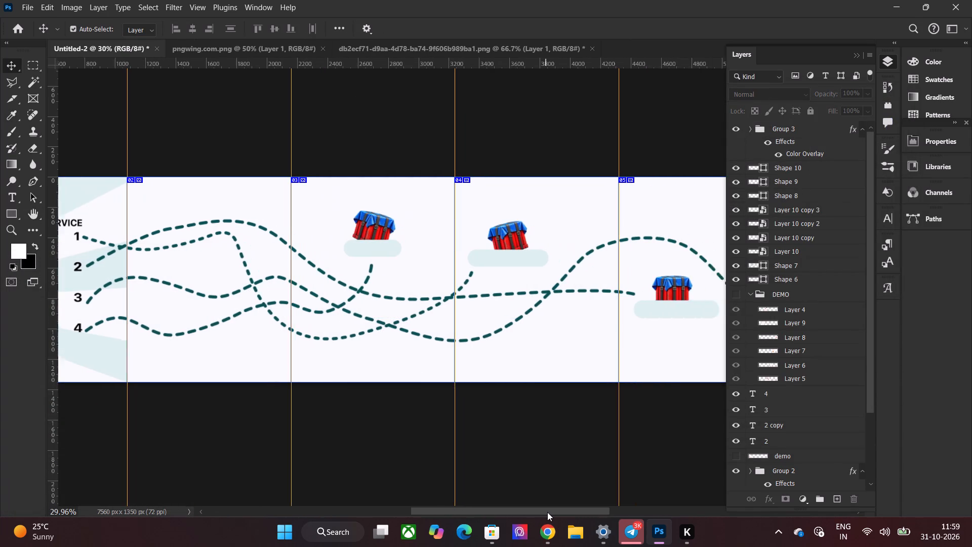
left_click_drag(547, 512, 593, 513)
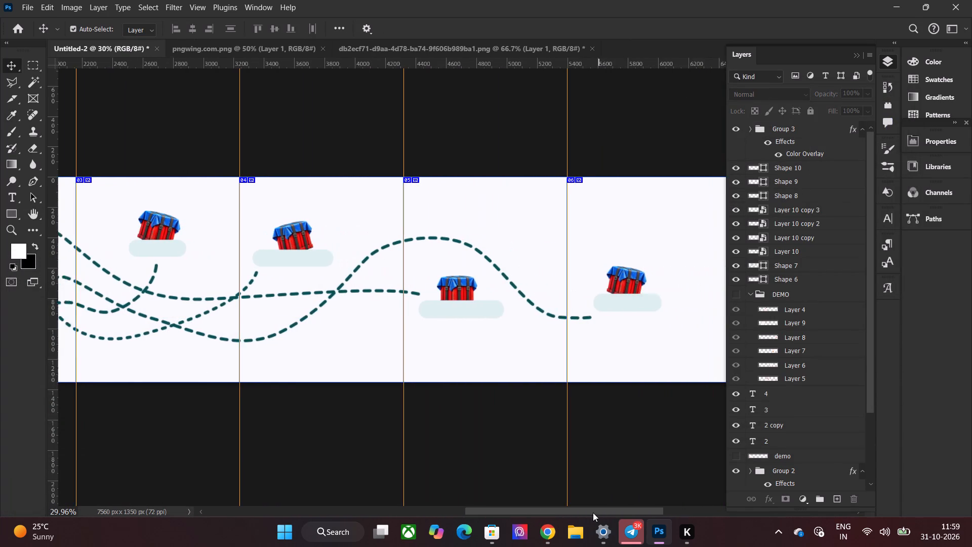
left_click_drag(593, 513, 522, 517)
scroll(413, 353, "up", 5, "alt")
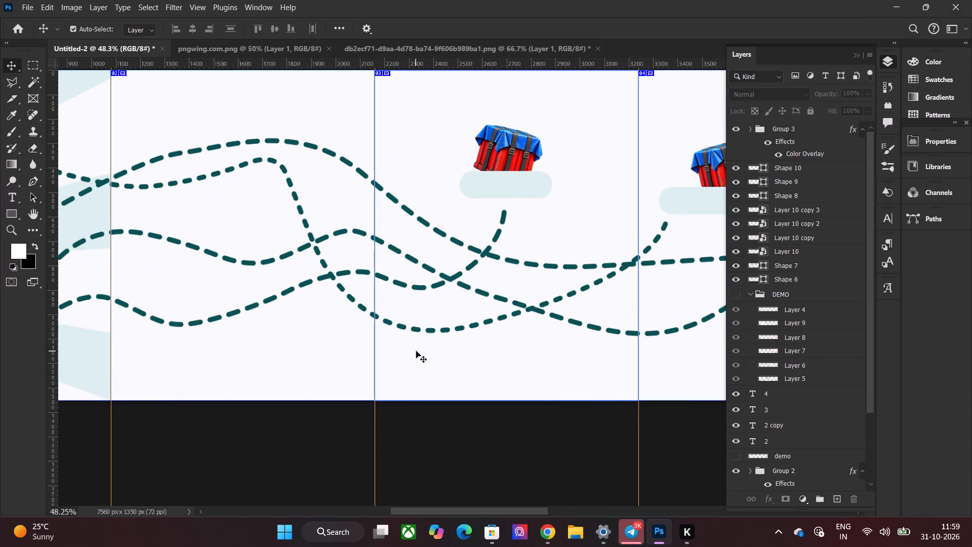
scroll(417, 350, "up", 2)
scroll(490, 361, "up", 2, "alt")
scroll(532, 363, "up", 2)
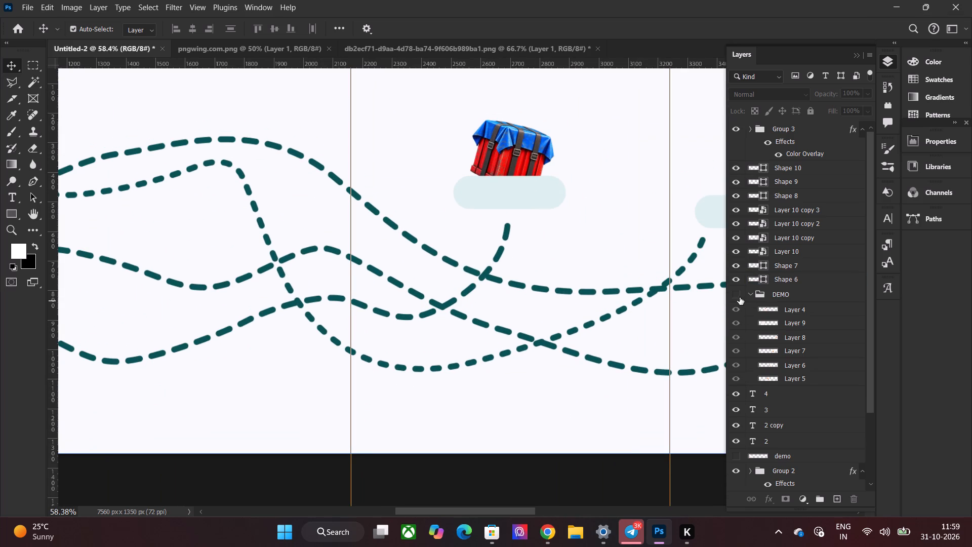
left_click(737, 297)
left_click(737, 297)
left_click(737, 297)
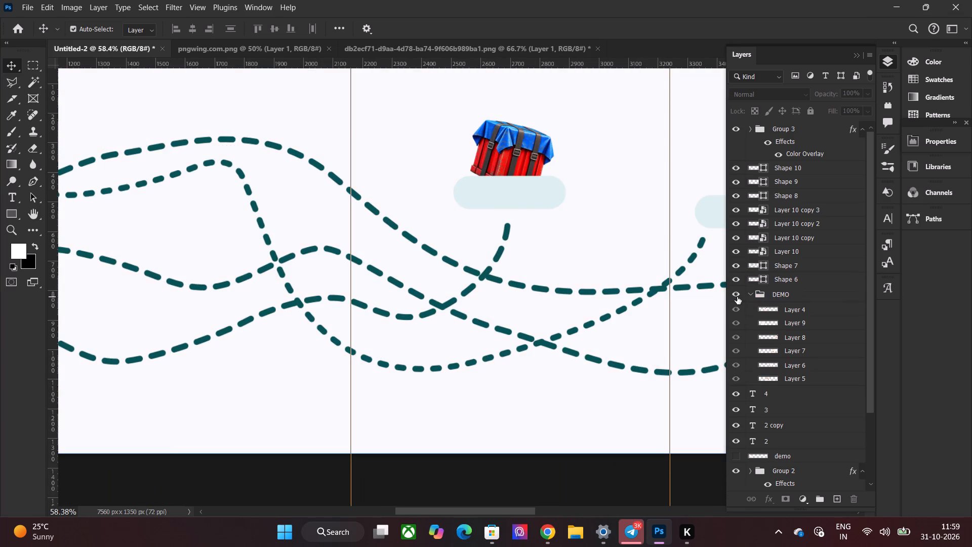
left_click(738, 297)
Set the stroke width of Shape 9, the dashed path ending under the first crate, to 18 px.
left_click(502, 252)
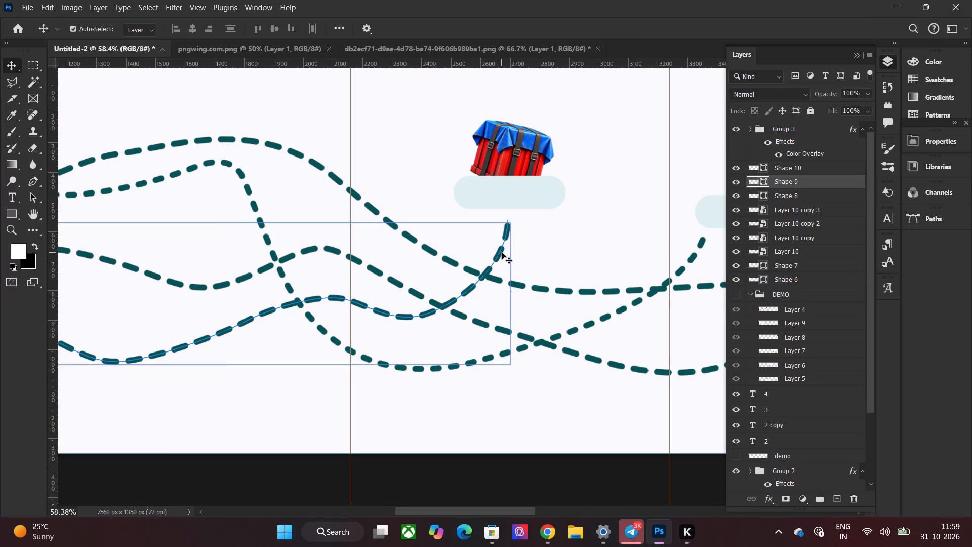
left_click(31, 180)
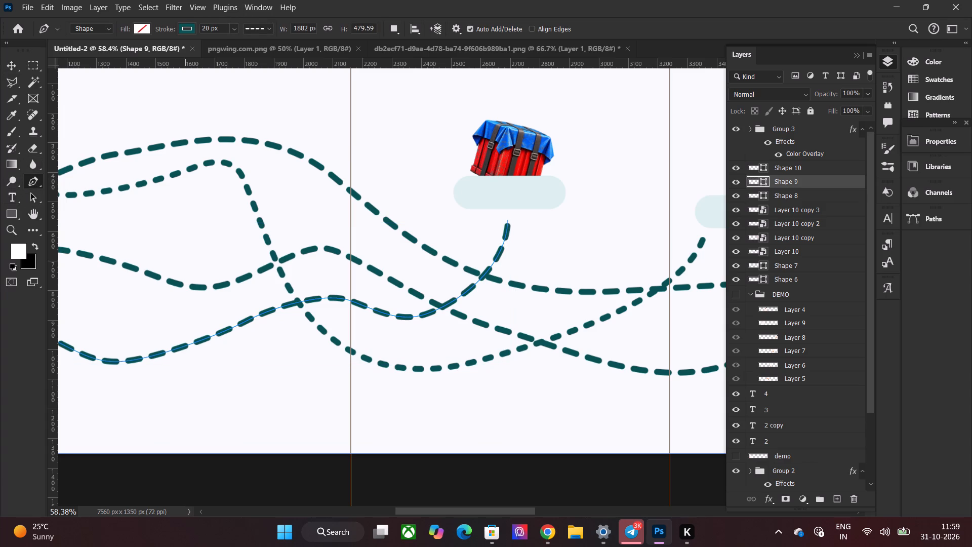
left_click_drag(223, 31, 149, 31)
type("18")
key("Return")
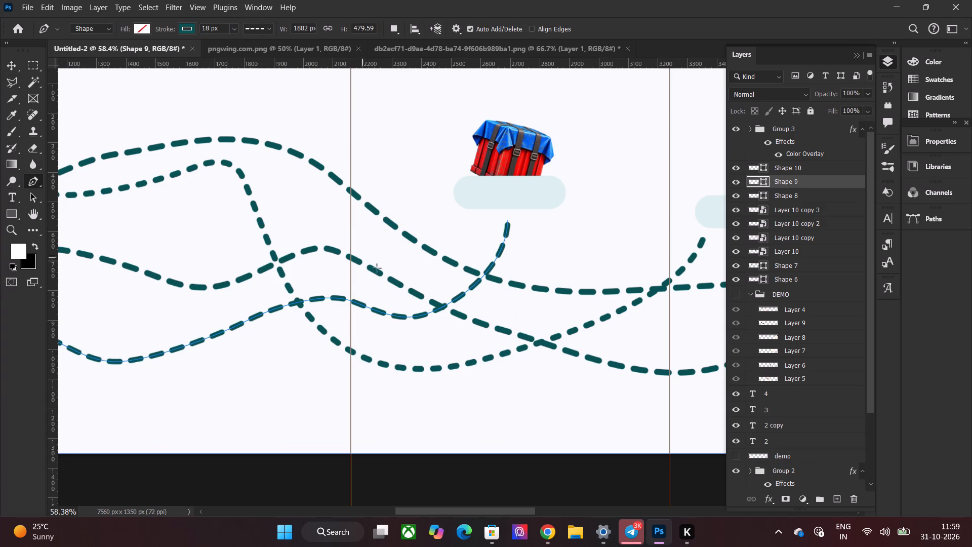
Set the stroke width of Shape 7, the uppermost dashed path, to 18 px, undoing any stray pen point.
left_click(16, 61)
left_click(227, 137)
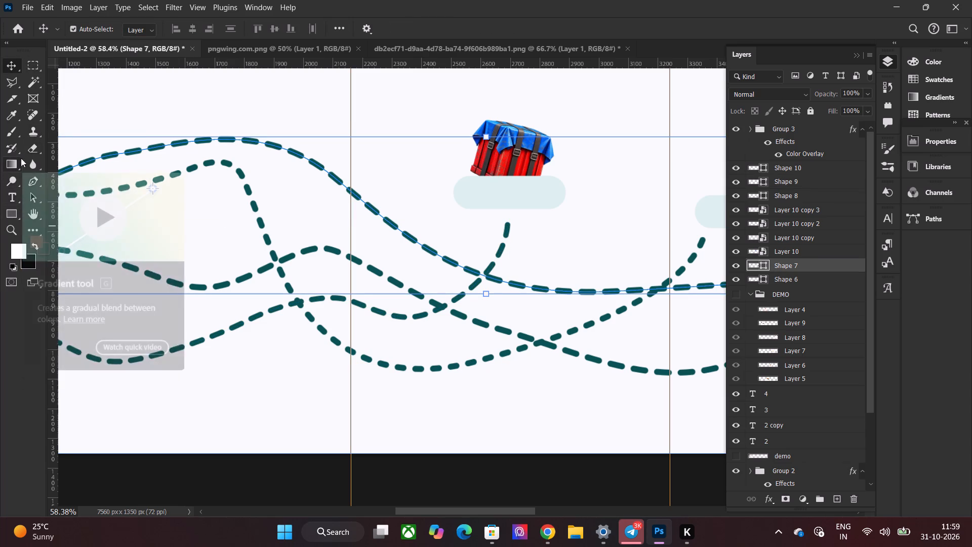
left_click(37, 183)
left_click(30, 178)
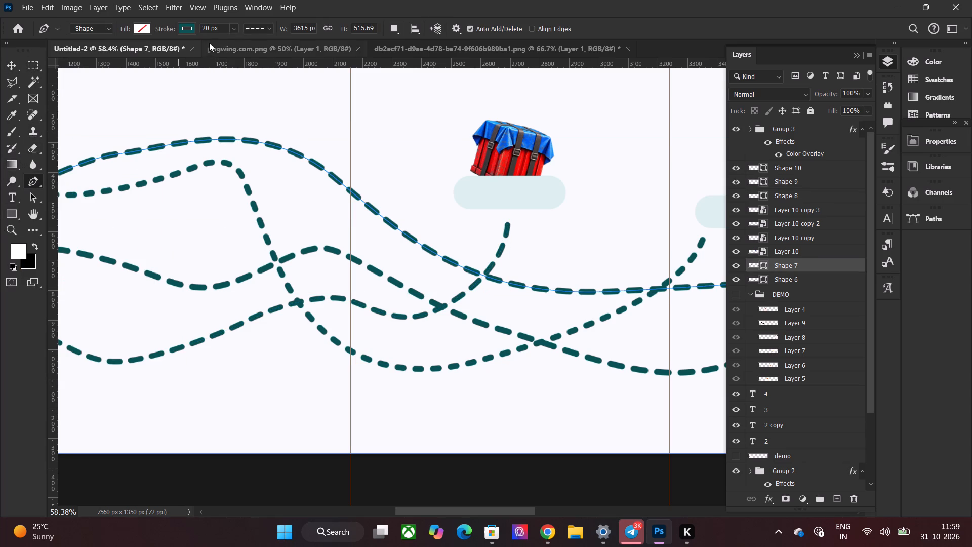
left_click_drag(222, 27, 156, 33)
type("18")
left_click(188, 102)
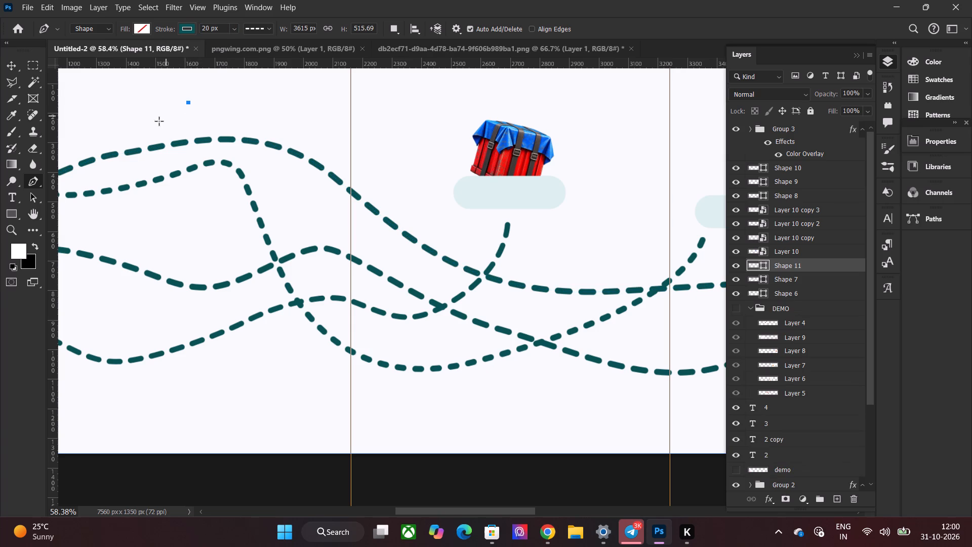
key("ctrl+z")
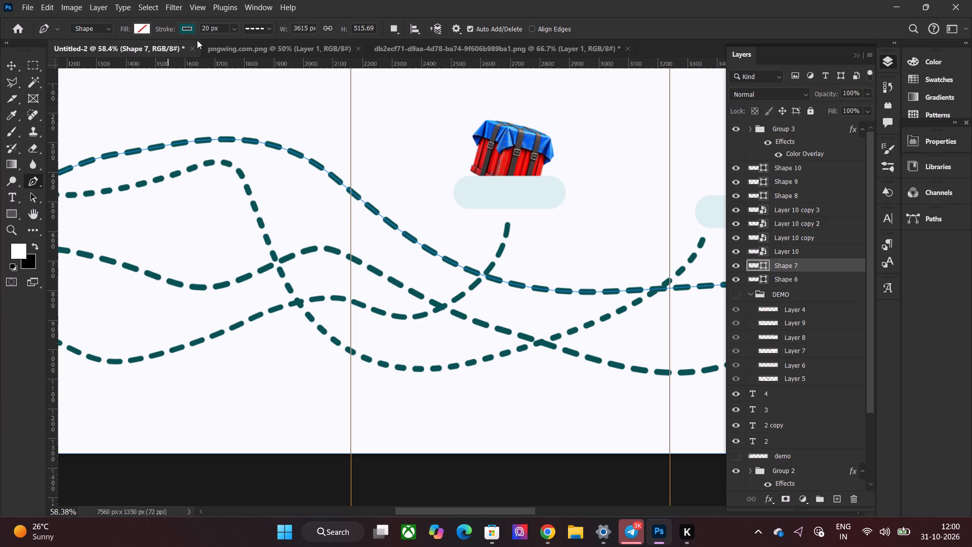
left_click_drag(208, 30, 173, 33)
type("18")
left_click(7, 63)
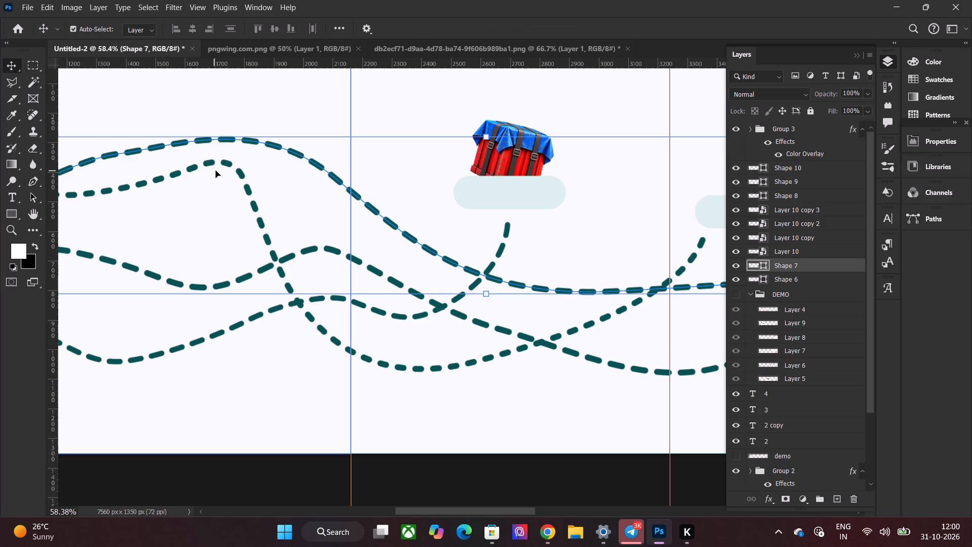
left_click(31, 178)
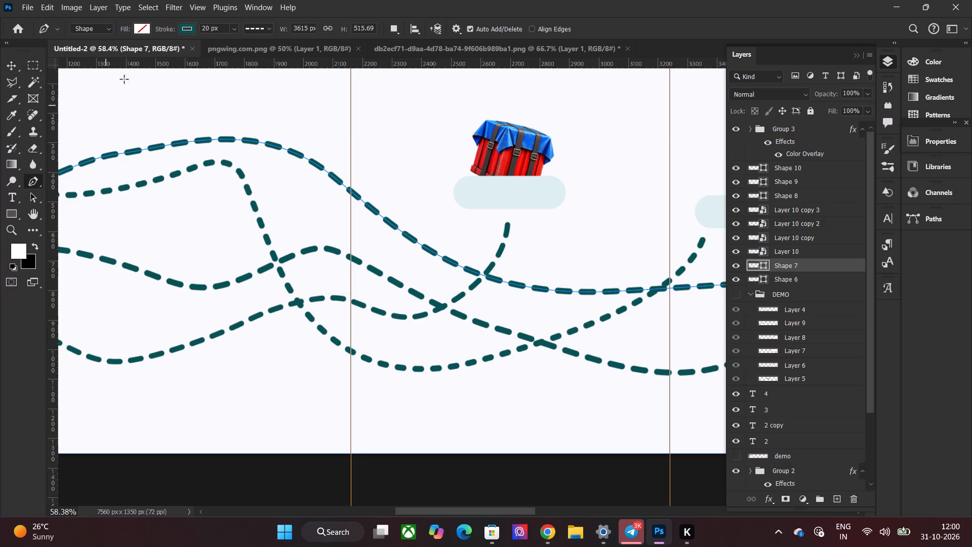
left_click(207, 29)
left_click_drag(211, 27, 171, 36)
type("18")
key("Return")
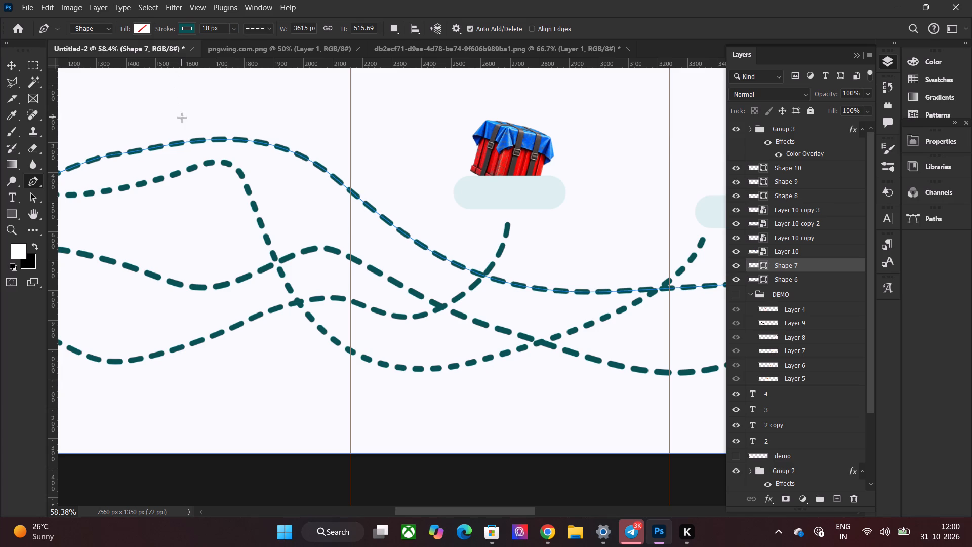
Set the stroke width of Shape 6, the dashed path dipping low and ending under the second crate, to 18 px.
left_click(7, 68)
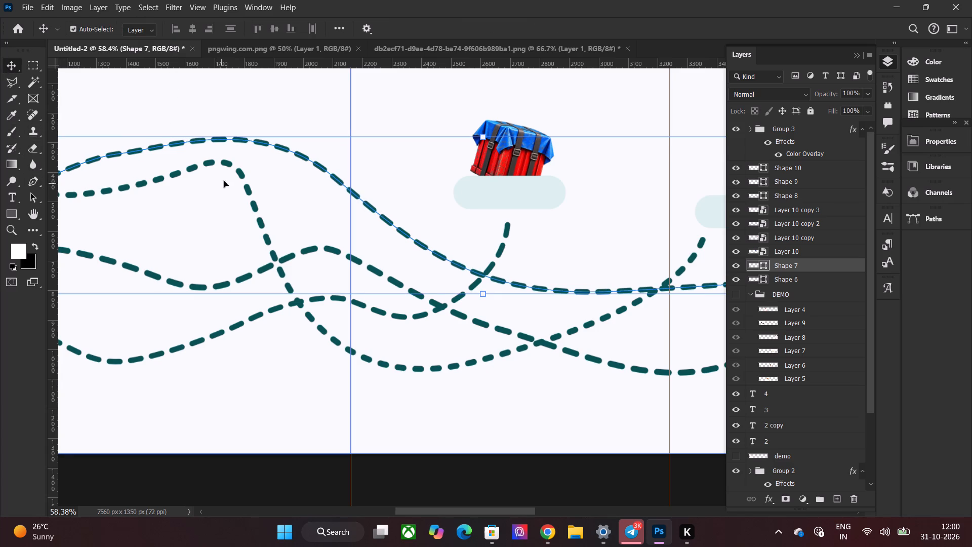
left_click(237, 175)
left_click(239, 175)
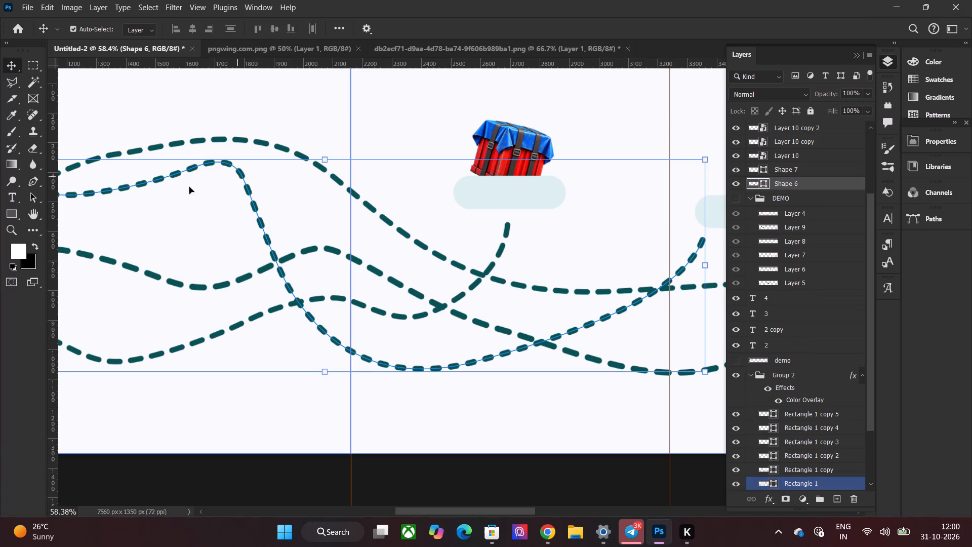
left_click(11, 195)
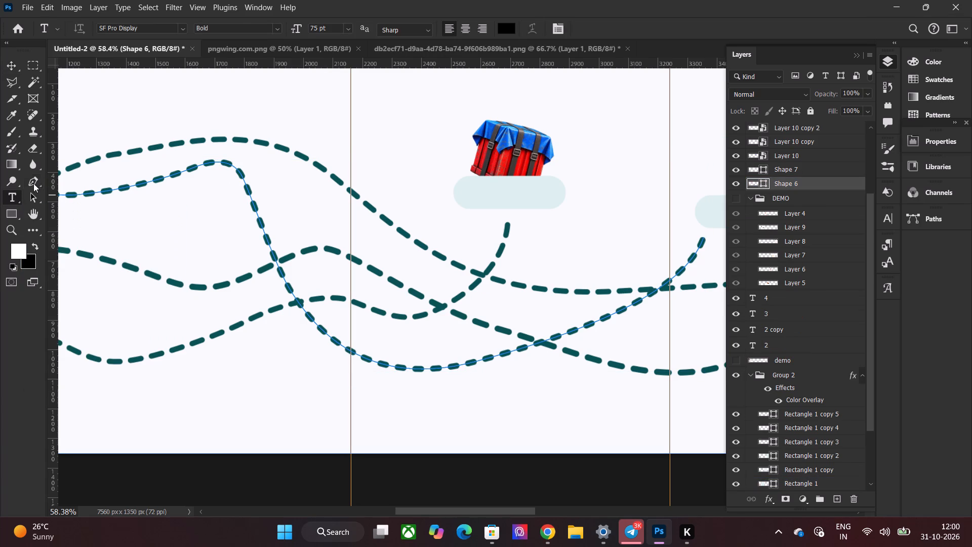
left_click(32, 185)
left_click_drag(209, 26, 190, 34)
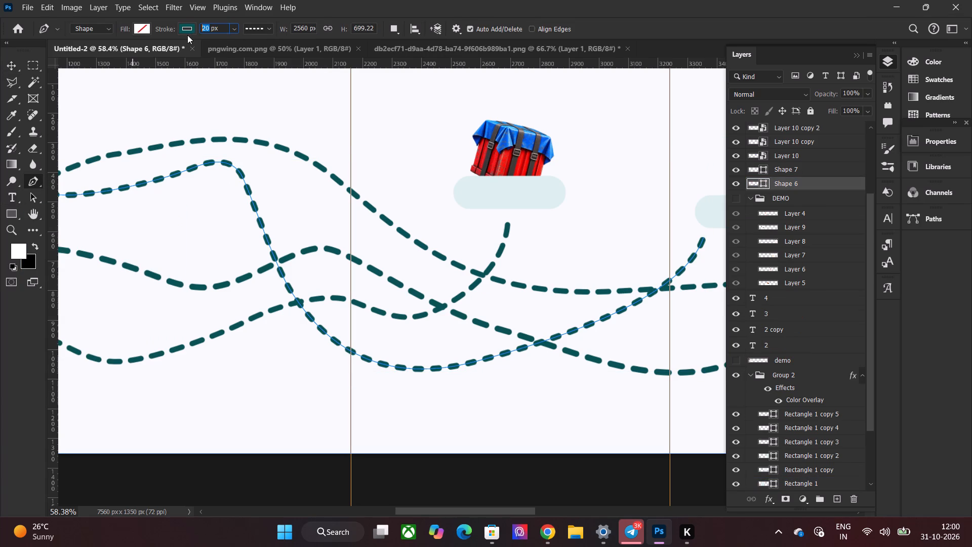
type("18")
key("Return")
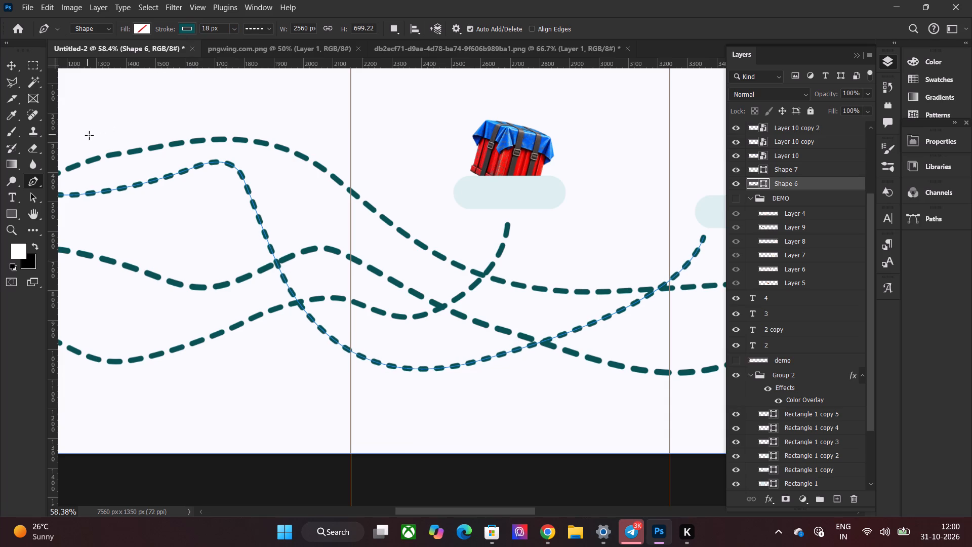
Set the stroke width of Shape 8, the dashed path crossing the middle of the panels, to 18 px.
left_click(13, 64)
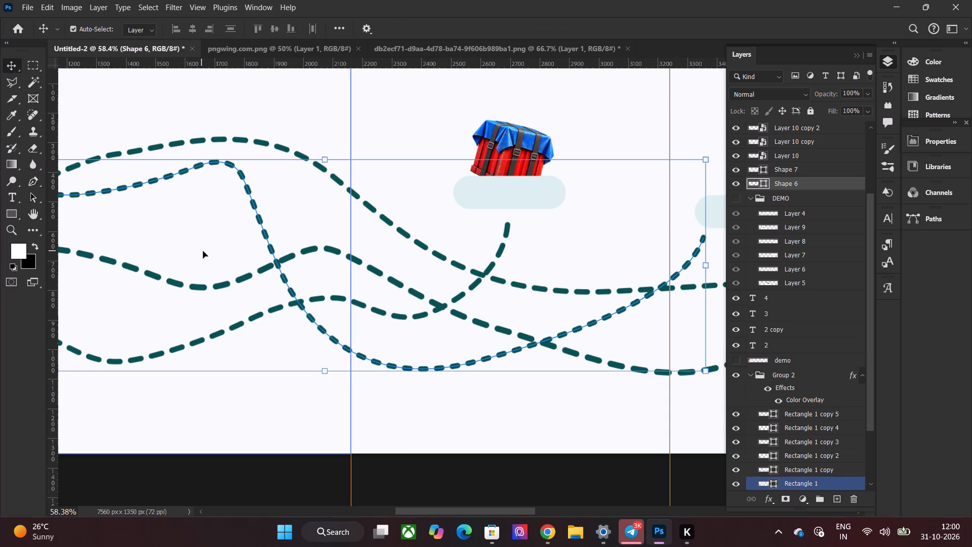
left_click(238, 279)
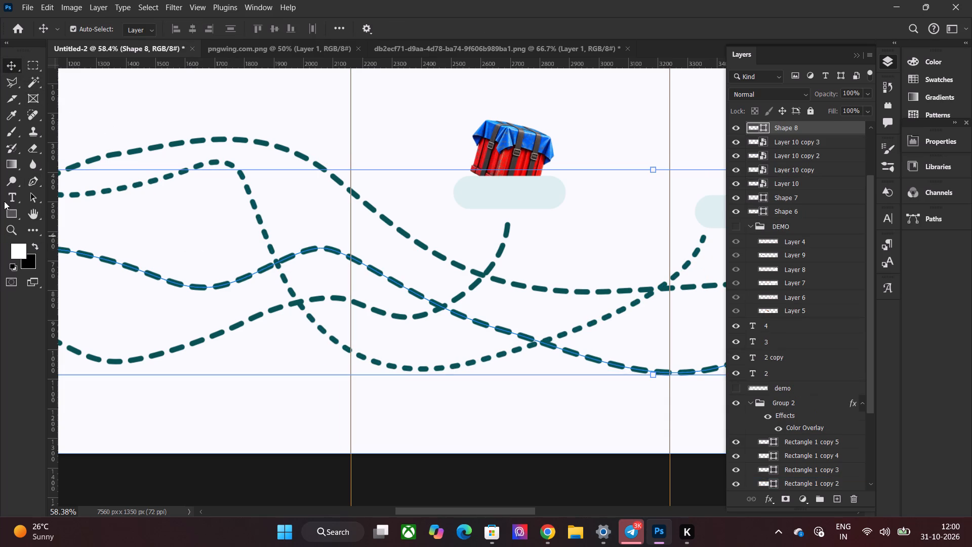
left_click(31, 182)
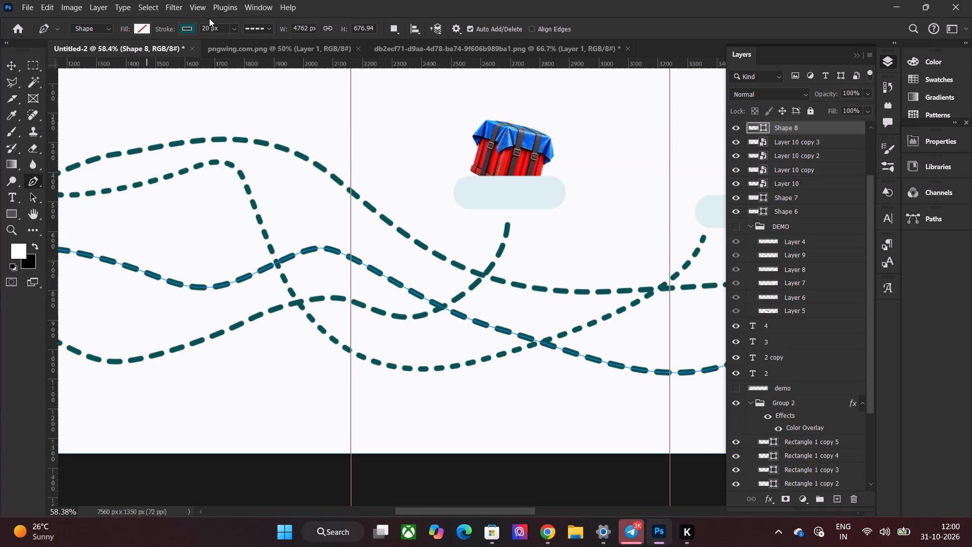
left_click_drag(211, 26, 176, 36)
type("18")
key("Return")
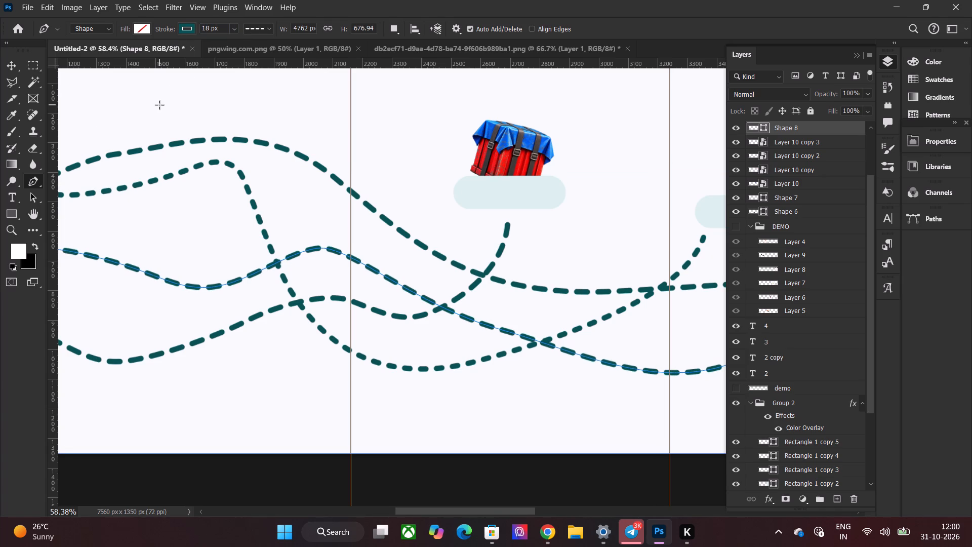
Check the stroke widths of Shape 7 and Shape 9, the uppermost path and the one ending under the first crate.
left_click(9, 62)
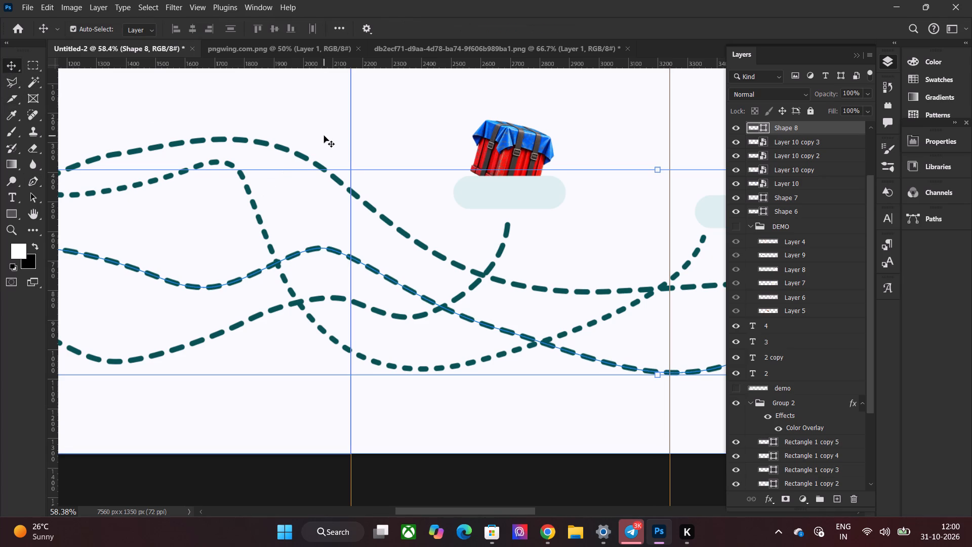
left_click(324, 136)
left_click(278, 151)
left_click(282, 148)
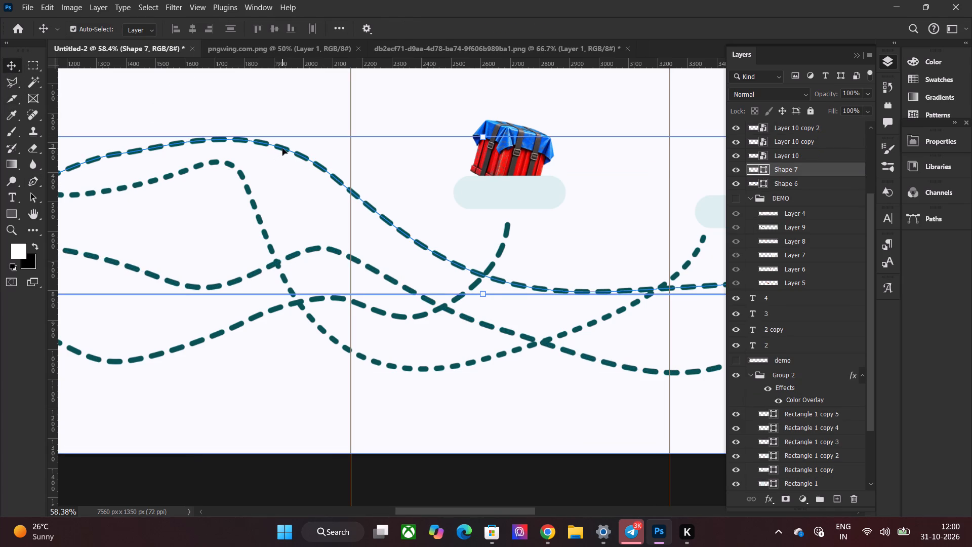
left_click(13, 196)
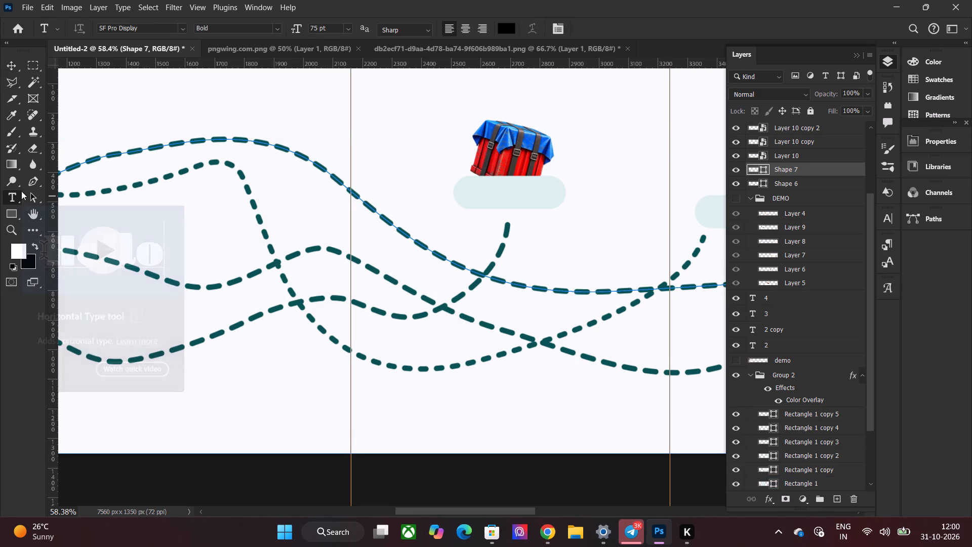
left_click(34, 183)
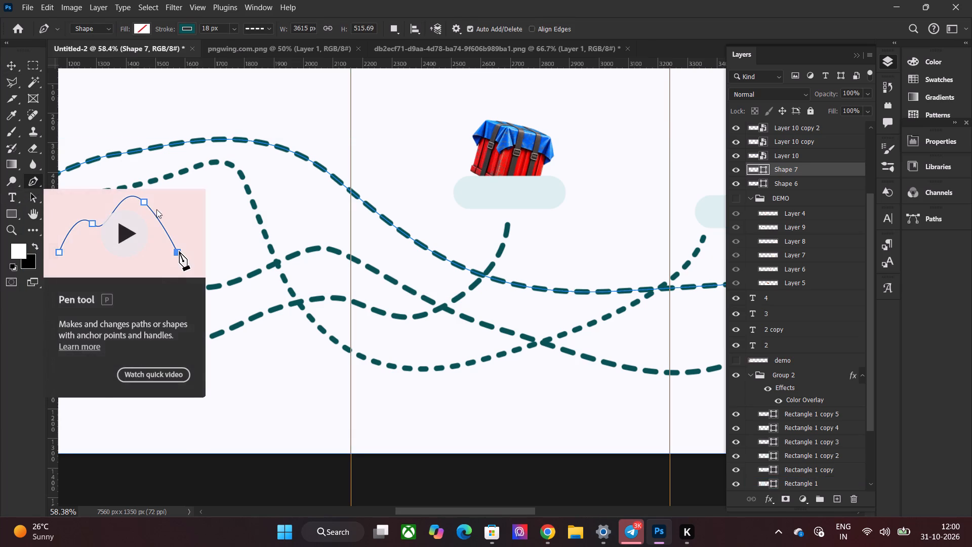
left_click(5, 62)
left_click(206, 337)
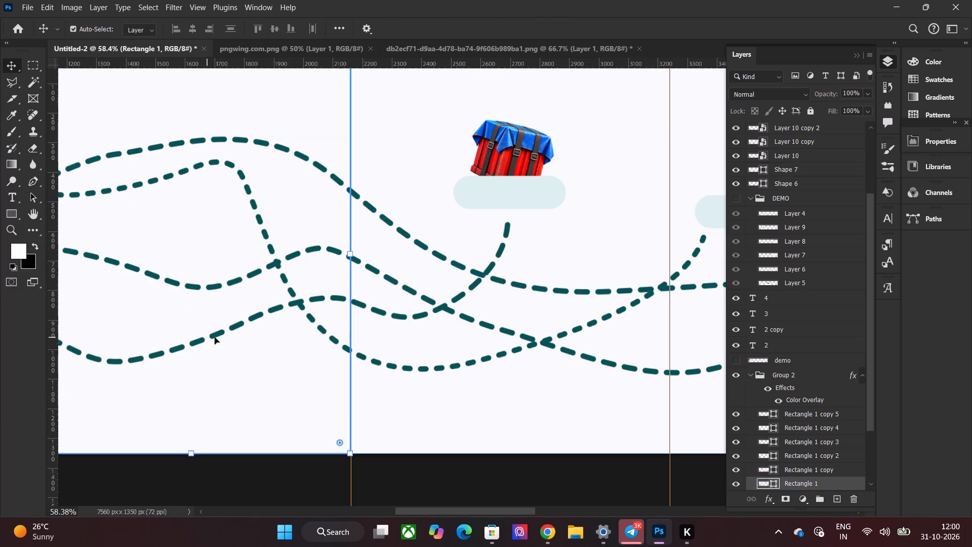
left_click(218, 336)
left_click(16, 198)
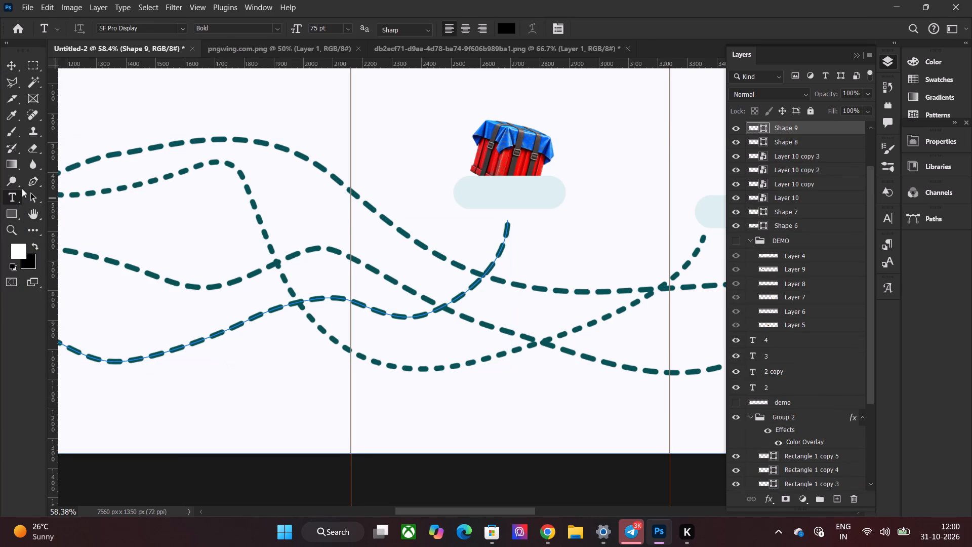
left_click(35, 176)
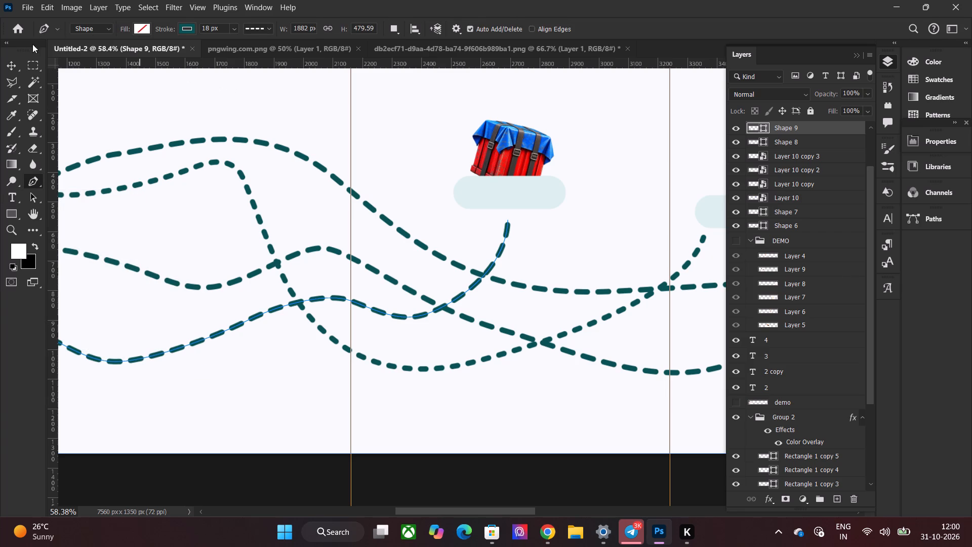
left_click(9, 70)
Add a text layer above Group 3, just below the first crate's pill, reading "Website" and "Desgining" on two lines.
left_click(449, 142)
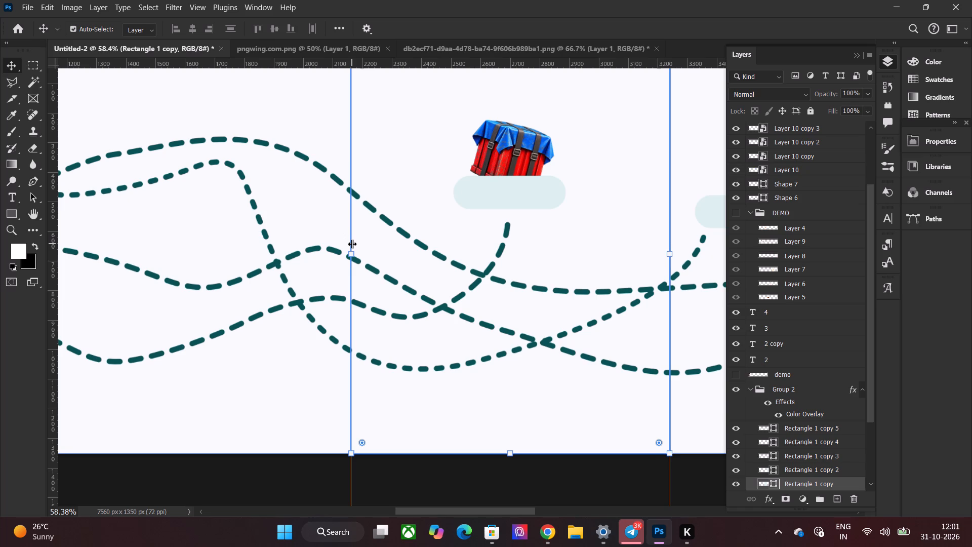
left_click(14, 195)
scroll(822, 163, "up", 3)
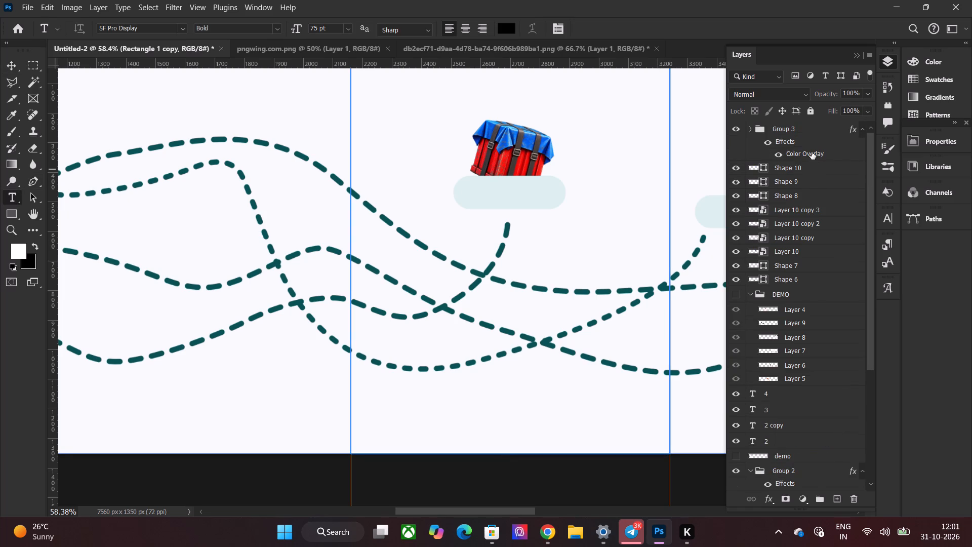
scroll(812, 152, "up", 3)
left_click(808, 133)
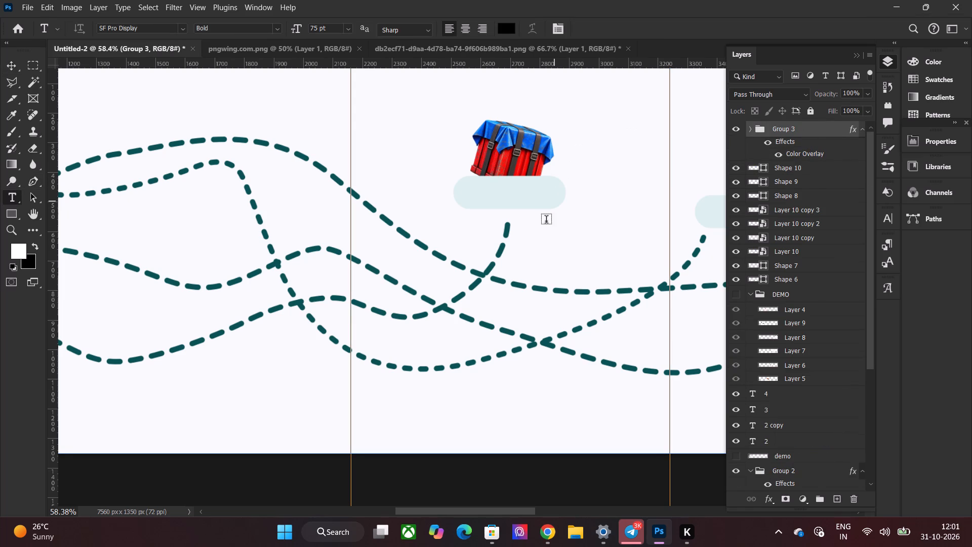
left_click(538, 233)
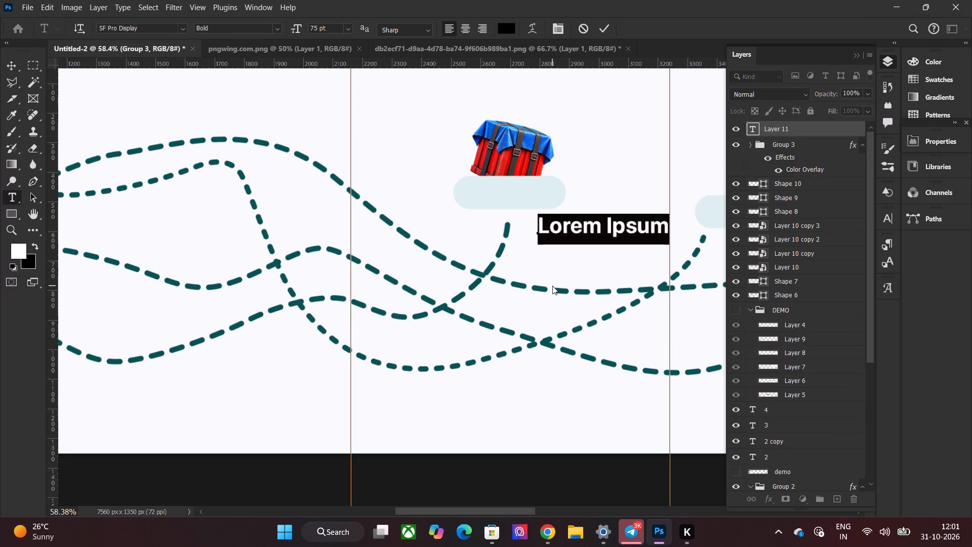
type("wE")
type("BSIT")
key("BackSpace")
key("BackSpace")
key("BackSpace")
key("BackSpace")
key("BackSpace")
type("WQ")
key("BackSpace")
key("BackSpace")
key("BackSpace")
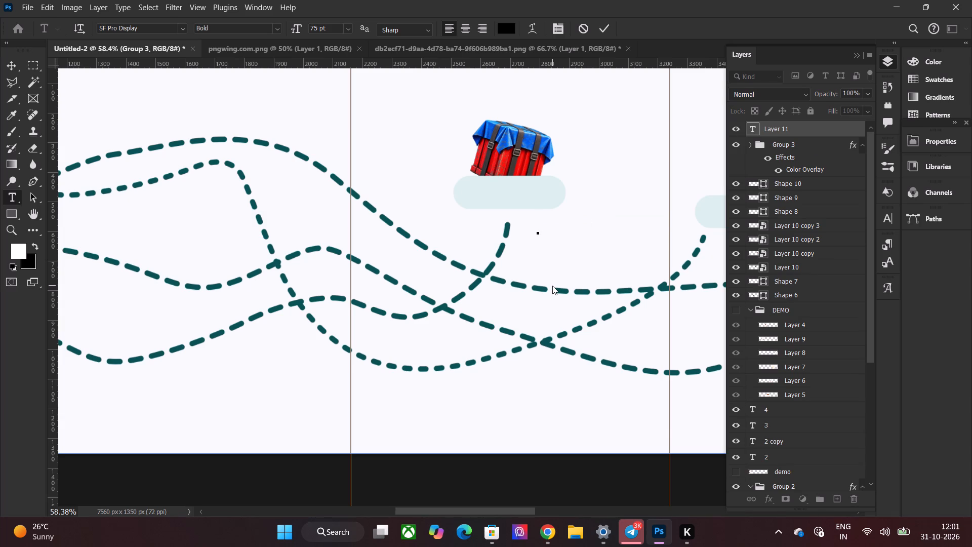
key("w")
key("BackSpace")
type("We")
type("bsite")
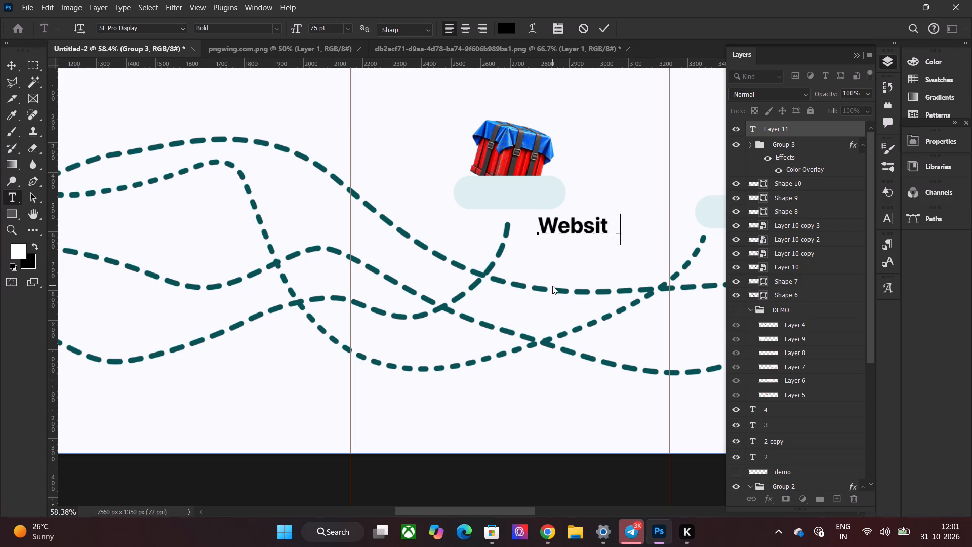
key("space")
key("Return")
type("Desgin")
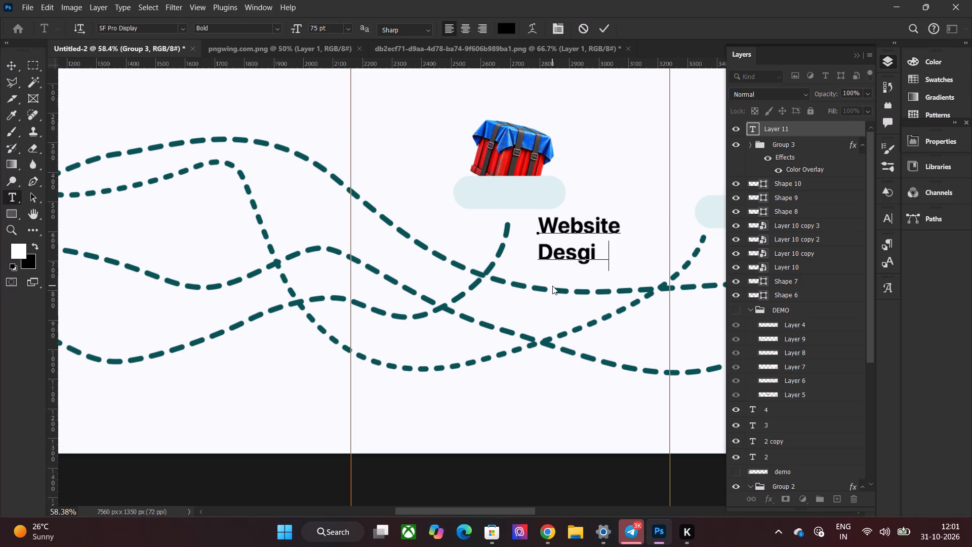
type("ing")
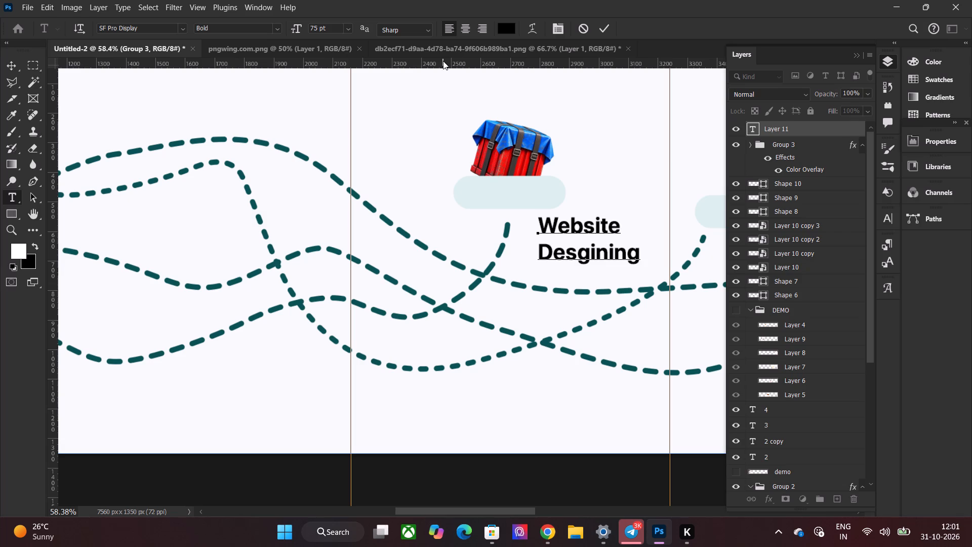
Centre-align the whole two-line label and set its font weight to Medium.
key("ctrl+a")
left_click(465, 22)
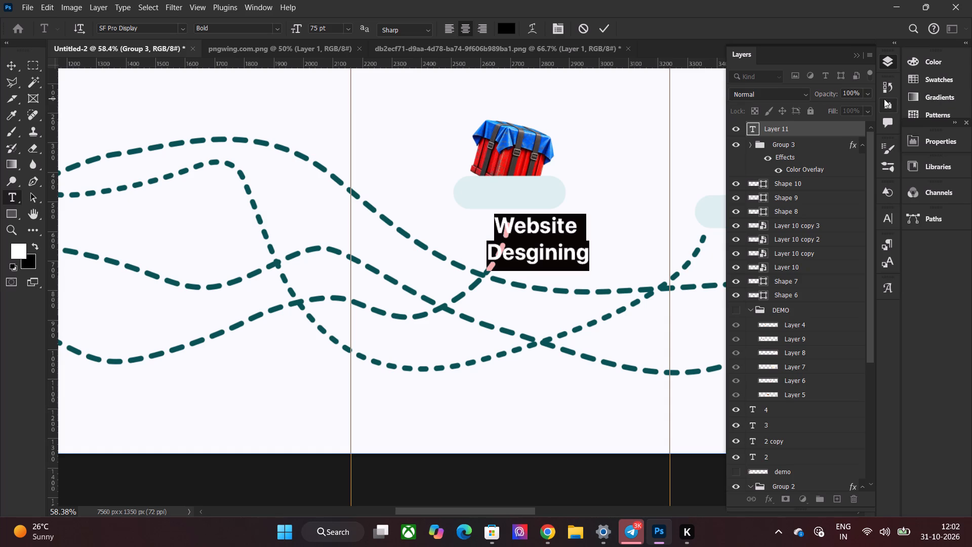
left_click(277, 30)
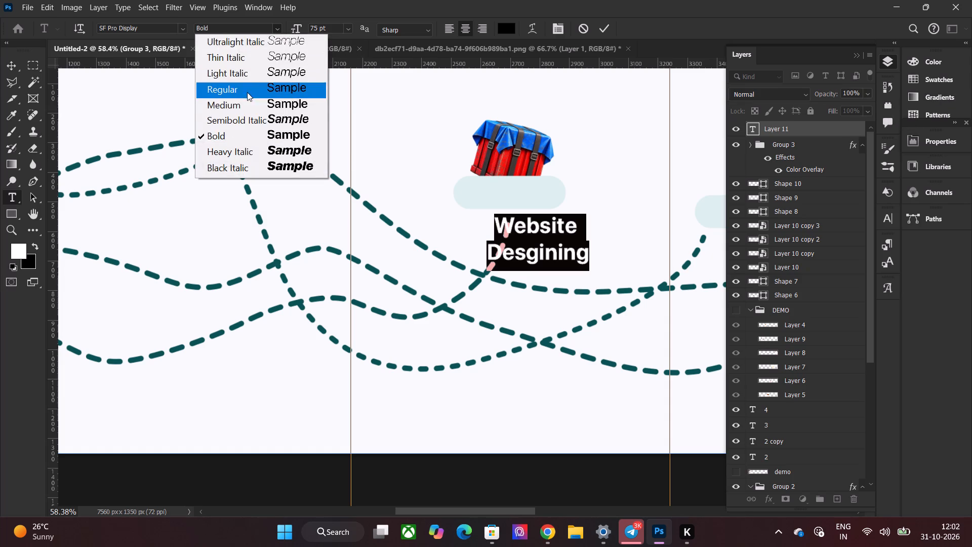
left_click(243, 105)
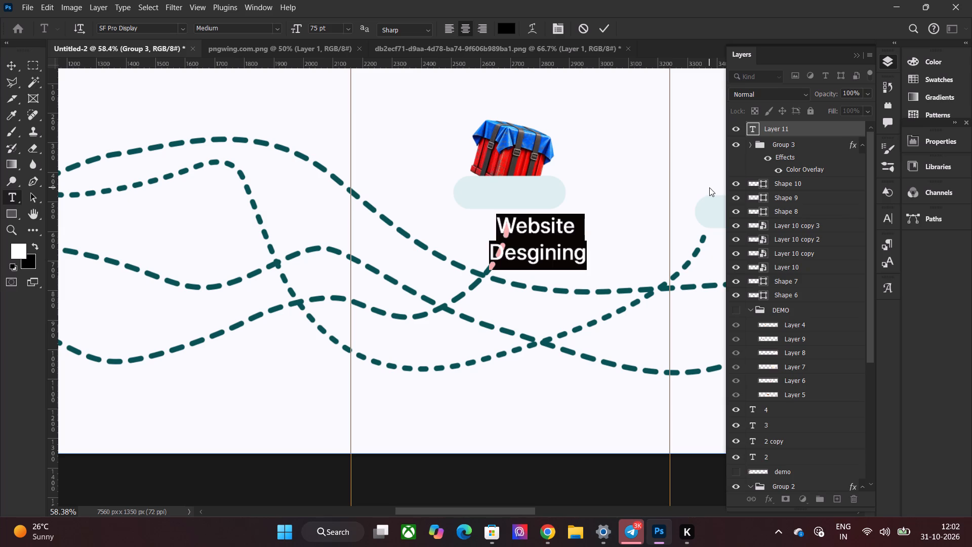
Tighten the label's line spacing, trying leading values of 24, 30 and 36 pt before settling on 48 pt.
left_click(889, 222)
left_click(868, 256)
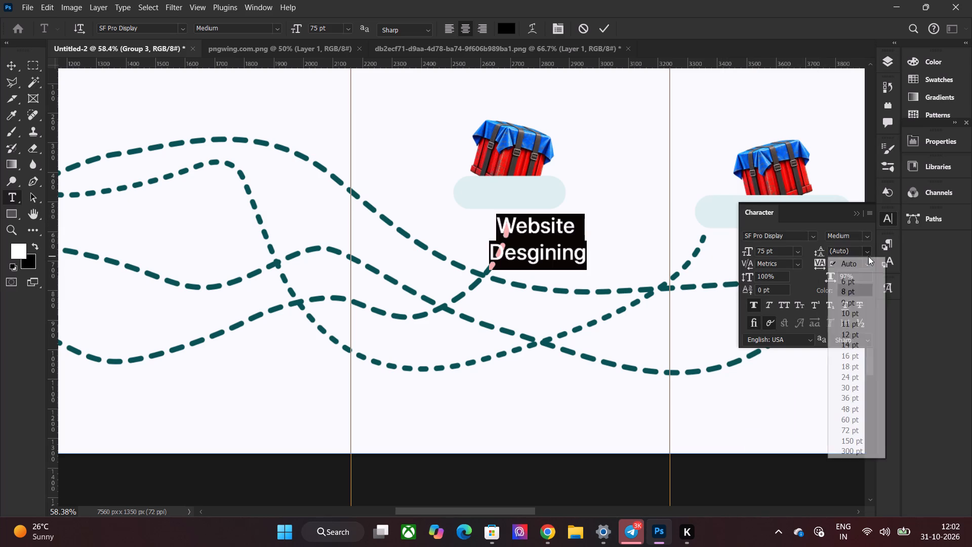
left_click(844, 376)
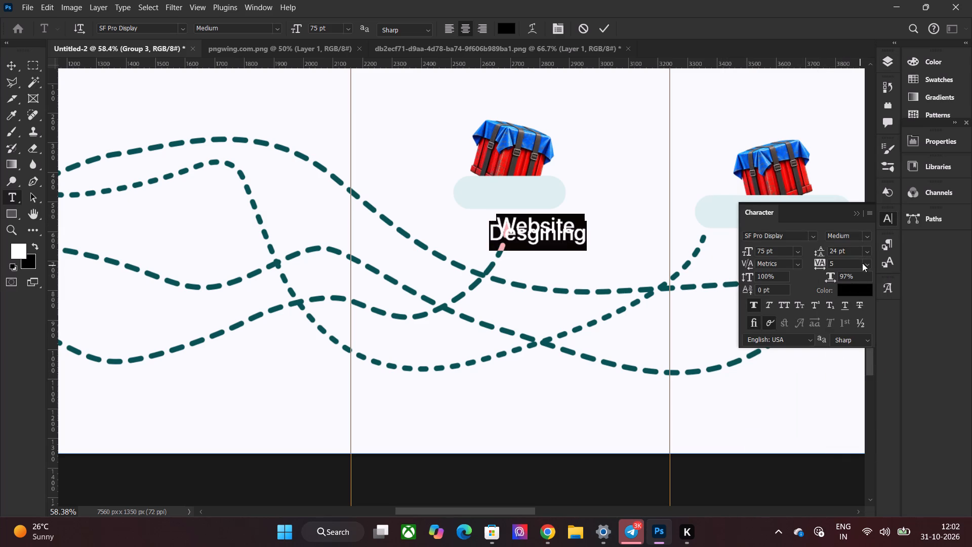
left_click(871, 256)
left_click(859, 383)
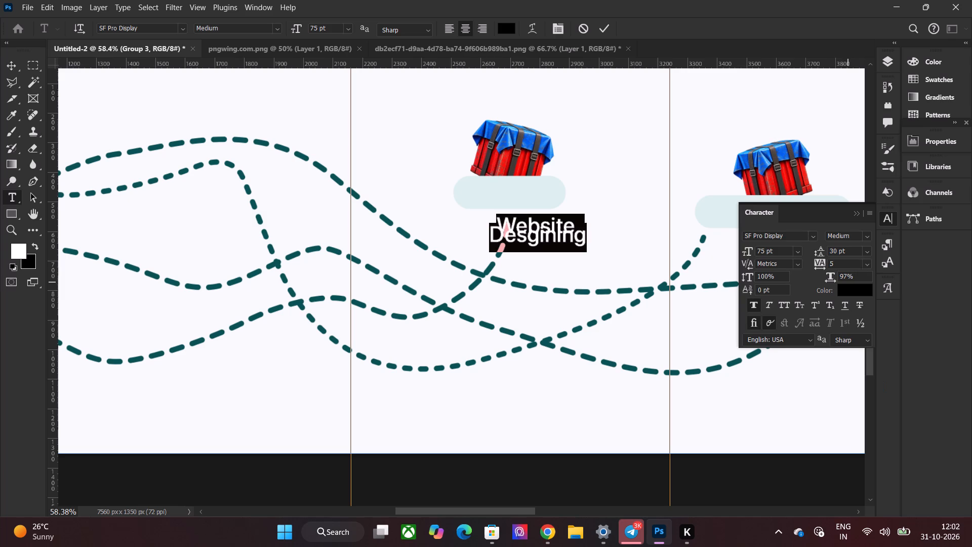
left_click(872, 255)
left_click(853, 396)
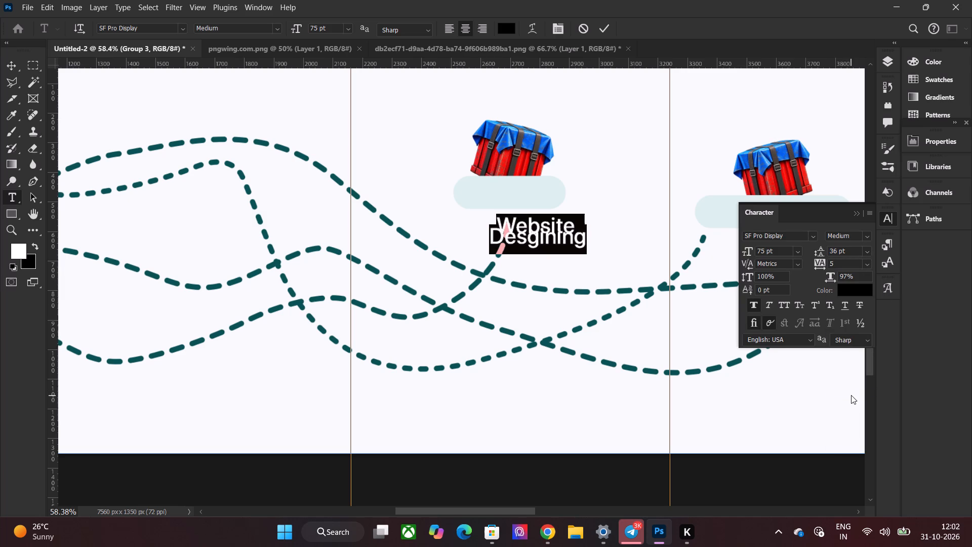
left_click(865, 249)
left_click(848, 407)
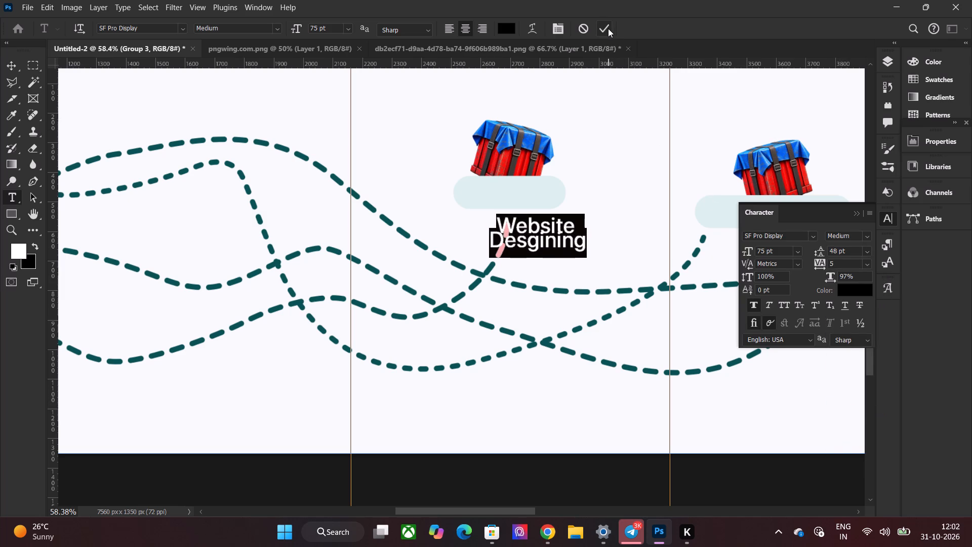
Increase the leading of the two-line website label to 60 pt.
left_click(865, 255)
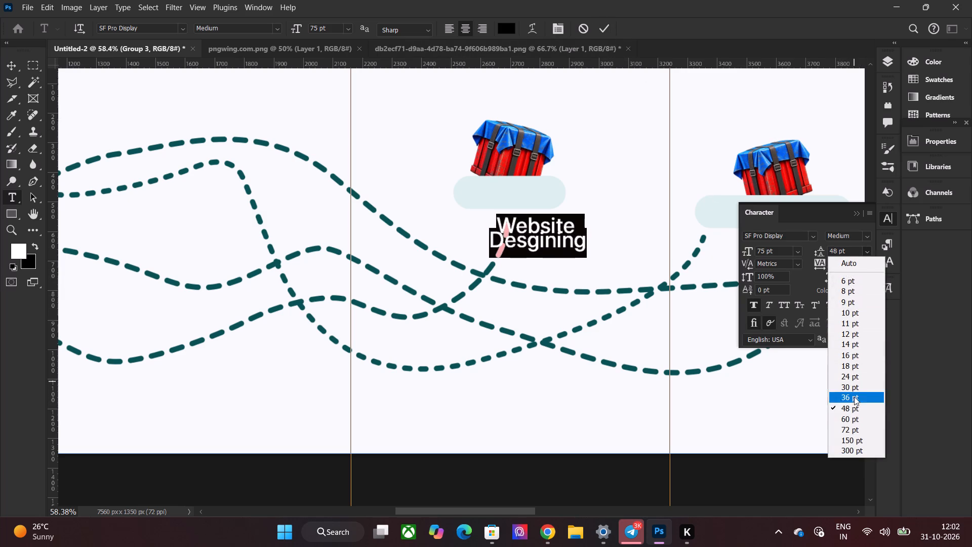
left_click(854, 417)
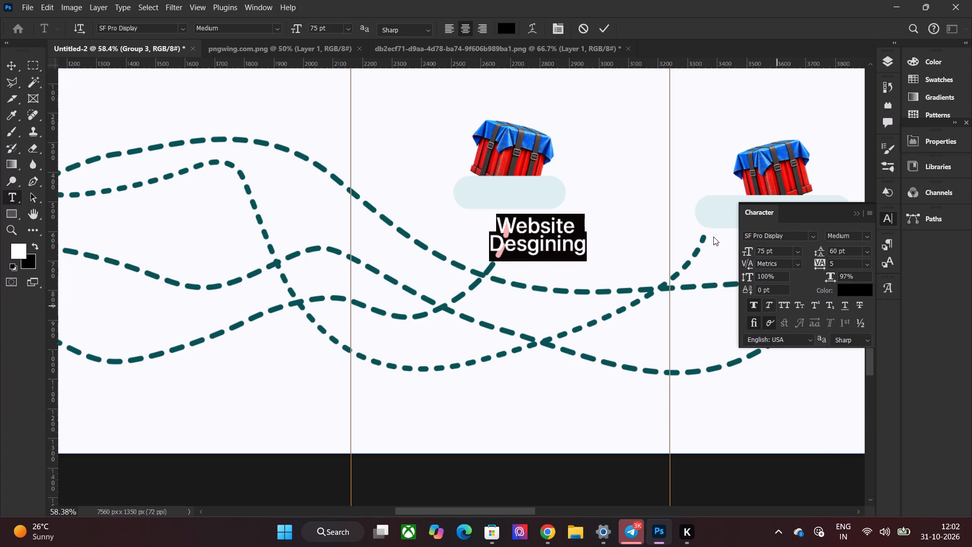
left_click(611, 30)
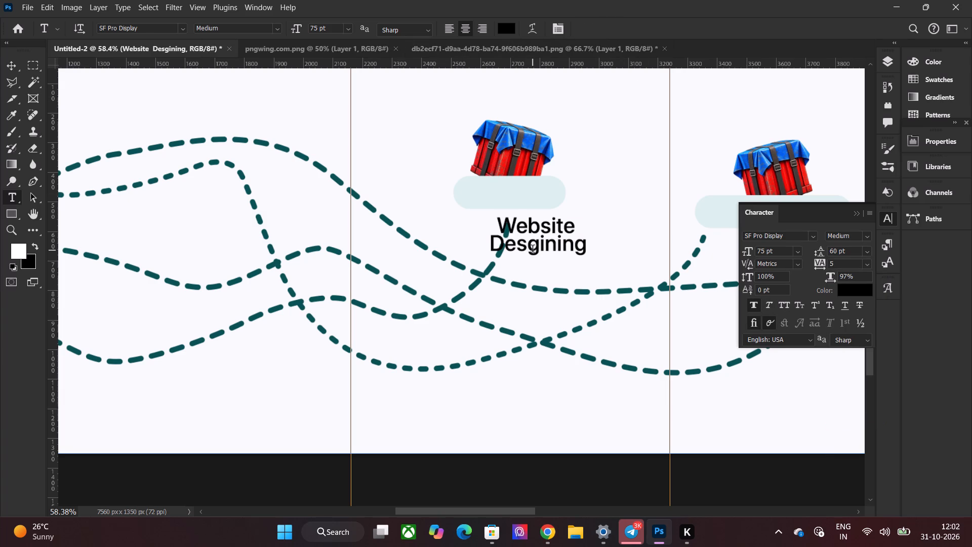
Move the website label onto the first crate's pill and scale it down to about 65%, fitting inside the pill.
key("v")
left_click_drag(554, 236, 534, 193)
scroll(537, 199, "up", 6, "alt")
left_click_drag(582, 154, 545, 174, "shift")
left_click_drag(571, 165, 543, 177, "shift")
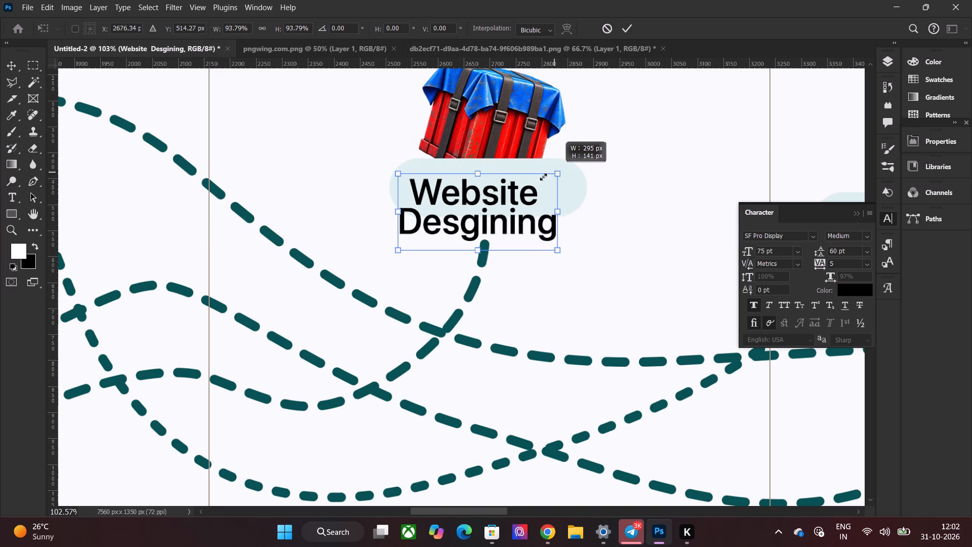
left_click_drag(543, 177, 511, 192, "shift")
left_click_drag(458, 239, 494, 202)
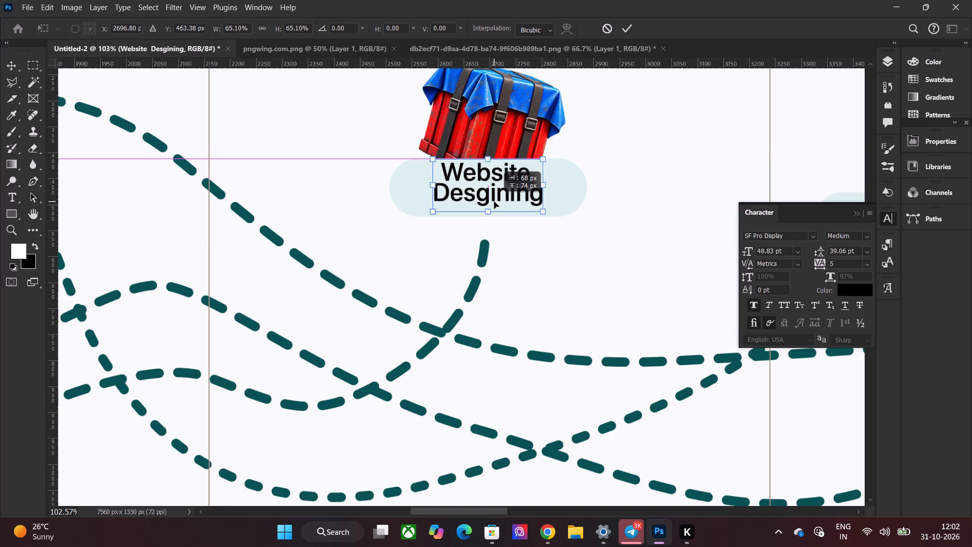
left_click_drag(494, 202, 493, 203)
left_click(631, 32)
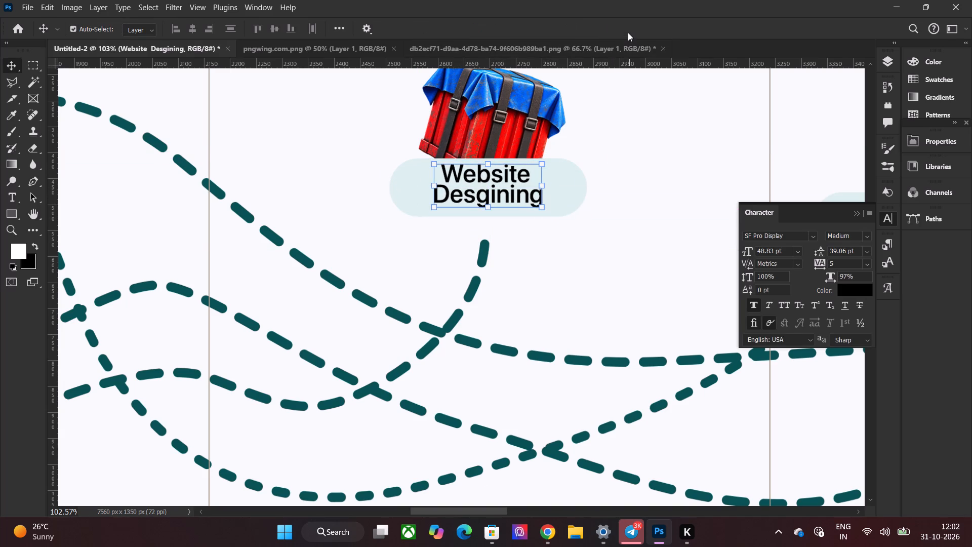
Recolour the whole website label with the dark teal sampled from the dashed path.
double_click(515, 189)
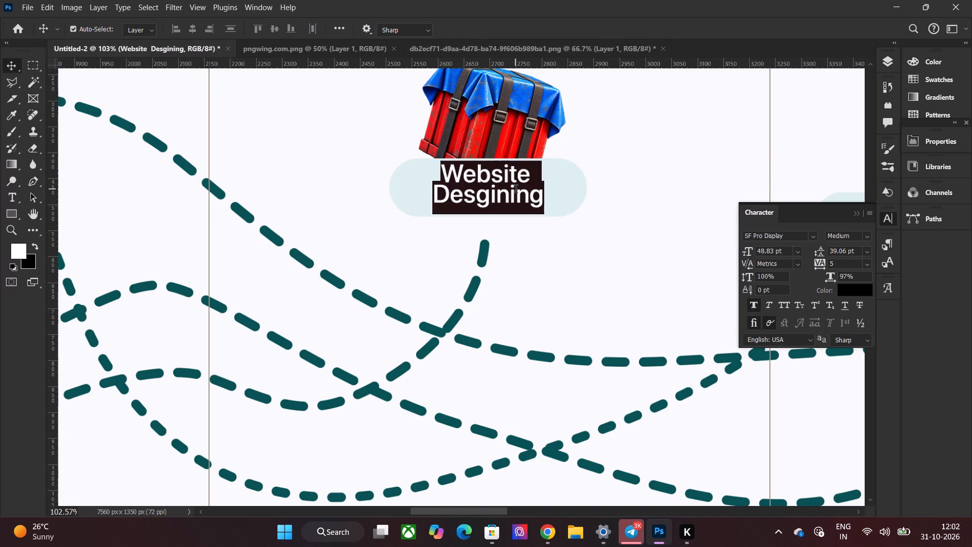
left_click(502, 25)
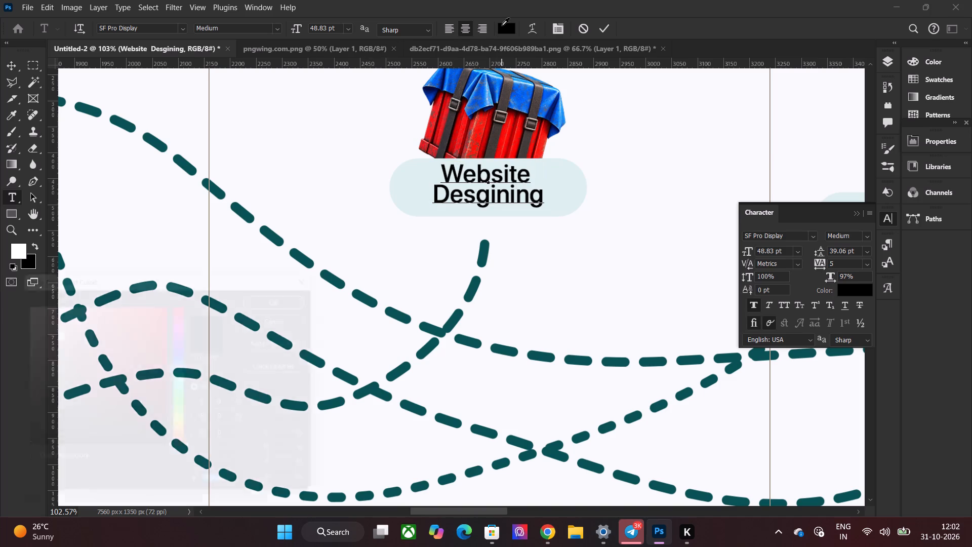
left_click(484, 251)
left_click(294, 294)
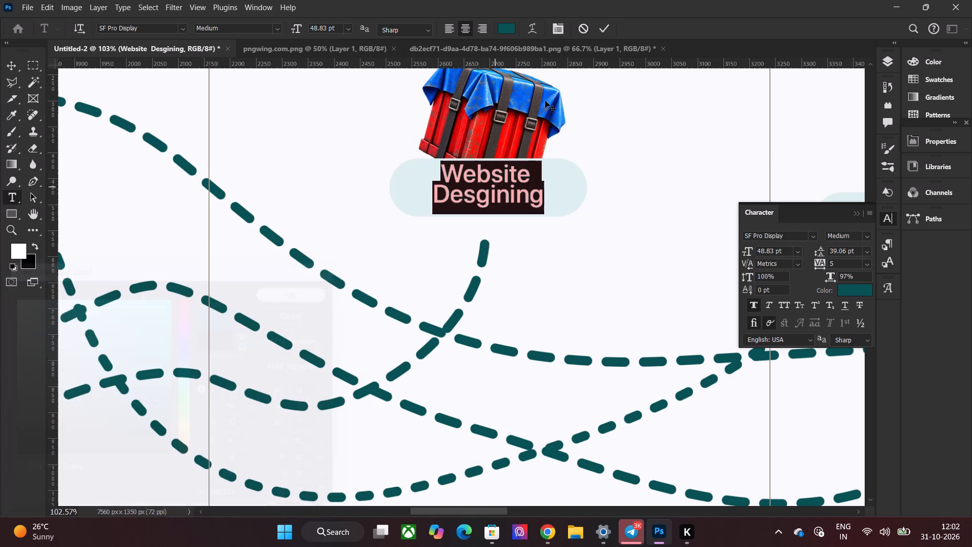
left_click(602, 21)
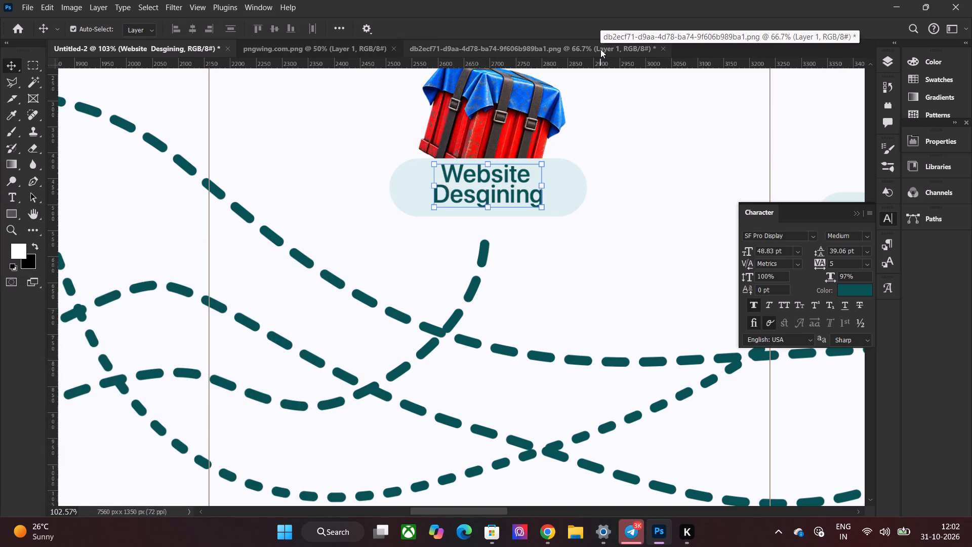
Nudge the website label down by a few pixels to centre it vertically in the first pill.
key("Down")
key("Down")
key("Down")
key("Down")
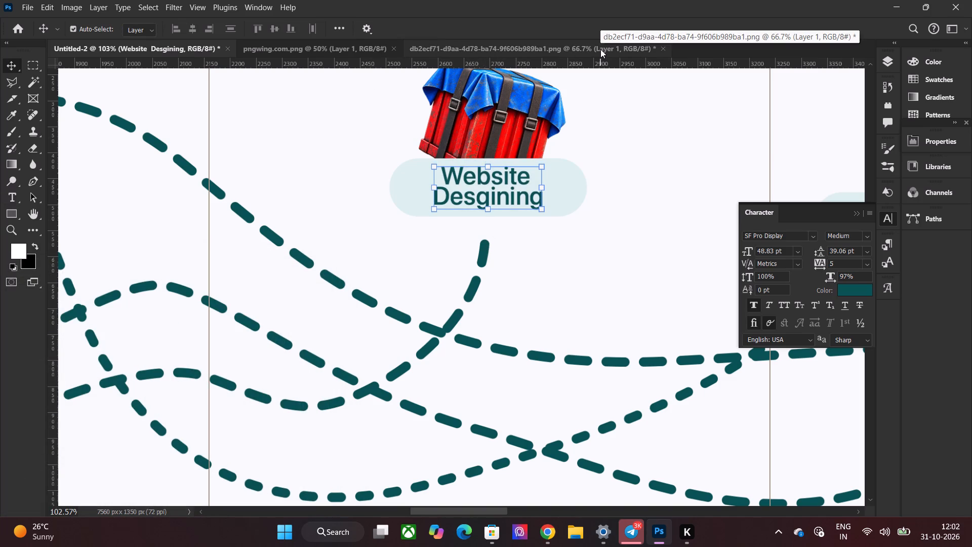
key("Down")
key("Up")
left_click(565, 254)
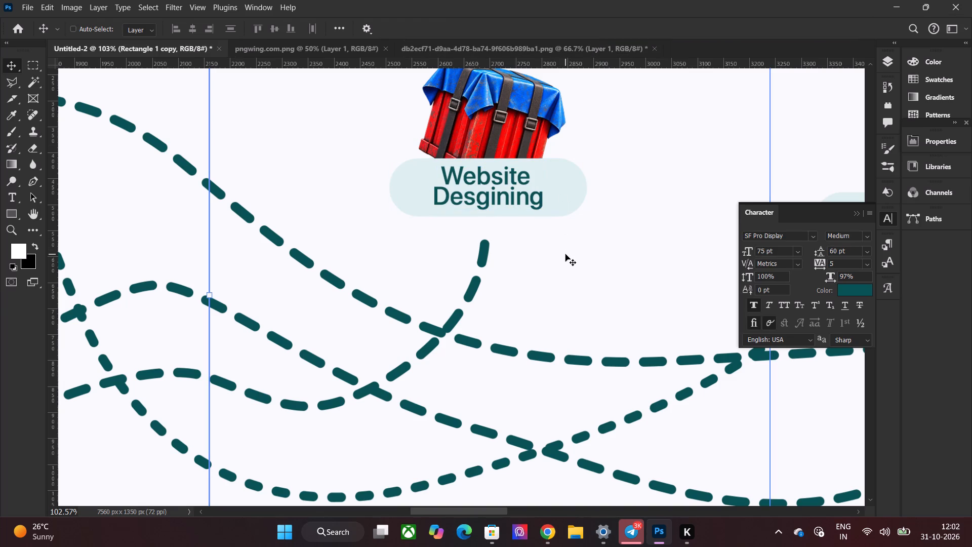
Insert the missing "i" after "Des" in the label's second line.
double_click(502, 203)
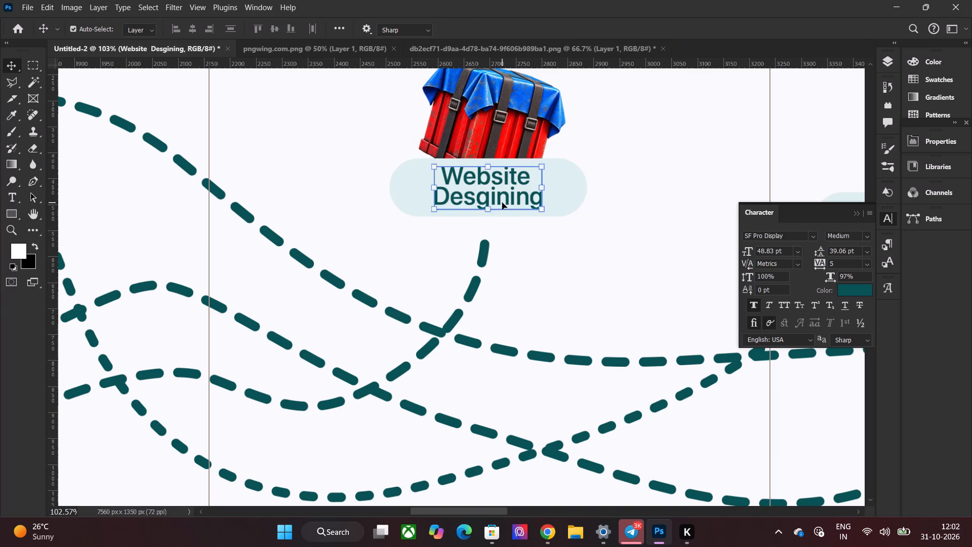
left_click(477, 201)
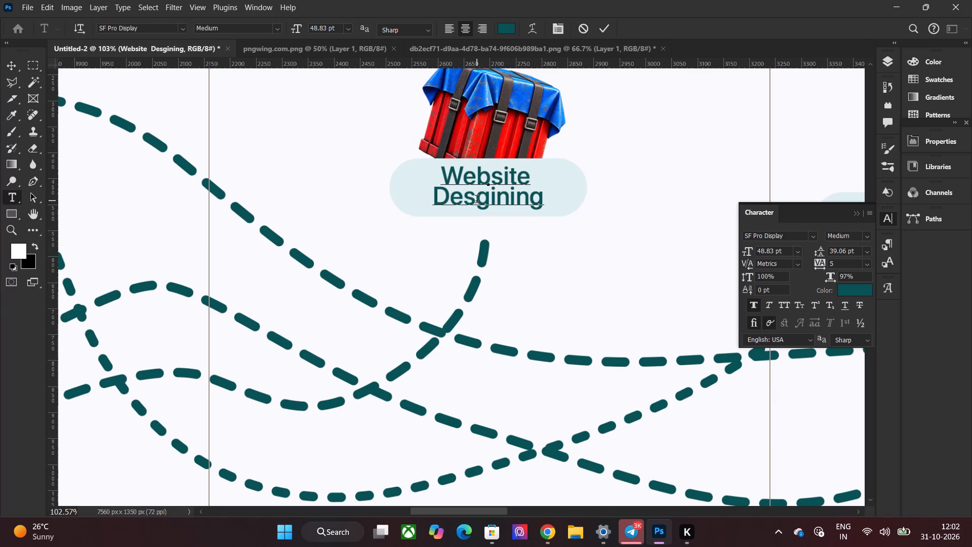
key("i")
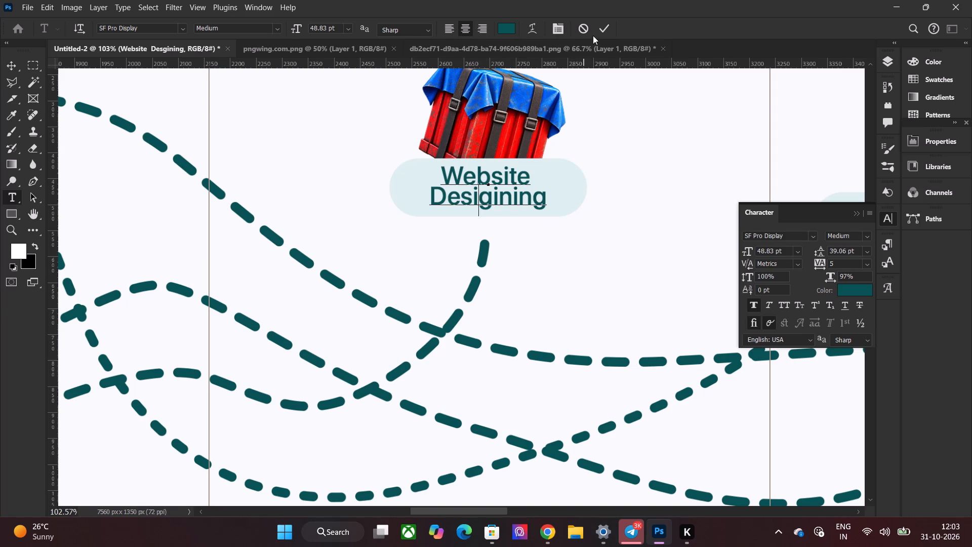
left_click(595, 33)
Switch to Chrome and search Google for "designing" in a new tab to check its spelling.
left_click(551, 530)
left_click(687, 6)
left_click(749, 3)
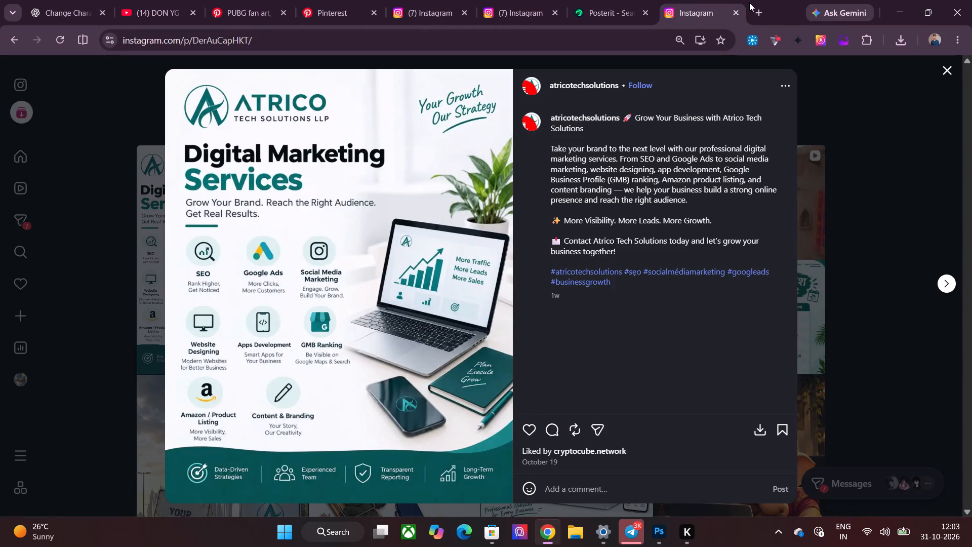
left_click(760, 7)
type("desi")
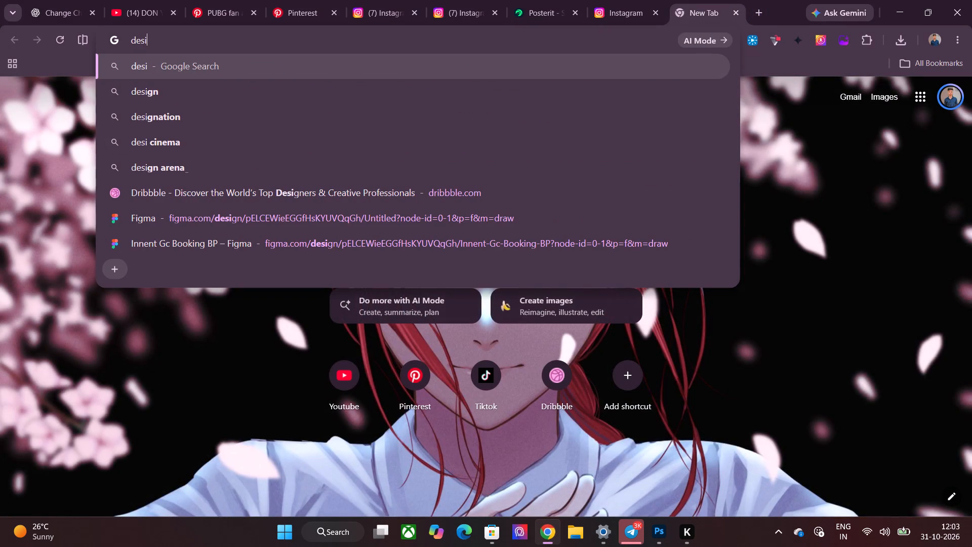
type("gning")
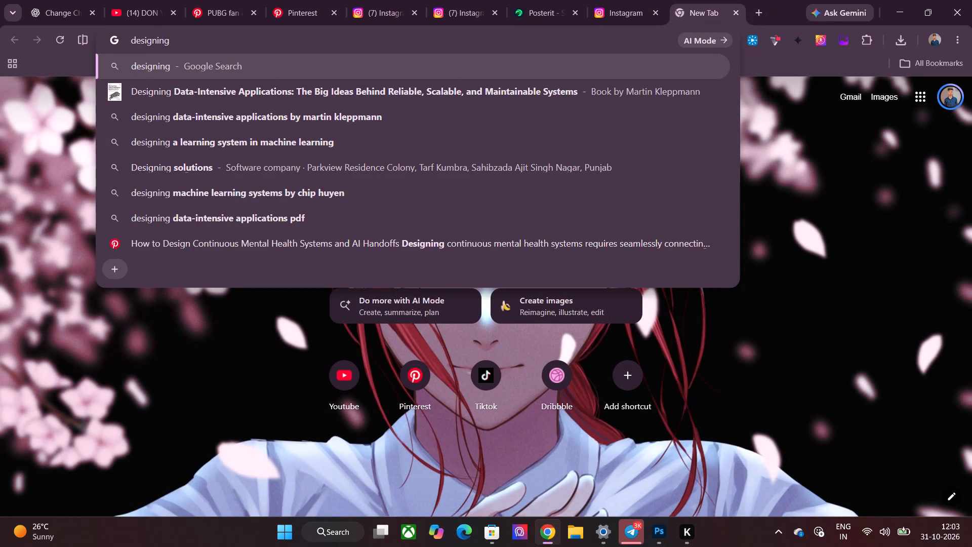
key("Return")
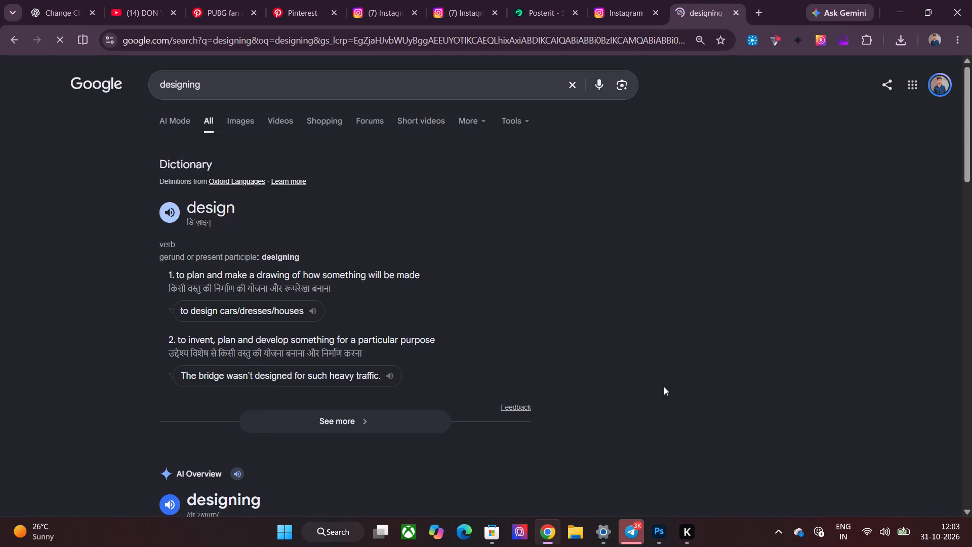
Return to Photoshop and remove the extra "i" after the "g" so the label's second line reads "Designing".
left_click(656, 522)
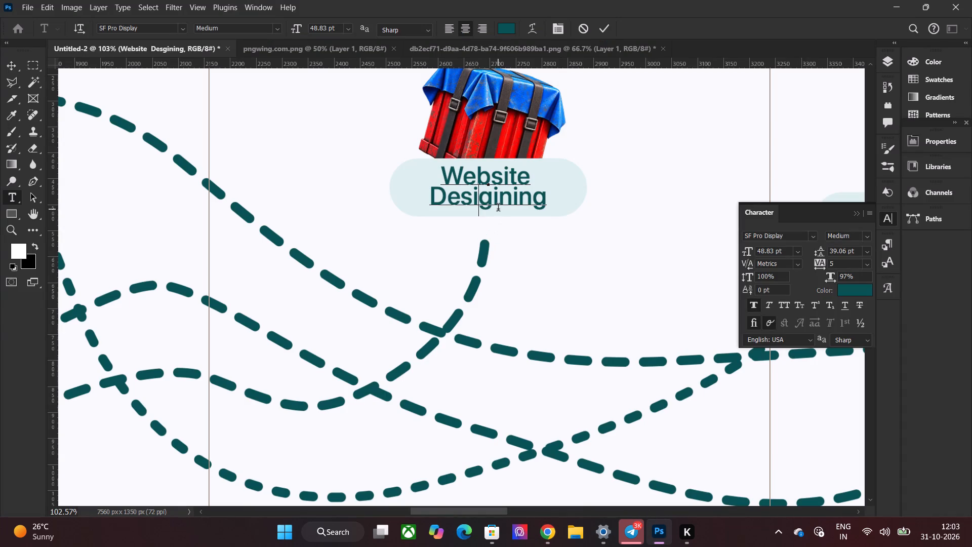
left_click_drag(499, 205, 494, 207)
key("BackSpace")
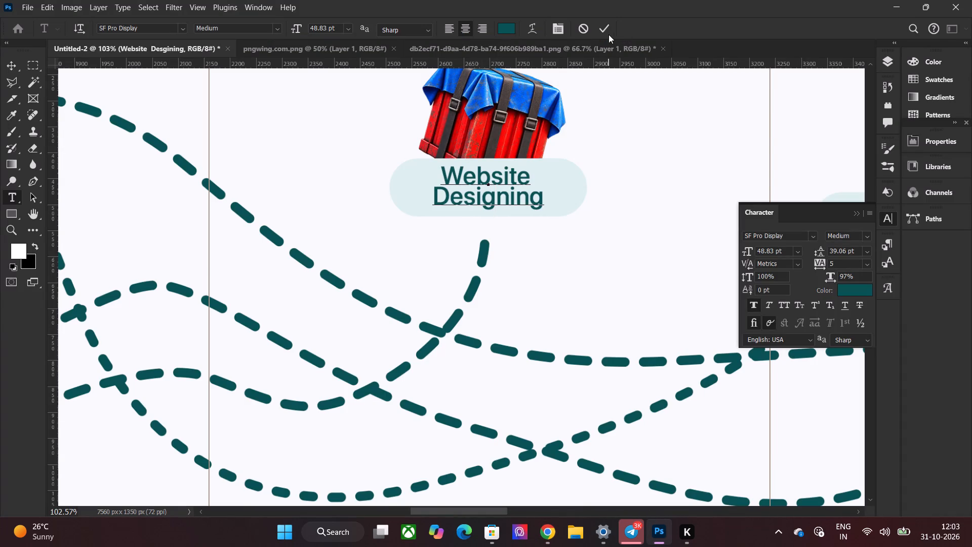
left_click(604, 32)
Duplicate the "Website Designing" label and place the copy centred on the second crate's pill.
scroll(585, 243, "down", 8, "alt")
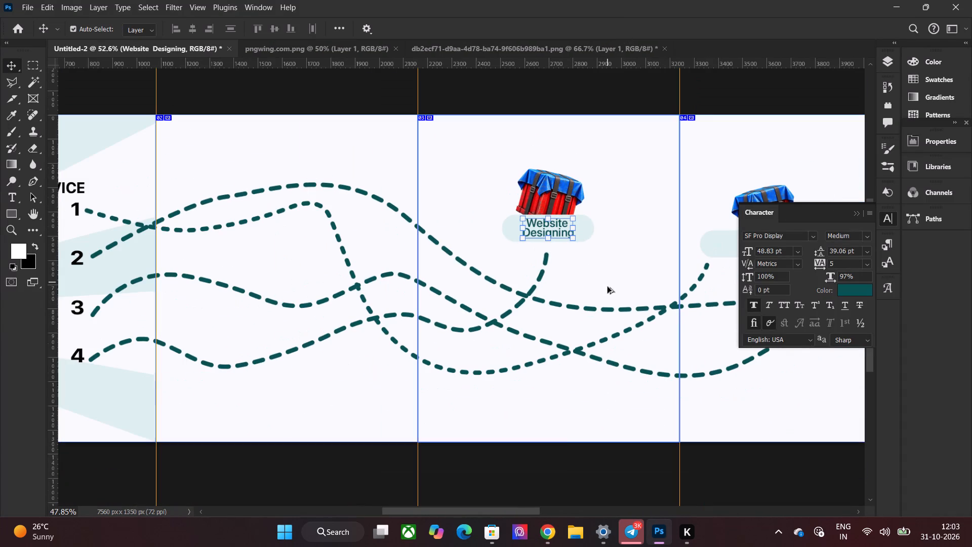
left_click_drag(512, 513, 567, 513)
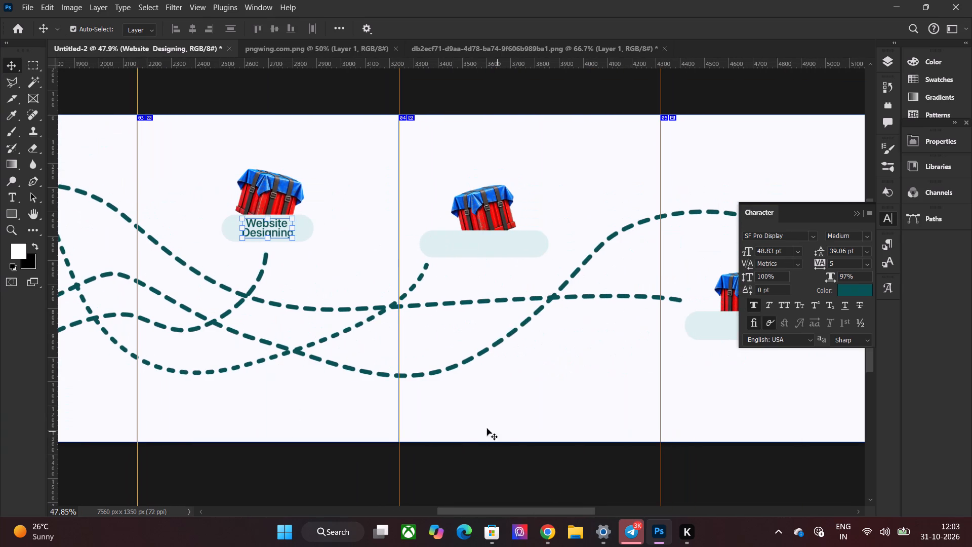
left_click(351, 421)
left_click(282, 224)
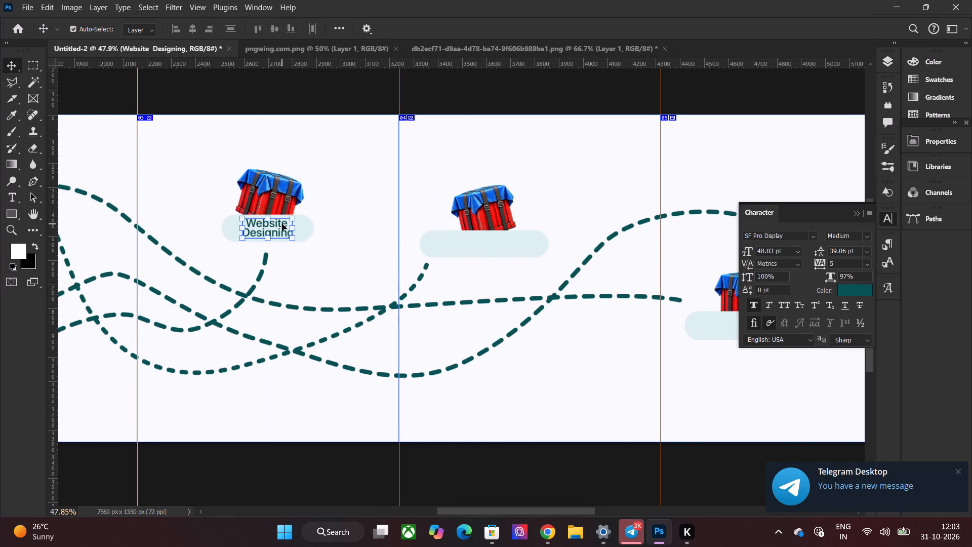
key("ctrl+j")
left_click_drag(282, 224, 316, 229)
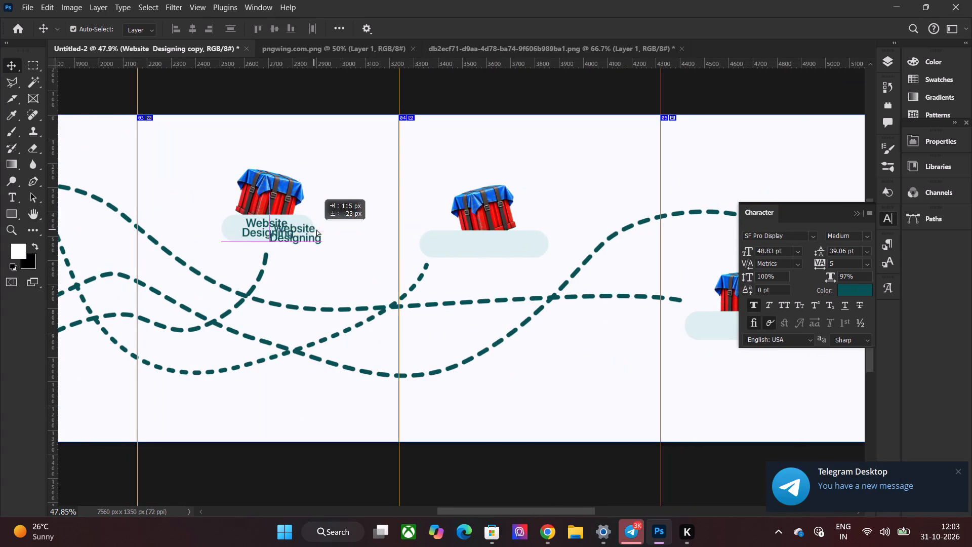
left_click_drag(316, 229, 500, 240)
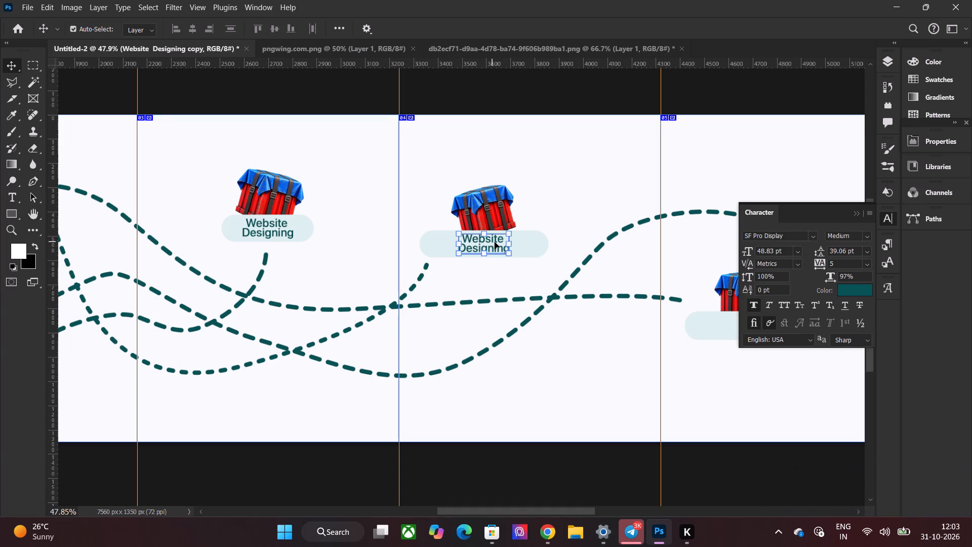
Replace the copied label's text with "Social Media" and "Management" on two lines.
left_click(494, 242)
left_click(490, 242)
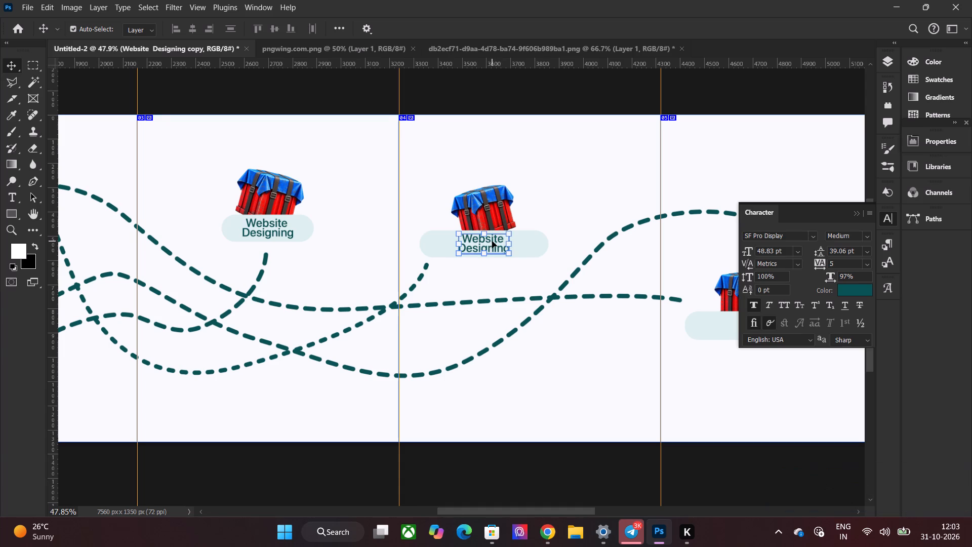
double_click(492, 241)
type("Social Medic")
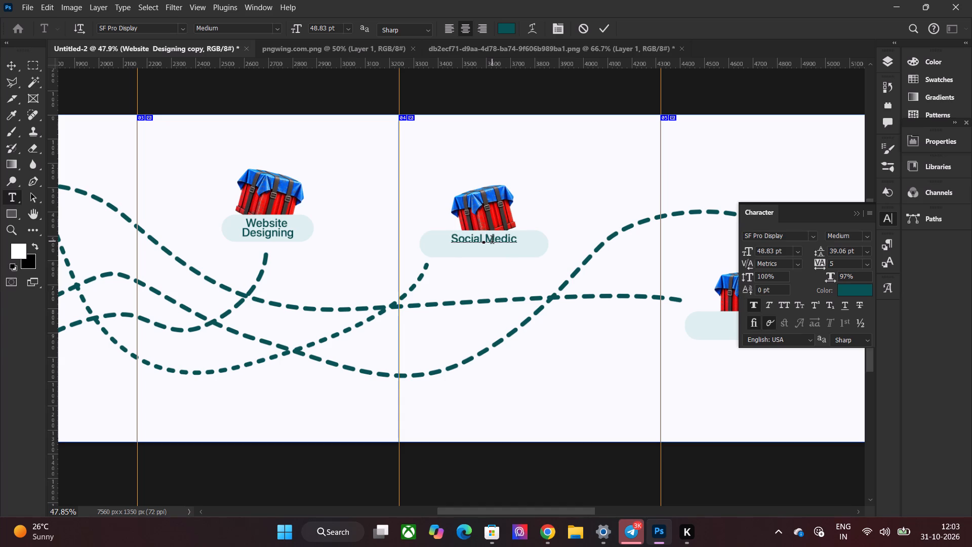
key("BackSpace")
key("a")
key("Return")
type("Manage")
type("ment")
left_click(605, 23)
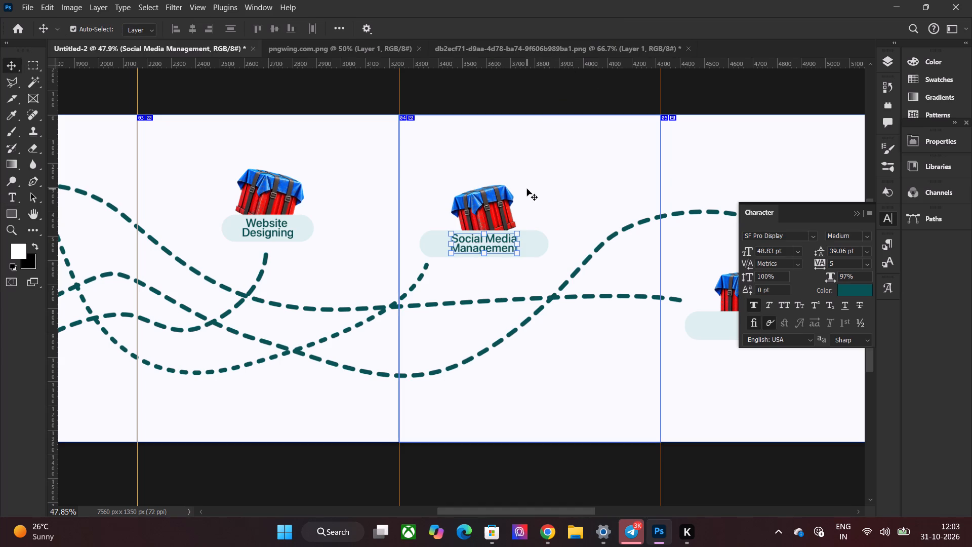
left_click(598, 102)
Duplicate the "Social Media Management" label and place the copy centred on the third crate's pill.
left_click_drag(513, 509, 557, 509)
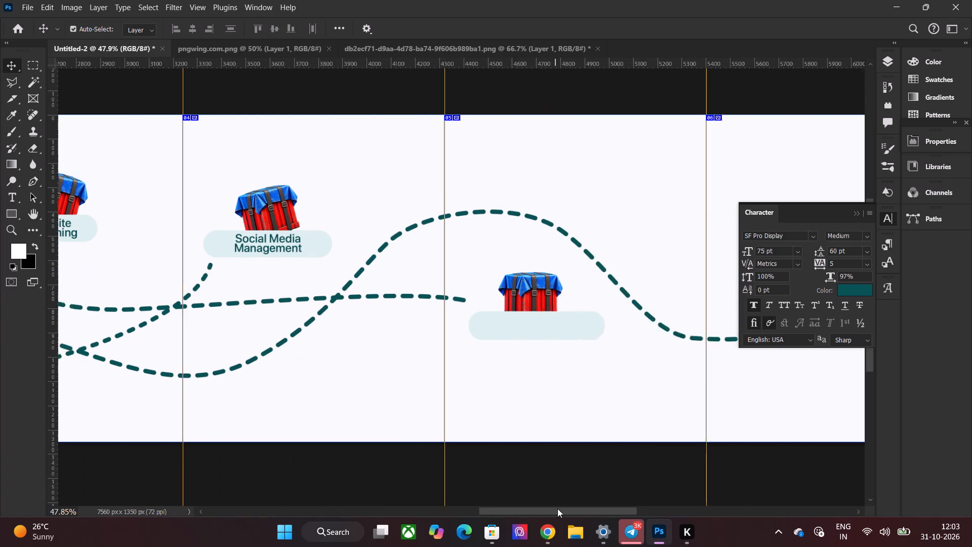
left_click_drag(557, 509, 564, 509)
left_click(234, 247)
key("ctrl+j")
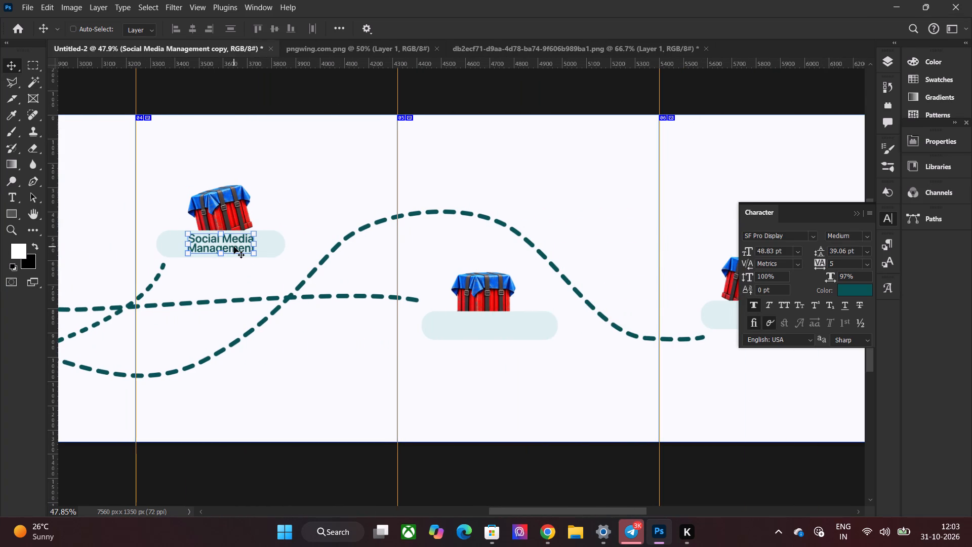
left_click_drag(234, 247, 507, 328)
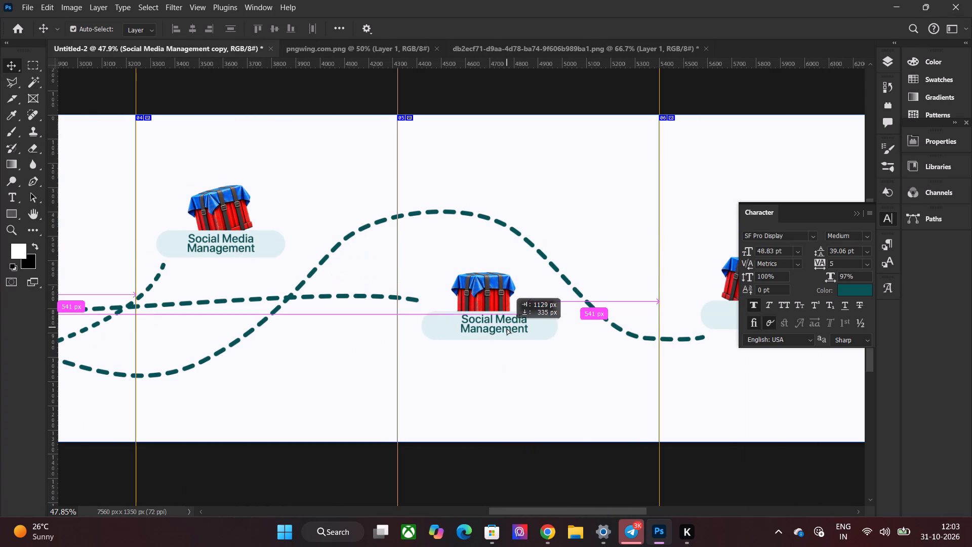
left_click_drag(507, 328, 499, 331)
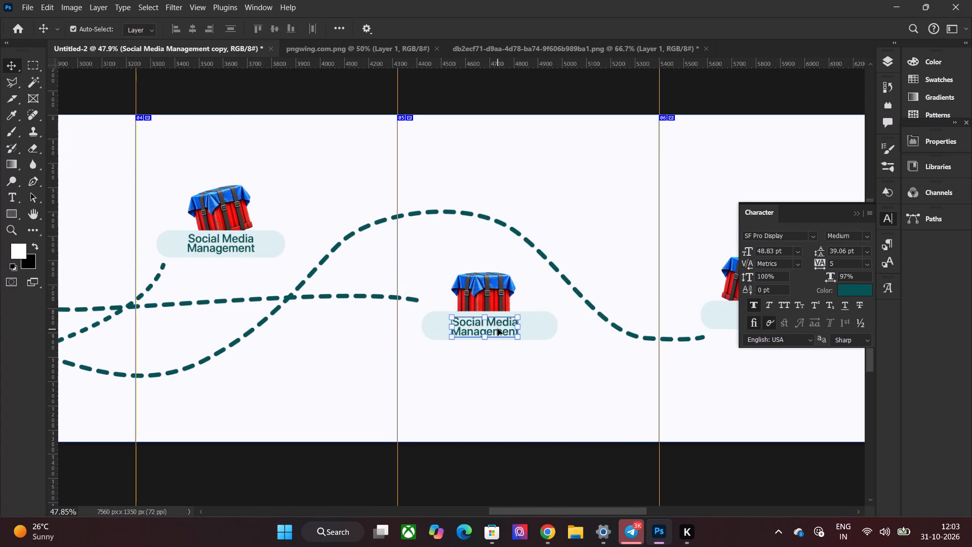
Replace the copied label's text with "Google ADS &".
double_click(498, 329)
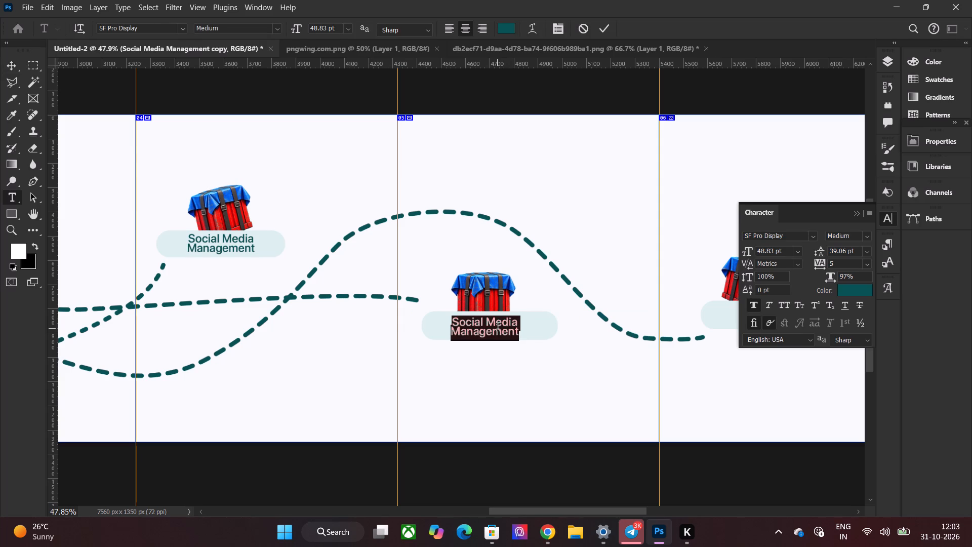
type("Goodf")
key("BackSpace")
key("BackSpace")
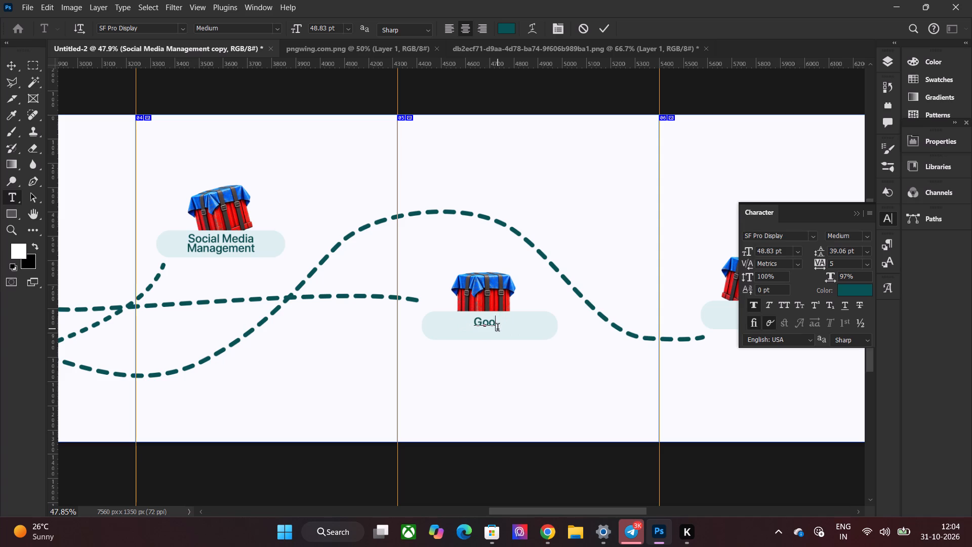
type("gle")
key("space")
type("ADS")
key("space")
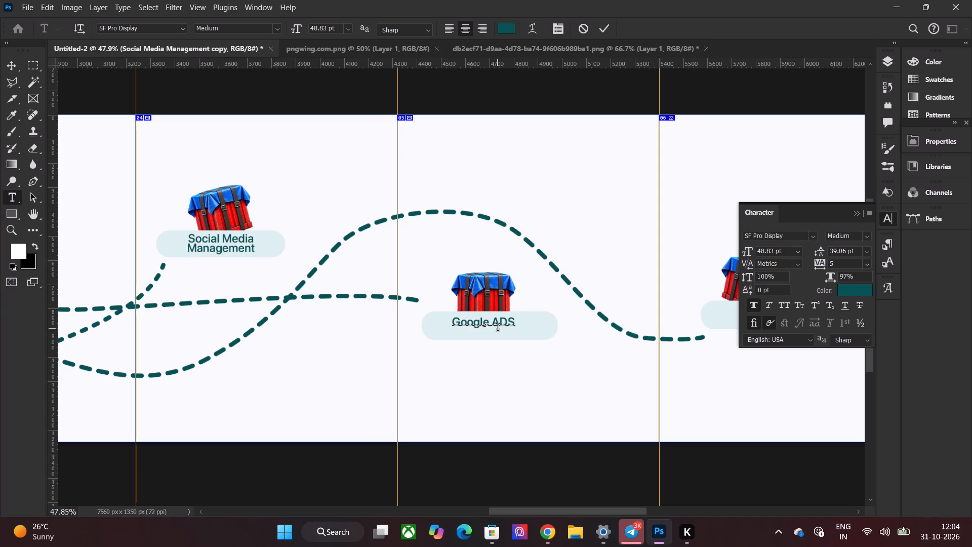
key("shift+ampersand")
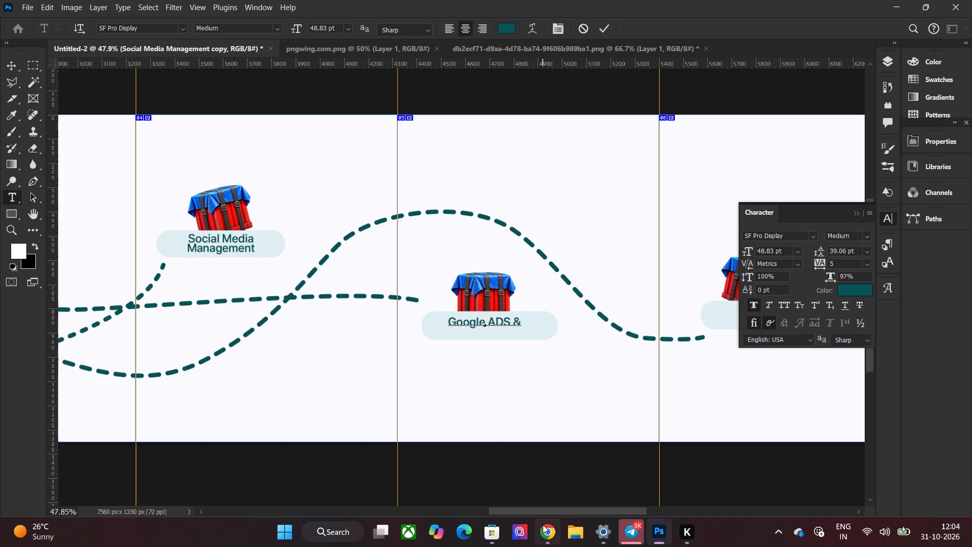
Switch to Chrome's YouTube tab, pause the "DON YG - 4PETI" video and start downloading its full-length audio.
left_click(543, 525)
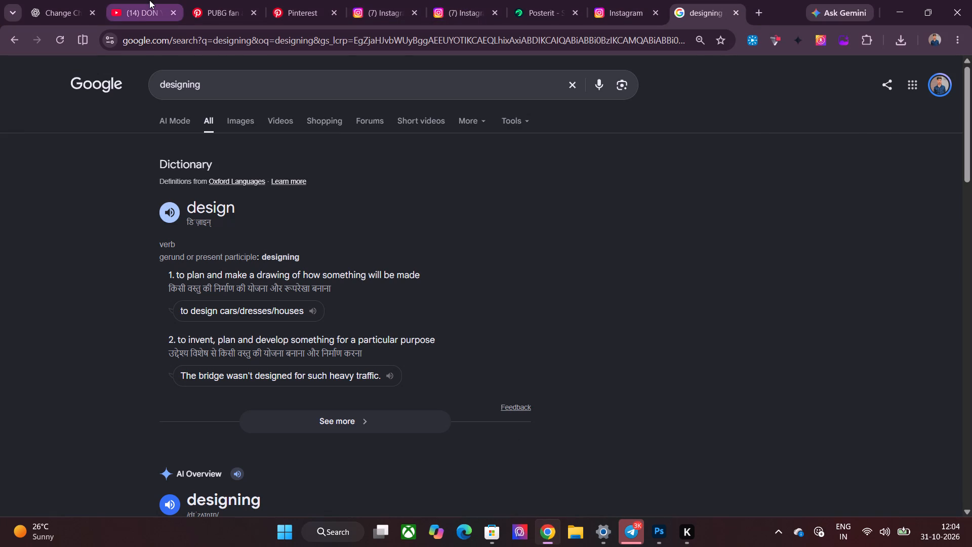
left_click(149, 0)
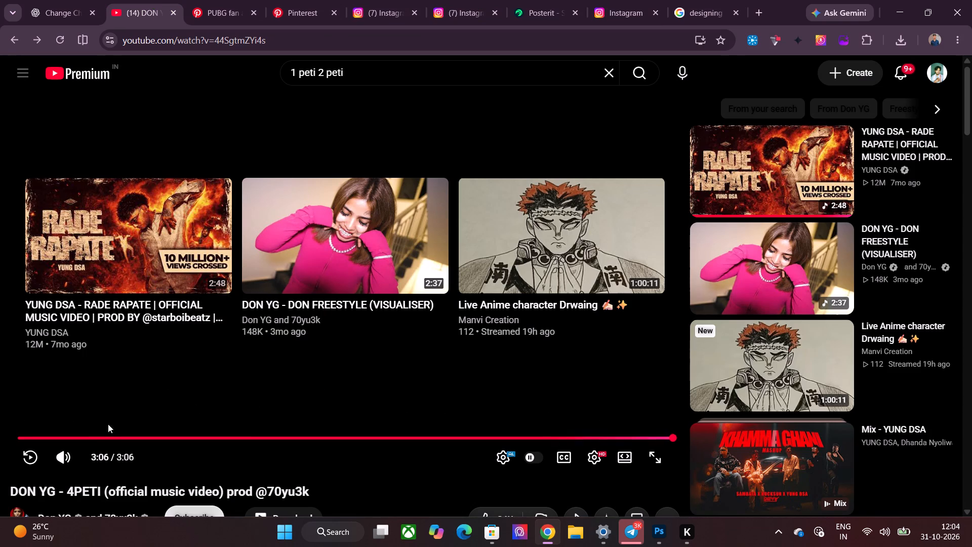
left_click(27, 449)
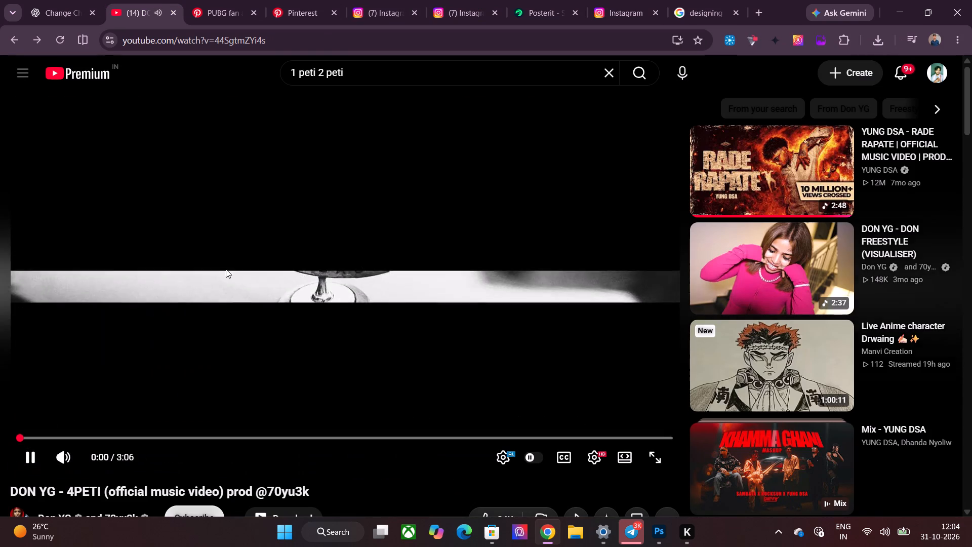
left_click(327, 263)
scroll(253, 404, "down", 2)
left_click(258, 379)
left_click(269, 389)
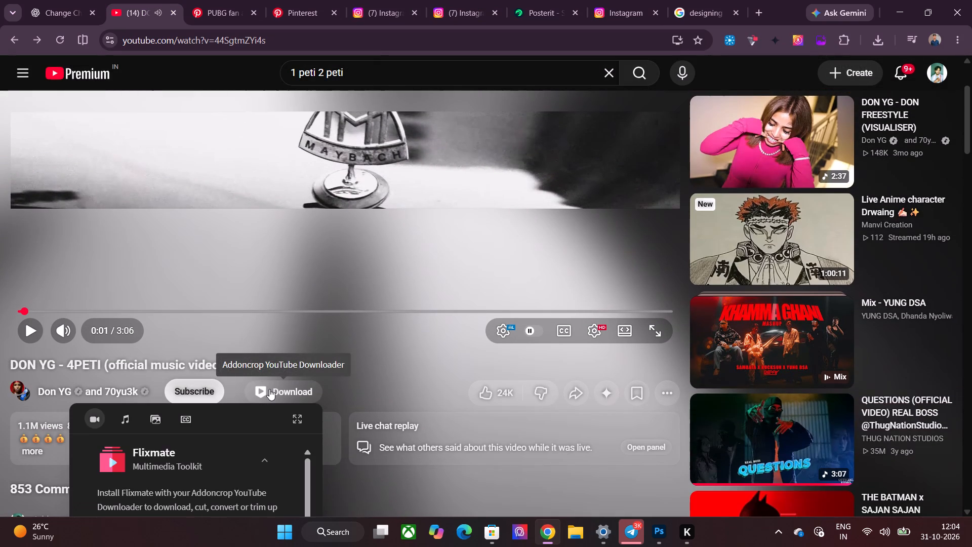
scroll(293, 389, "down", 3)
left_click(117, 233)
scroll(213, 332, "down", 2)
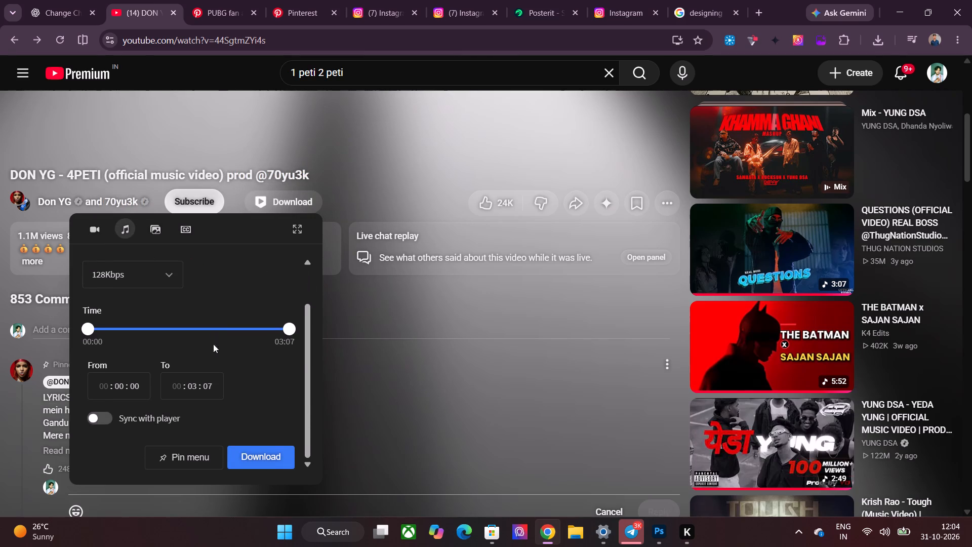
left_click(261, 448)
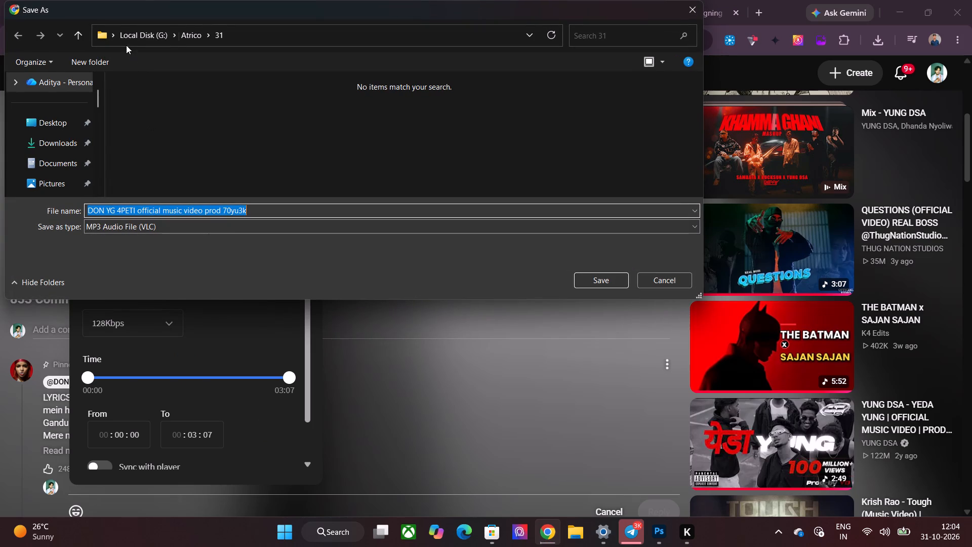
Save the 4PETI MP3 in the "music" folder inside ALL MATERIALS > ALL MAIN on drive E.
scroll(72, 123, "down", 4)
scroll(71, 134, "up", 1)
left_click(48, 83)
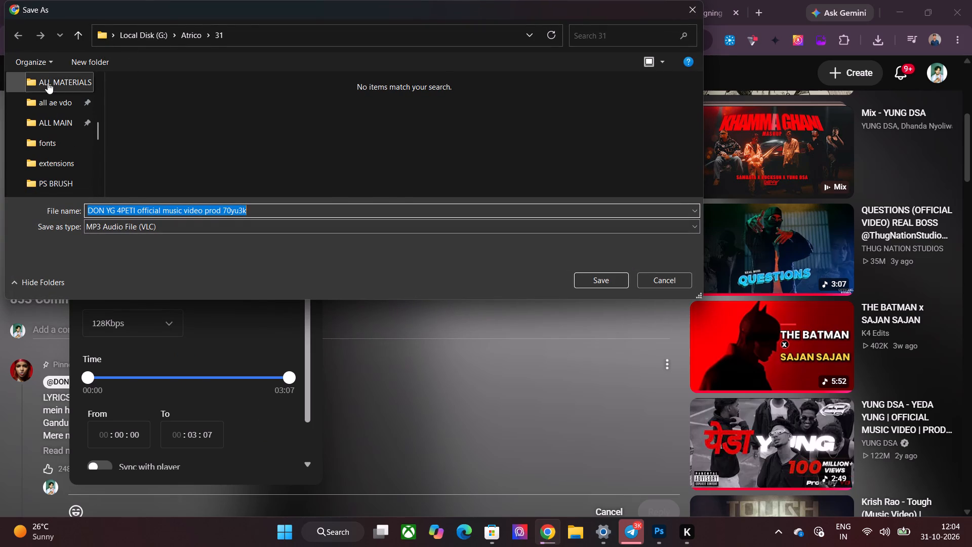
double_click(173, 105)
scroll(177, 108, "down", 1)
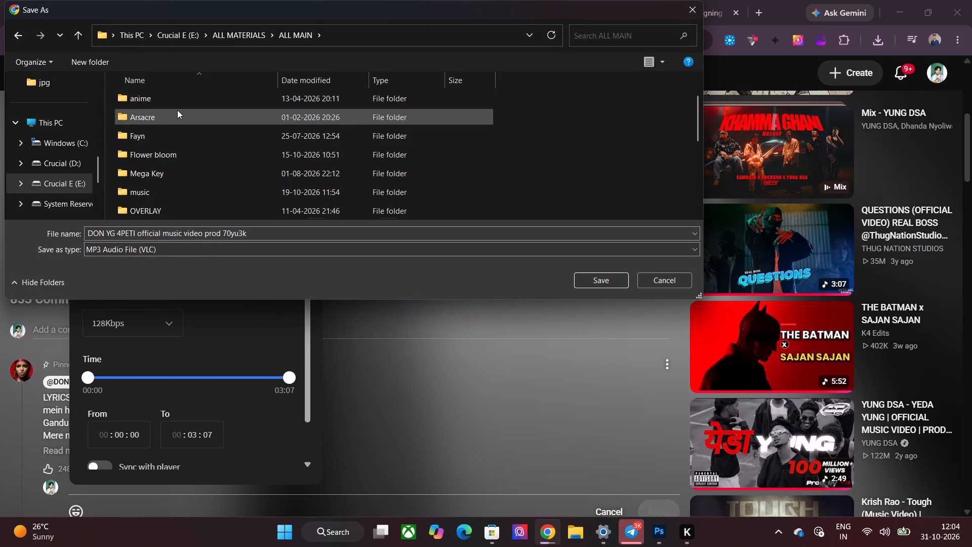
scroll(178, 113, "down", 5)
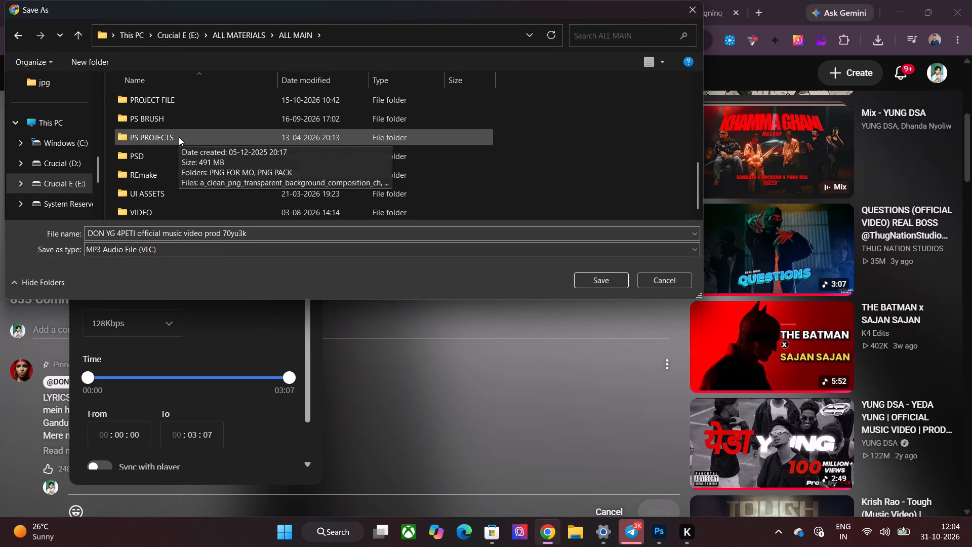
scroll(179, 146, "down", 2)
scroll(180, 148, "up", 2)
double_click(173, 115)
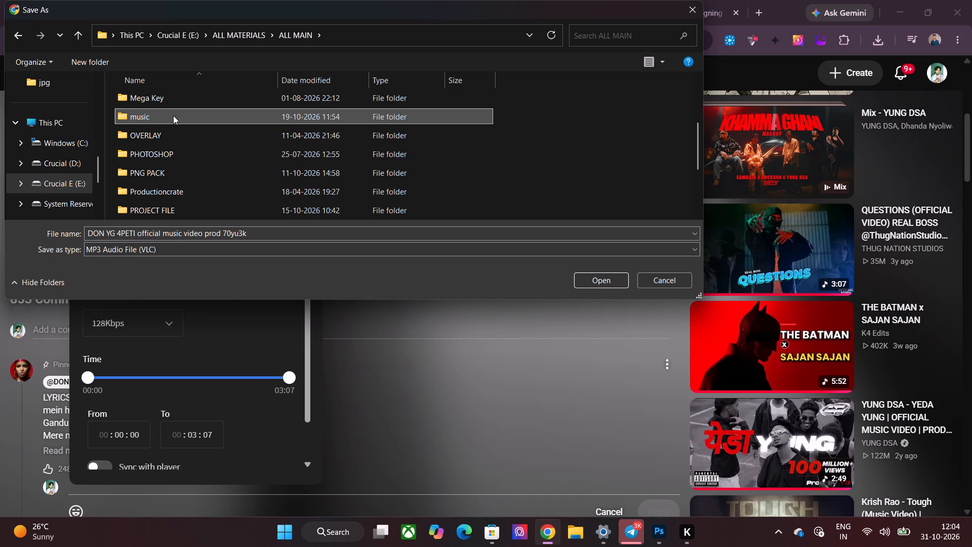
left_click(610, 275)
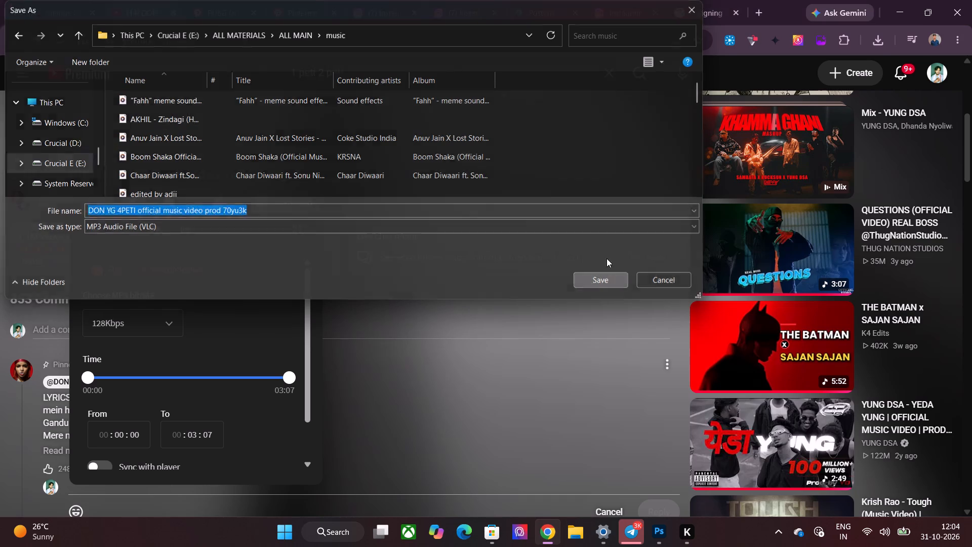
Search Google for "audio separator" in a new tab and open the Vocal Remover and Isolation site.
left_click(757, 5)
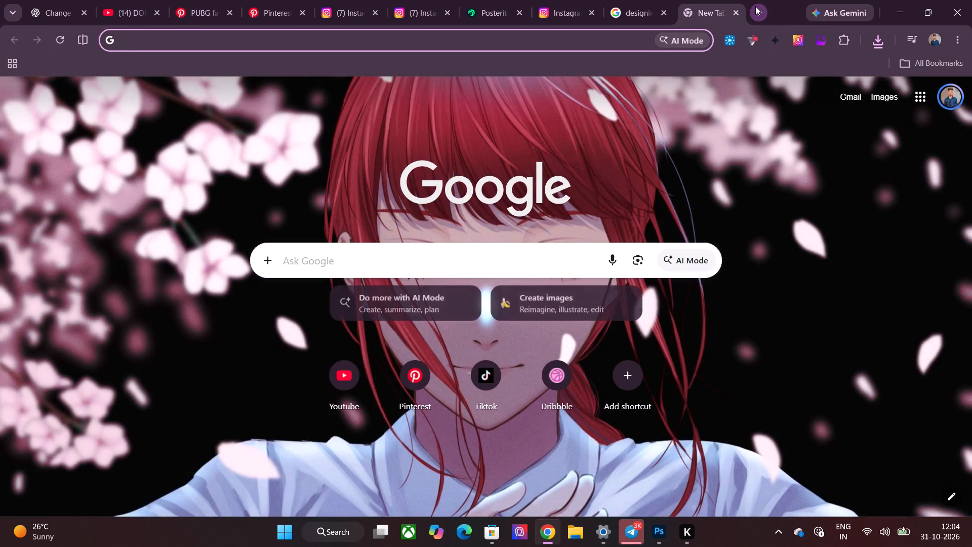
type("audio")
key("space")
type("se")
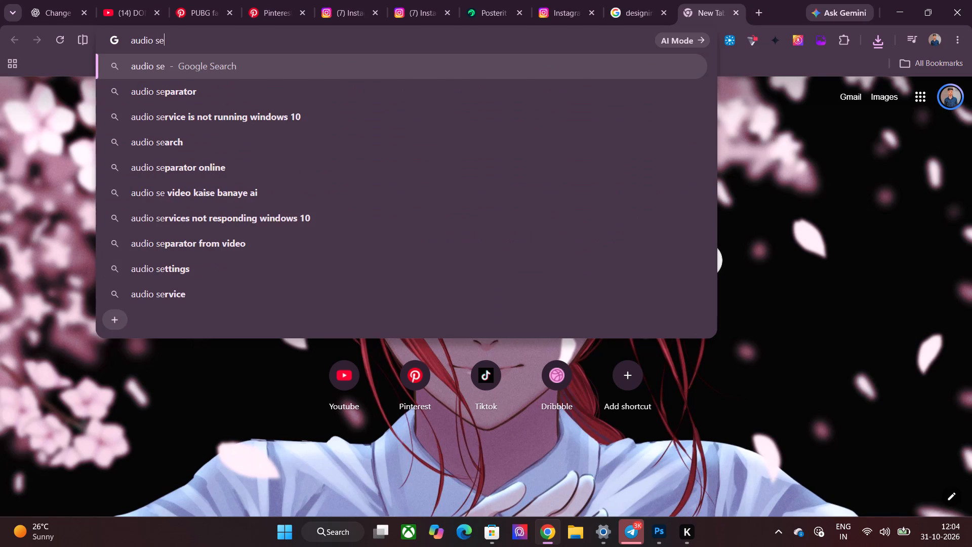
key("Down")
key("Return")
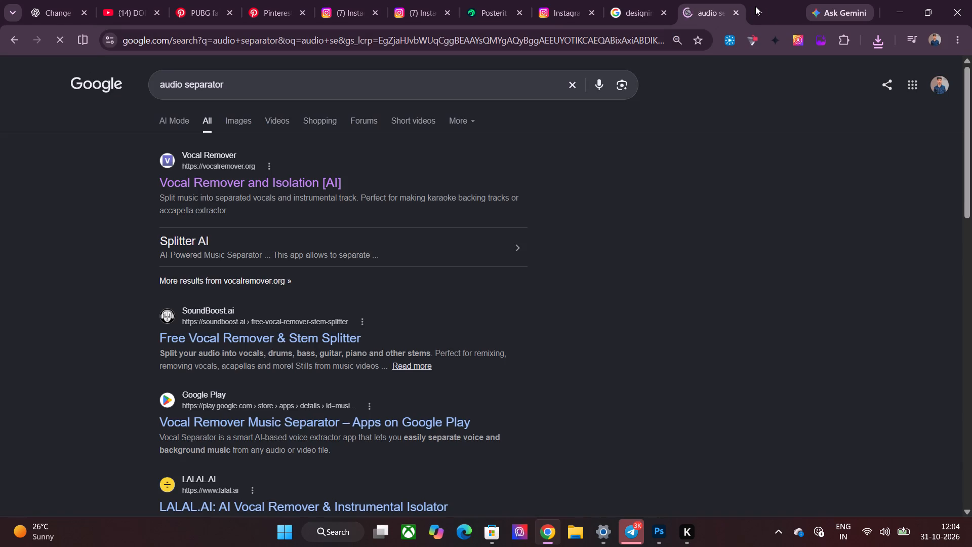
left_click(314, 181)
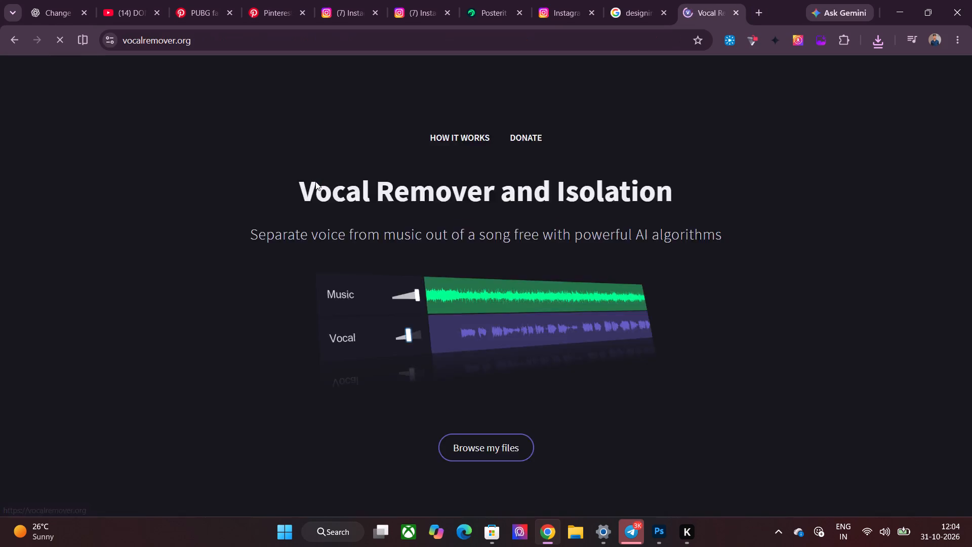
Upload a song file to Vocal Remover from the "music" folder inside ALL MATERIALS > ALL MAIN on drive E.
left_click(521, 439)
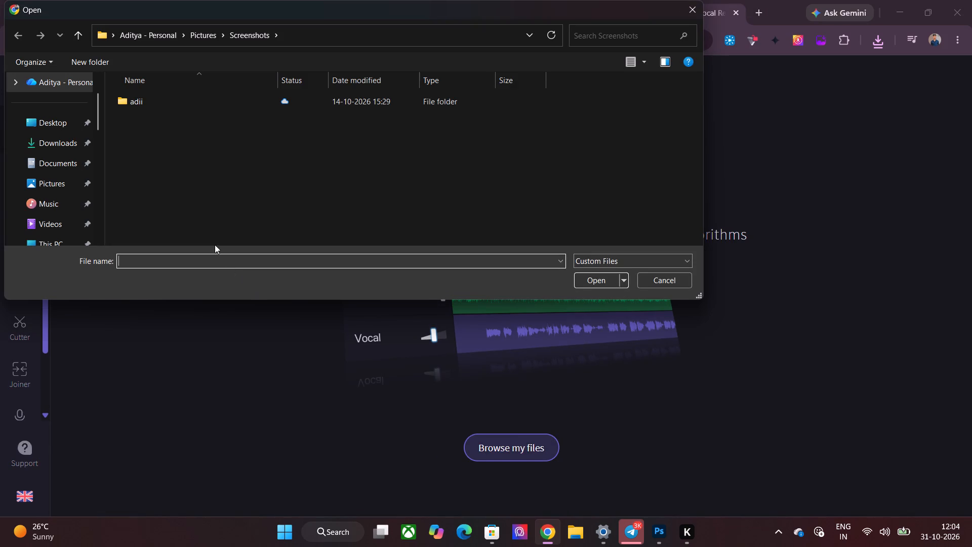
scroll(45, 134, "down", 3)
scroll(52, 168, "up", 1)
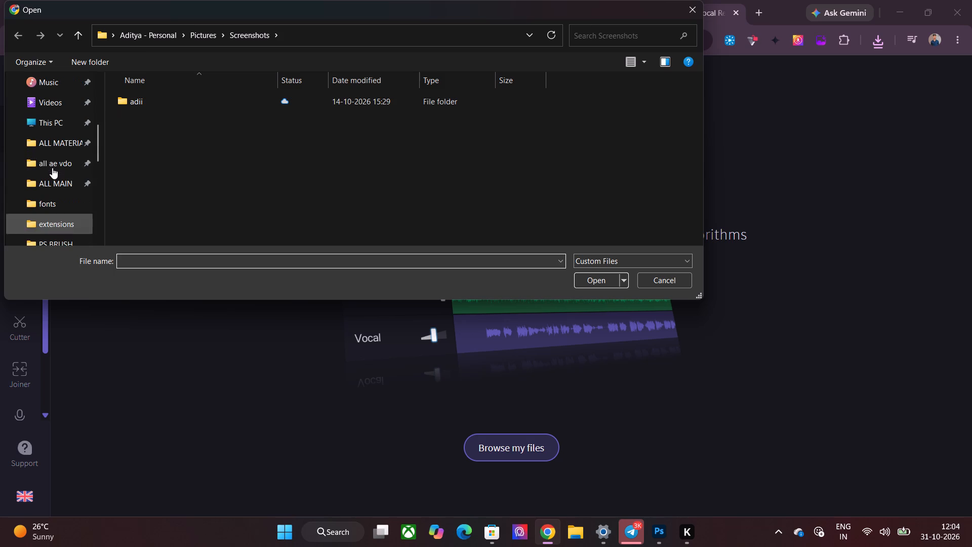
left_click(52, 143)
scroll(167, 122, "down", 1)
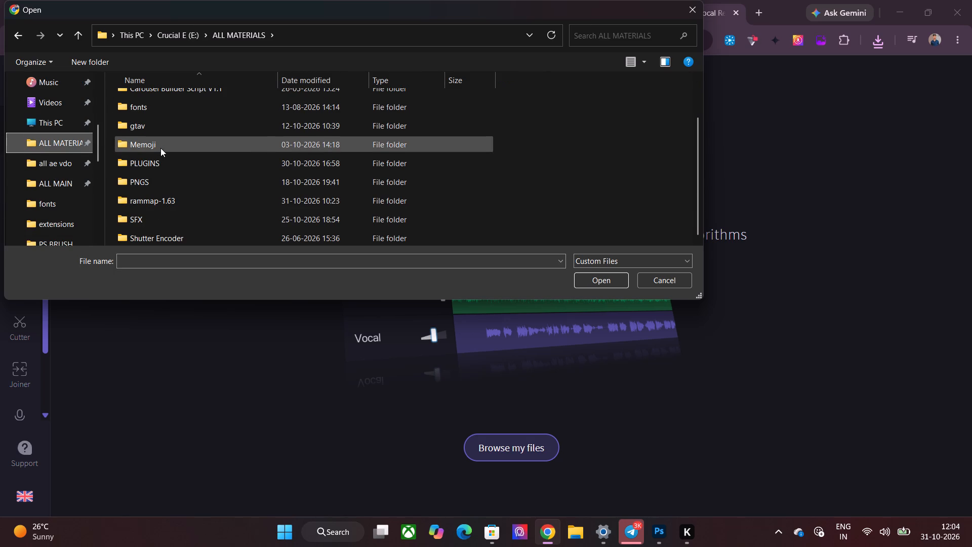
scroll(174, 122, "down", 1)
scroll(164, 166, "down", 2)
scroll(161, 182, "up", 1)
double_click(175, 106)
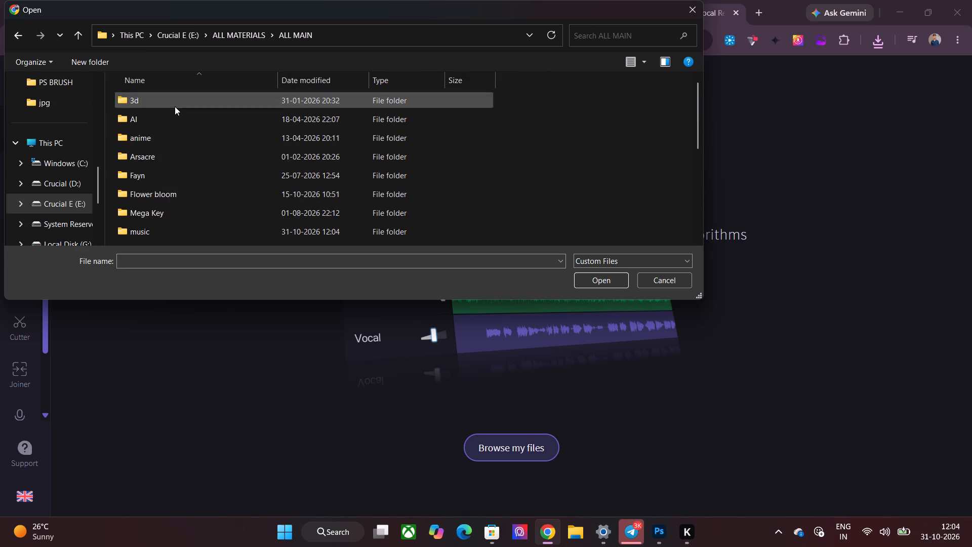
scroll(174, 134, "down", 2)
double_click(177, 127)
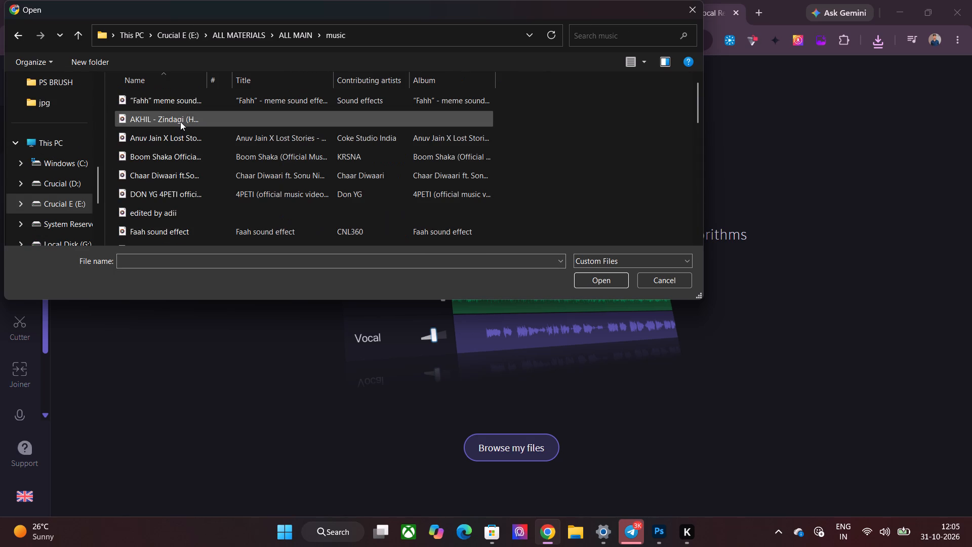
scroll(181, 121, "down", 1)
double_click(182, 149)
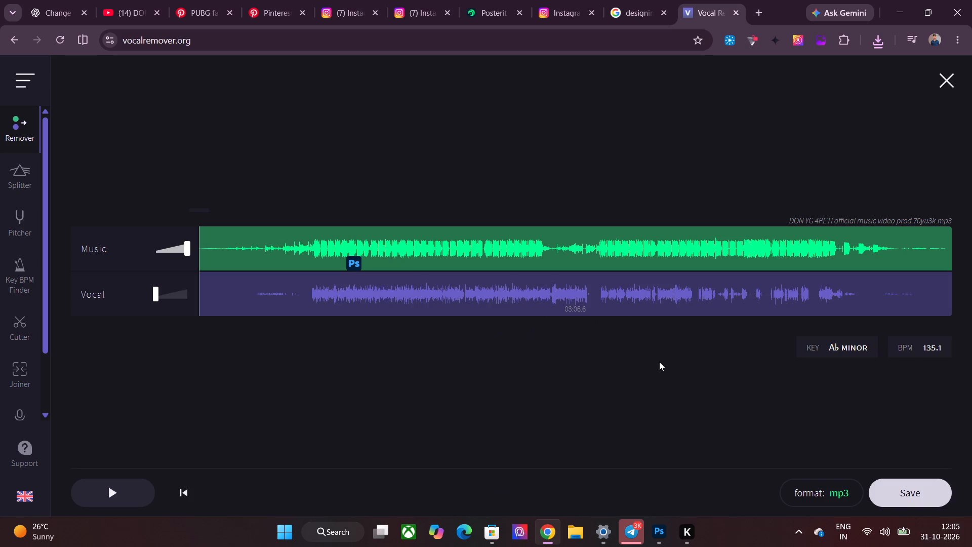
Play the 4PETI track with its vocals removed and open the system's quick sound settings.
left_click(120, 496)
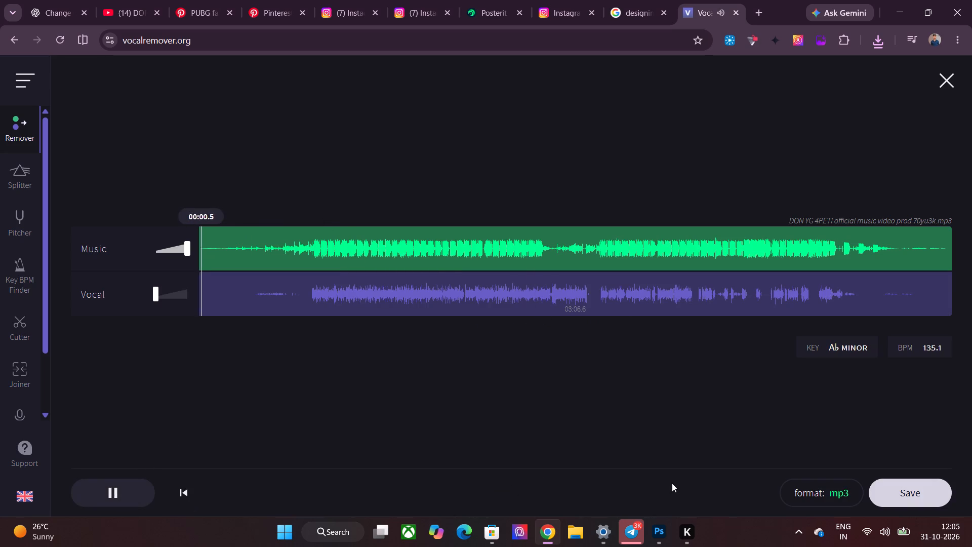
left_click(893, 537)
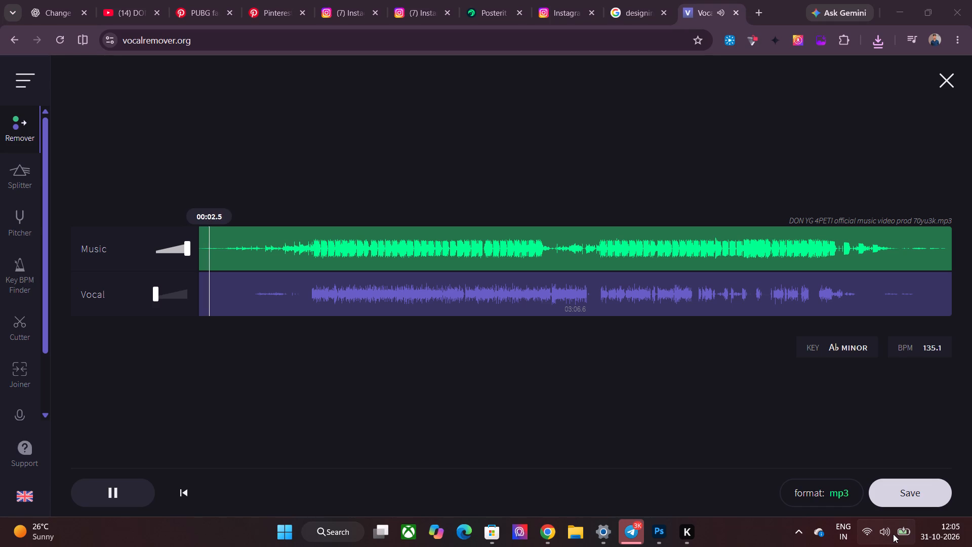
left_click(883, 530)
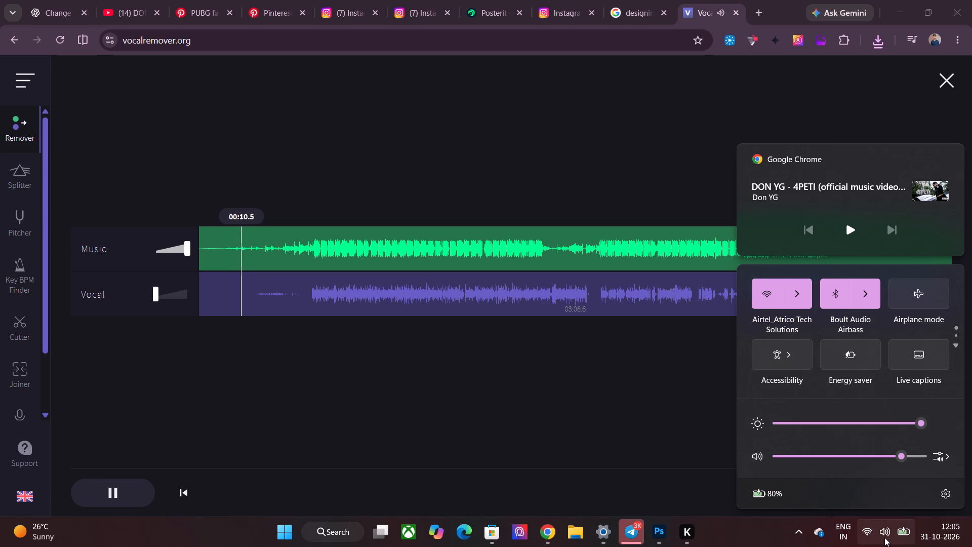
Switch to Photoshop and add the second line "Digital Marketing" below "Google ADS &" in the crate label.
left_click(656, 530)
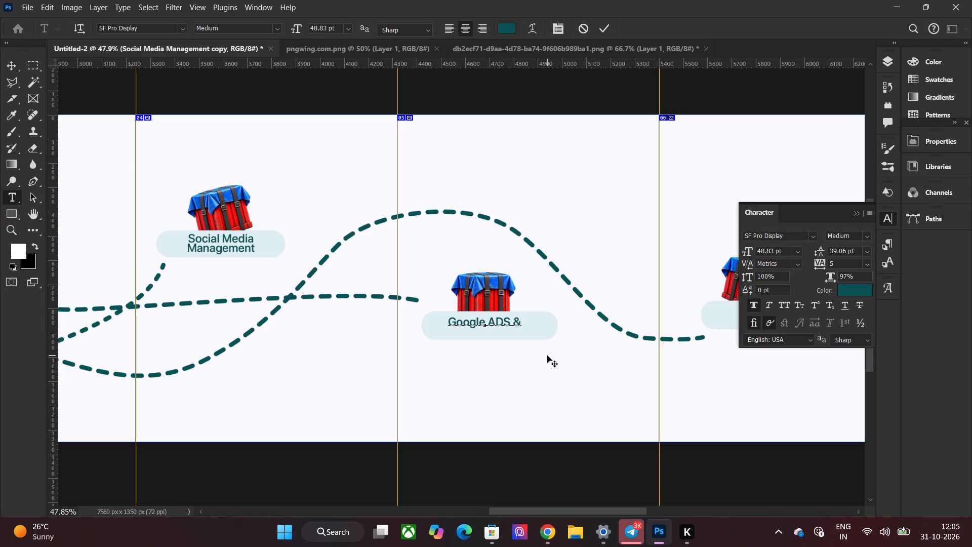
key("Return")
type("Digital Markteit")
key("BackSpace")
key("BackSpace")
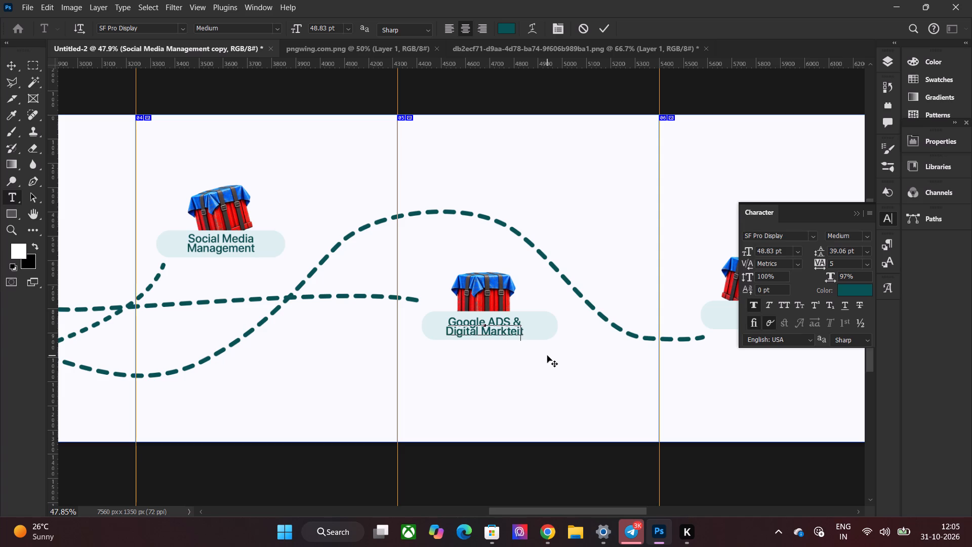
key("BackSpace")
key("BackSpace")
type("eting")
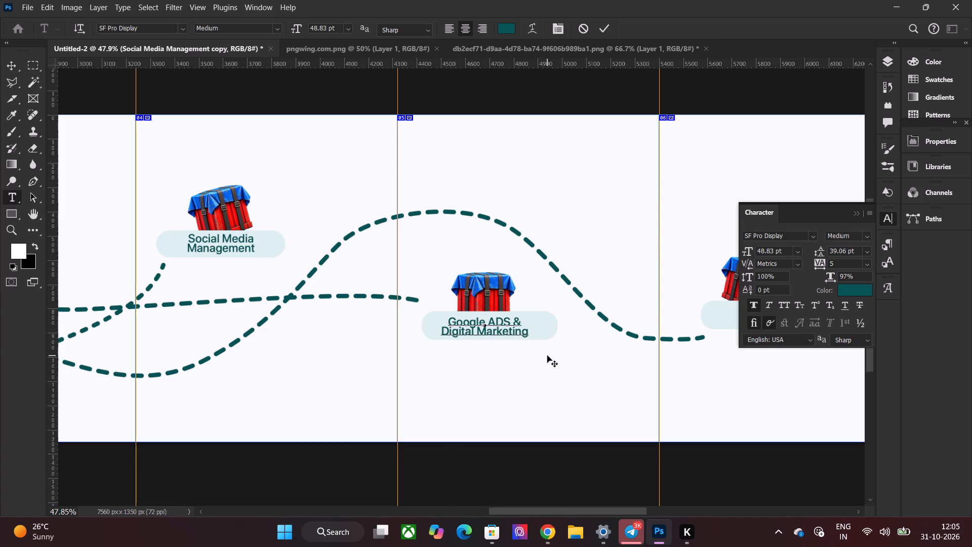
left_click(597, 34)
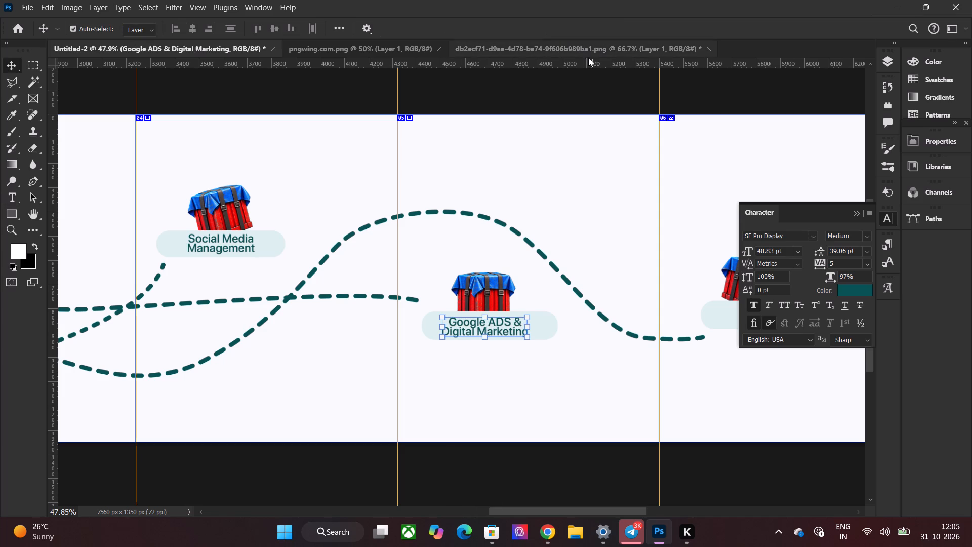
Set the leading of the "Google ADS & Digital Marketing" label to 40 pt.
left_click(574, 84)
double_click(498, 330)
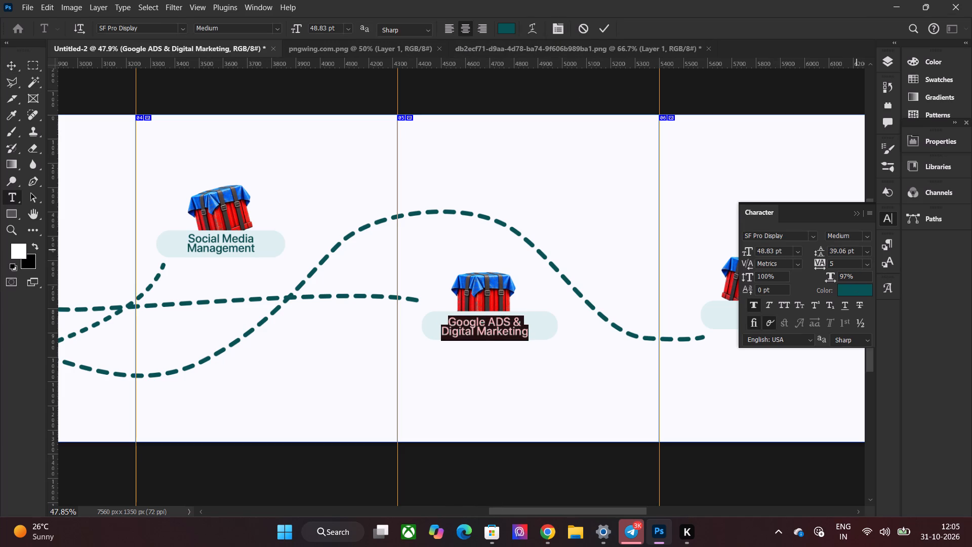
left_click_drag(856, 250, 757, 256)
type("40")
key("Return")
left_click(607, 22)
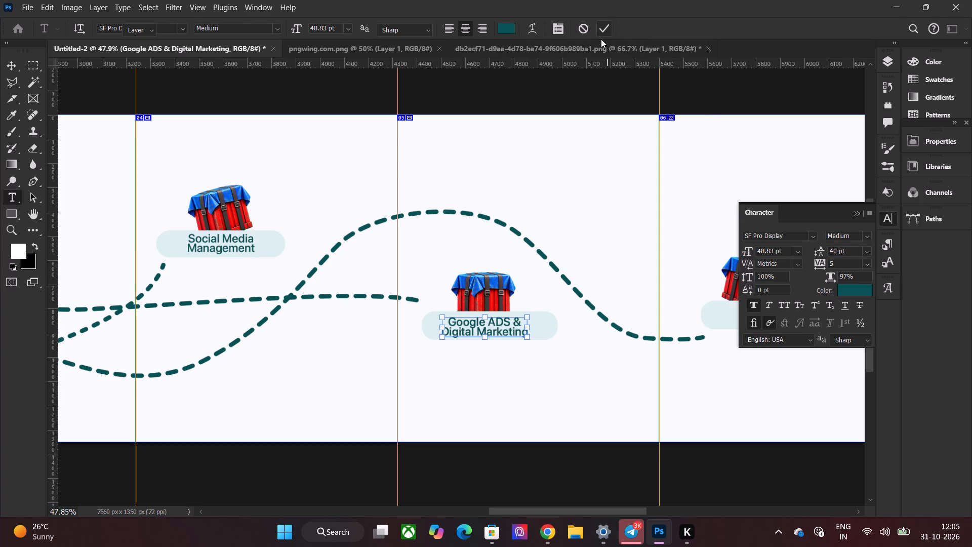
In Photoshop, nudge the "Google ADS & Digital Marketing" label slightly up and to the right to centre it on its pill.
left_click(572, 81)
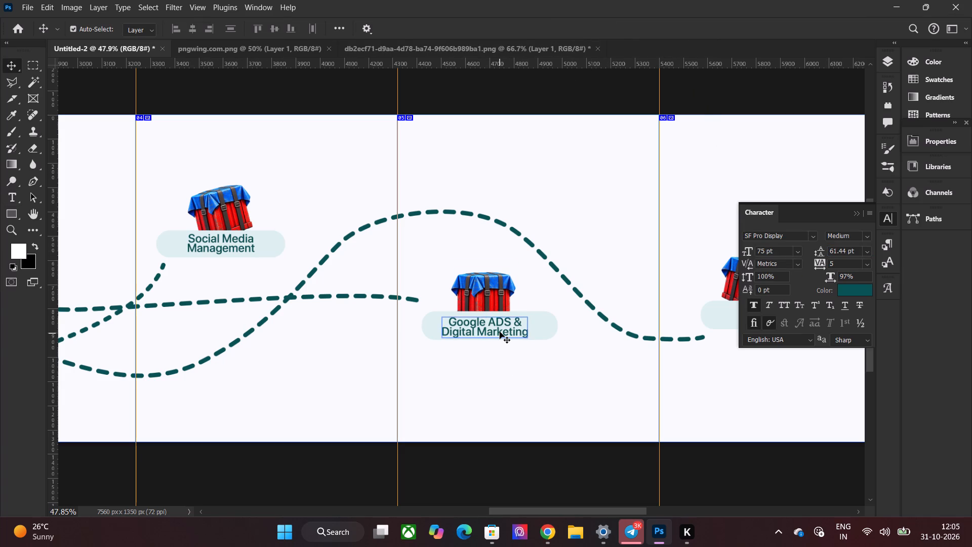
left_click(500, 332)
key("Up")
key("d")
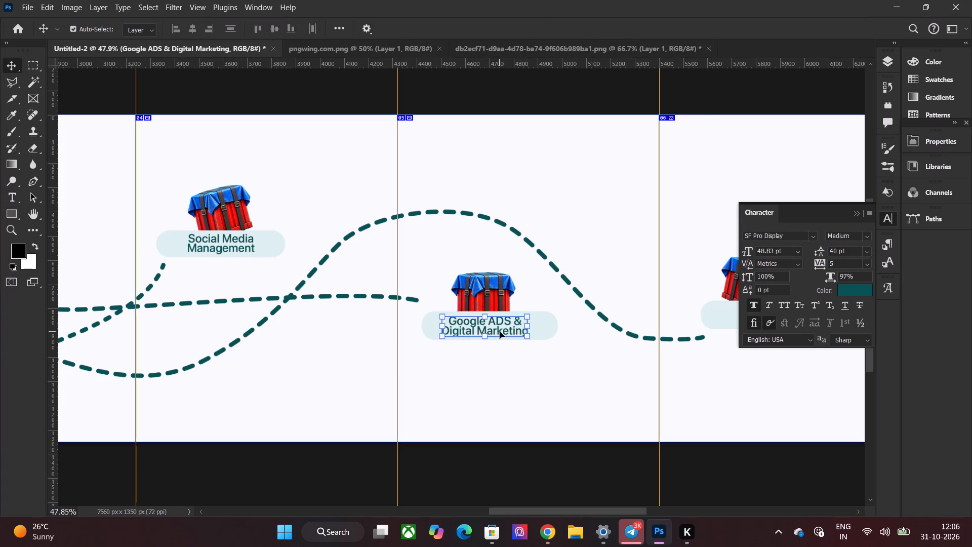
key("Right")
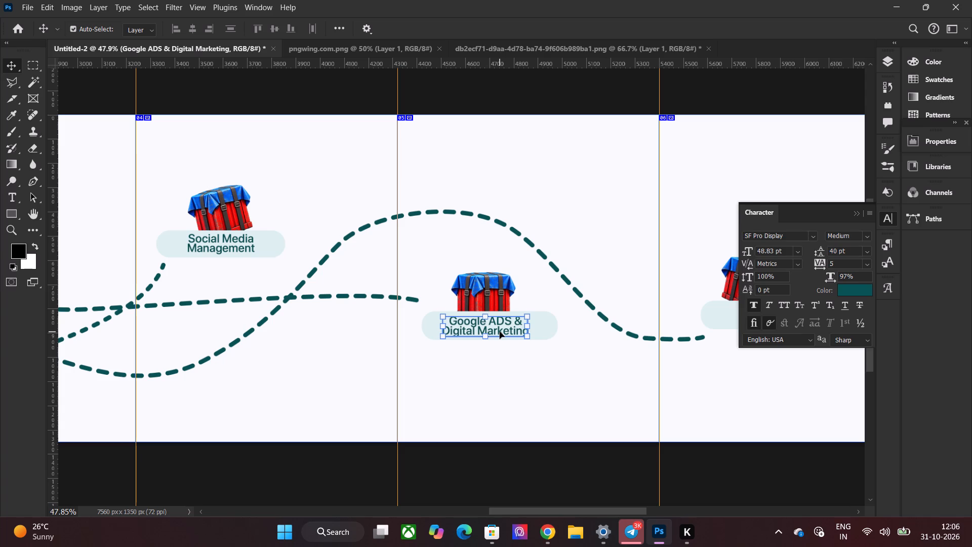
key("Right")
key("Up")
key("Right")
key("Right")
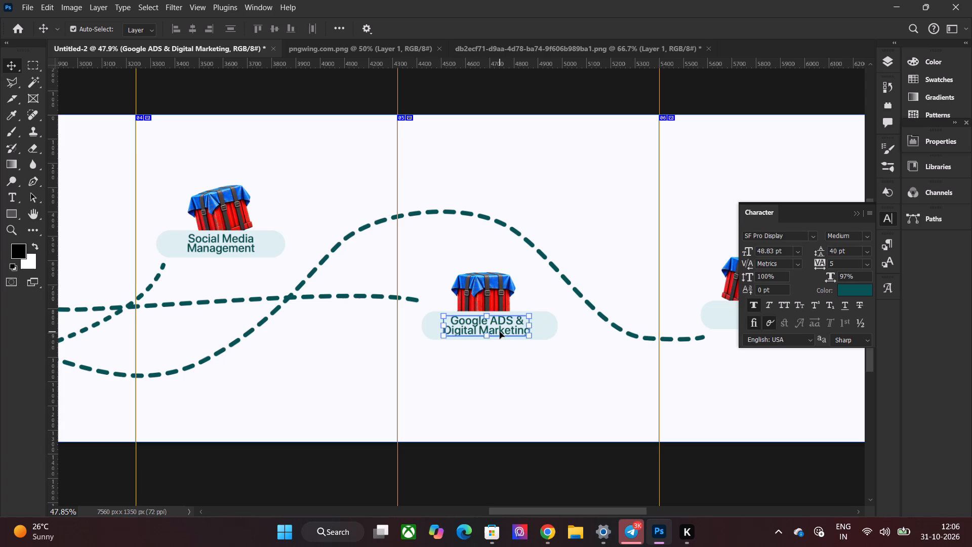
key("Right")
key("Right")
key("Right")
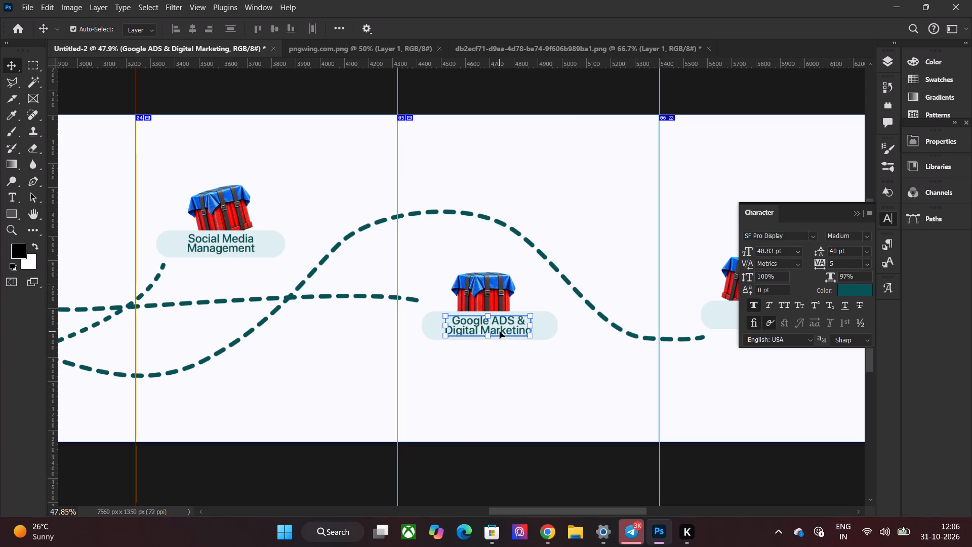
left_click(565, 107)
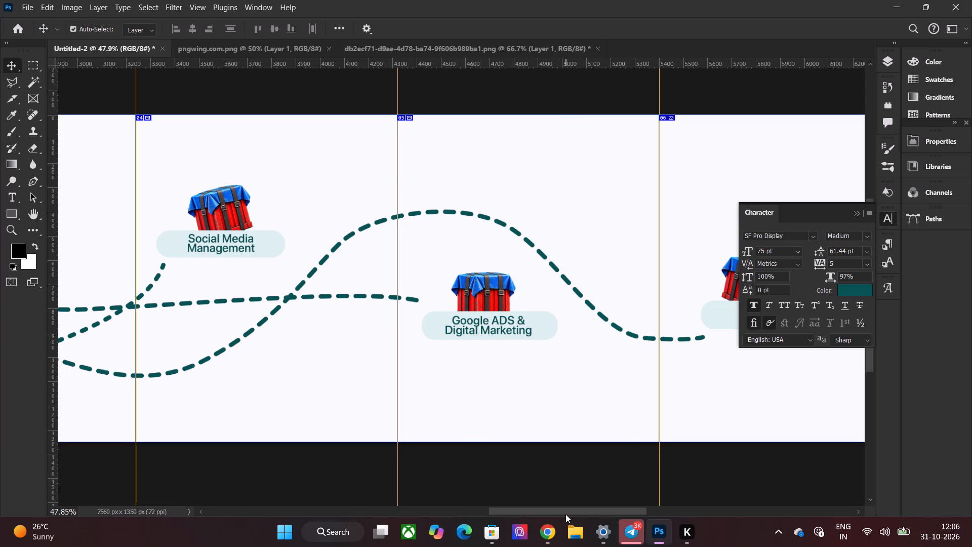
Duplicate the "Google ADS & Digital Marketing" label and place the copy centred on the empty pill below the crate on artboard 06.
left_click_drag(565, 512, 611, 512)
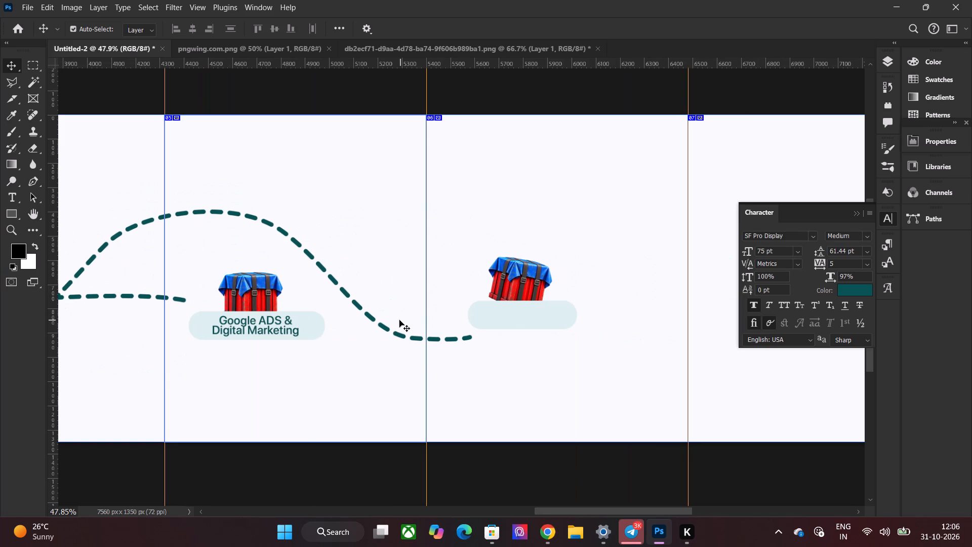
left_click(277, 327)
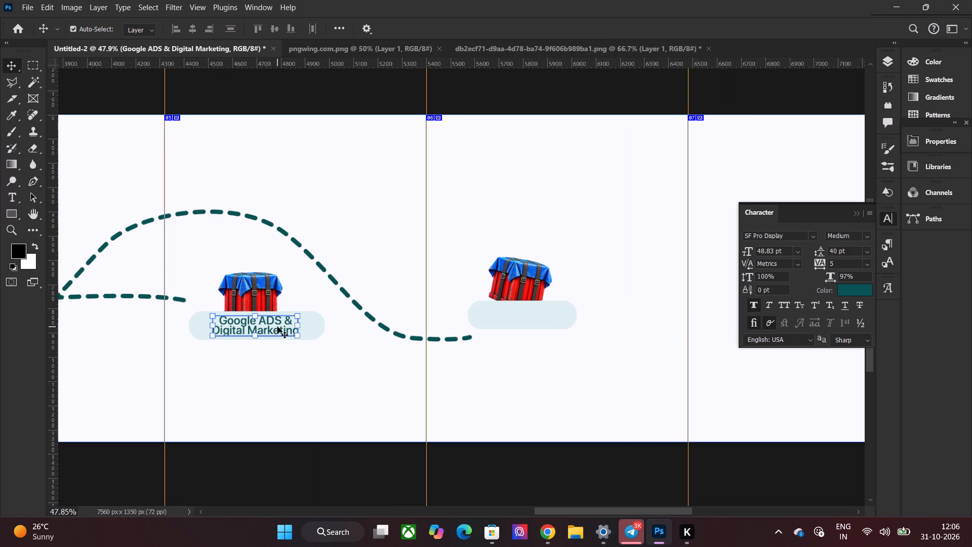
key("ctrl+j")
left_click_drag(277, 327, 278, 327)
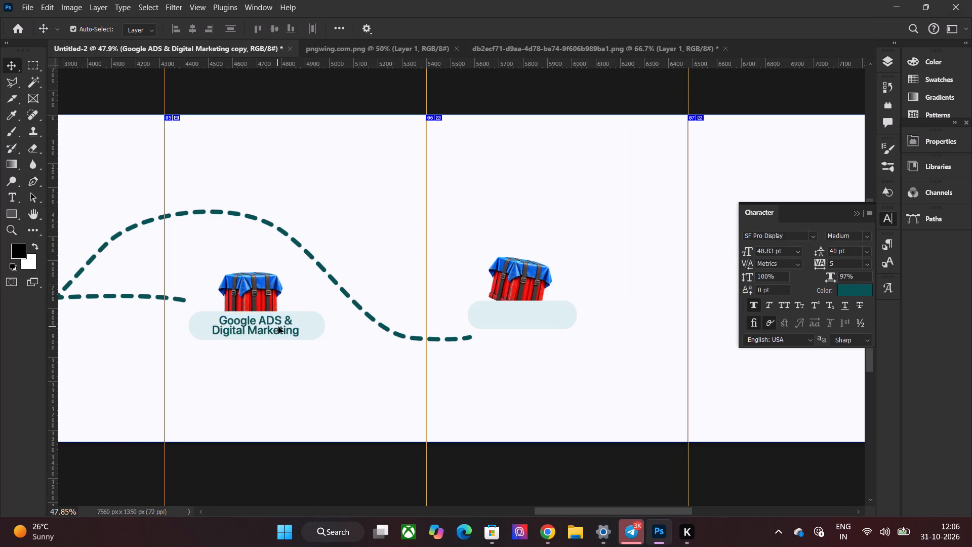
left_click_drag(278, 327, 544, 318)
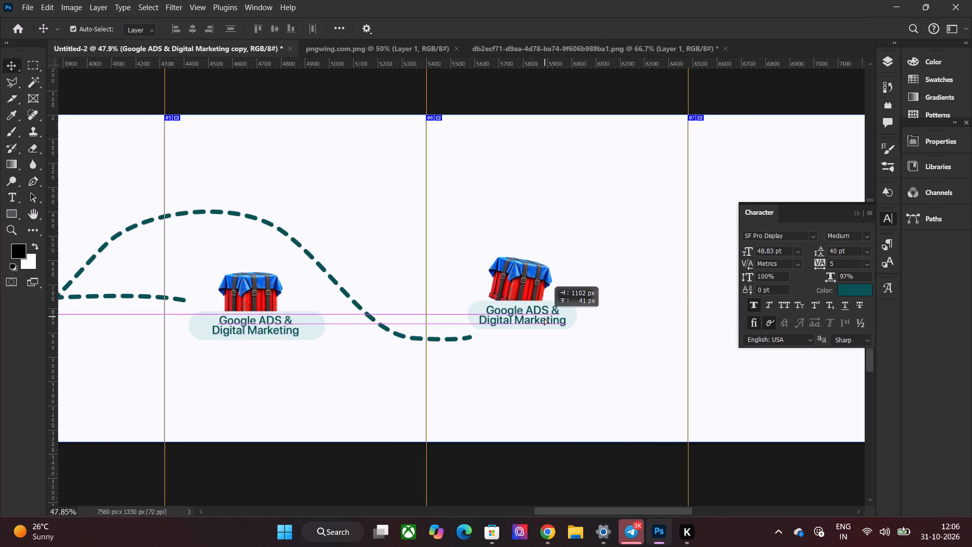
left_click_drag(544, 318, 544, 317)
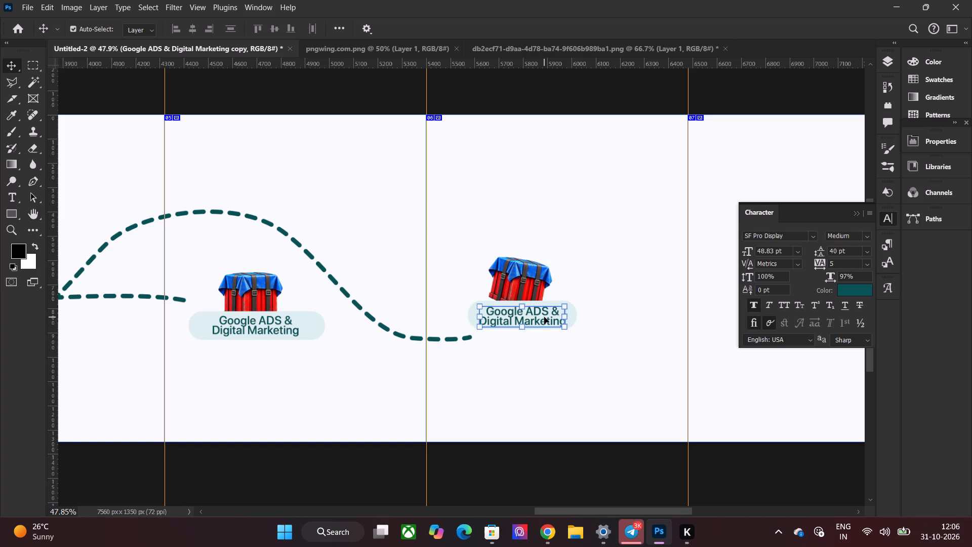
Replace the copied label's text with "Graphic Designing &" as the first line and start a second line.
double_click(539, 318)
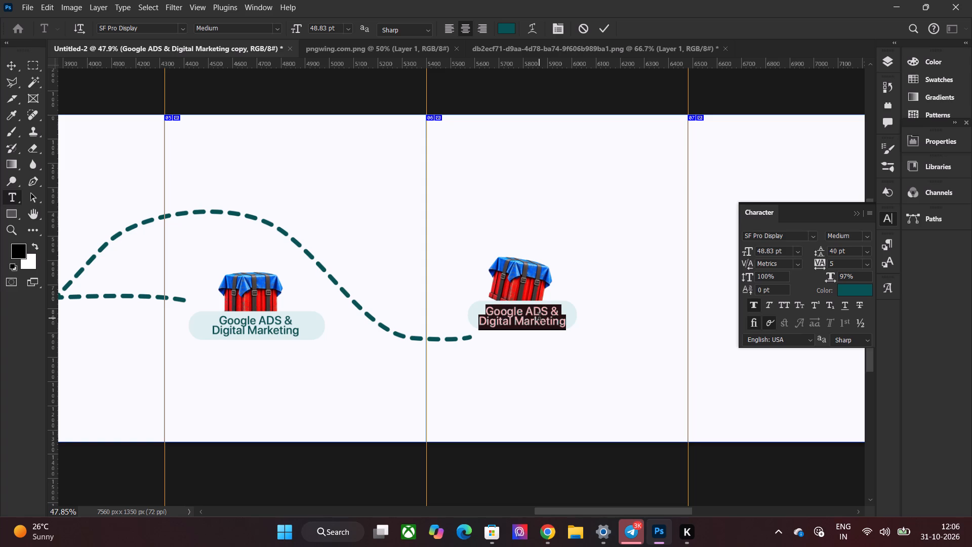
type("Graphic")
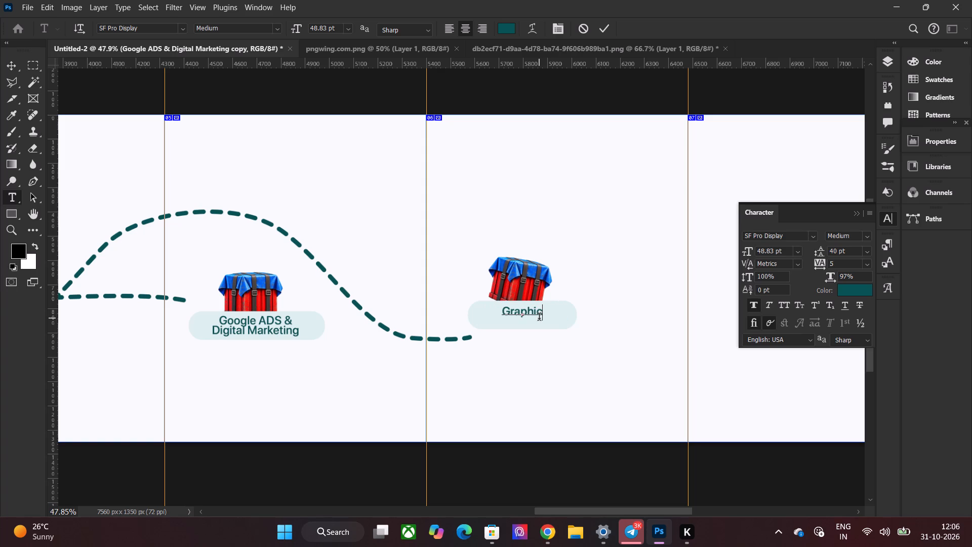
key("space")
type("Designing")
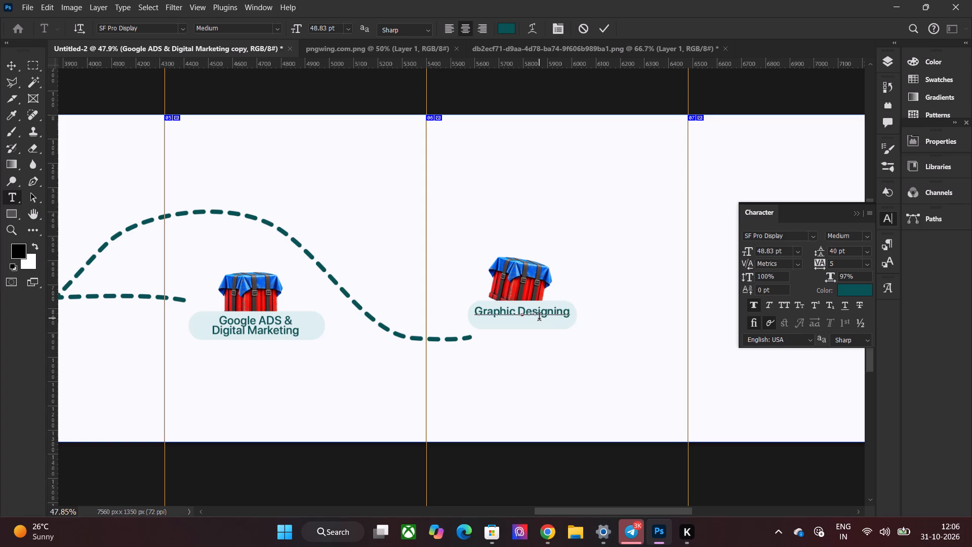
key("space")
key("shift+ampersand")
key("Return")
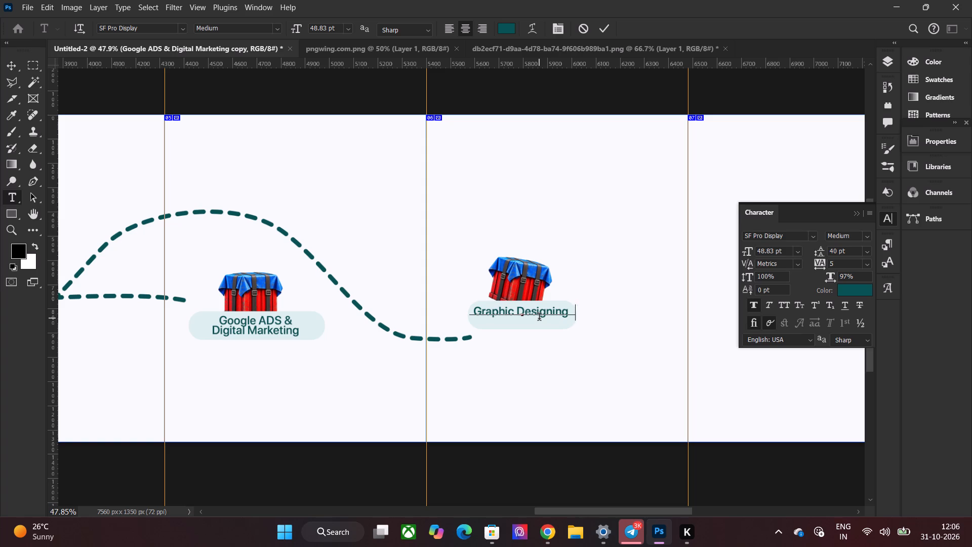
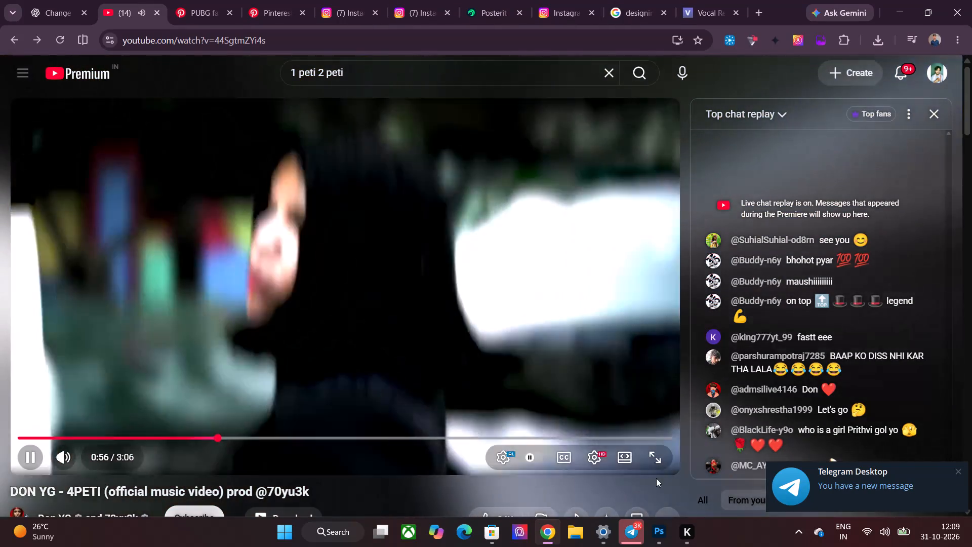
Raise the system volume slightly while the music video plays.
left_click(891, 534, "shift")
left_click(866, 457, "shift")
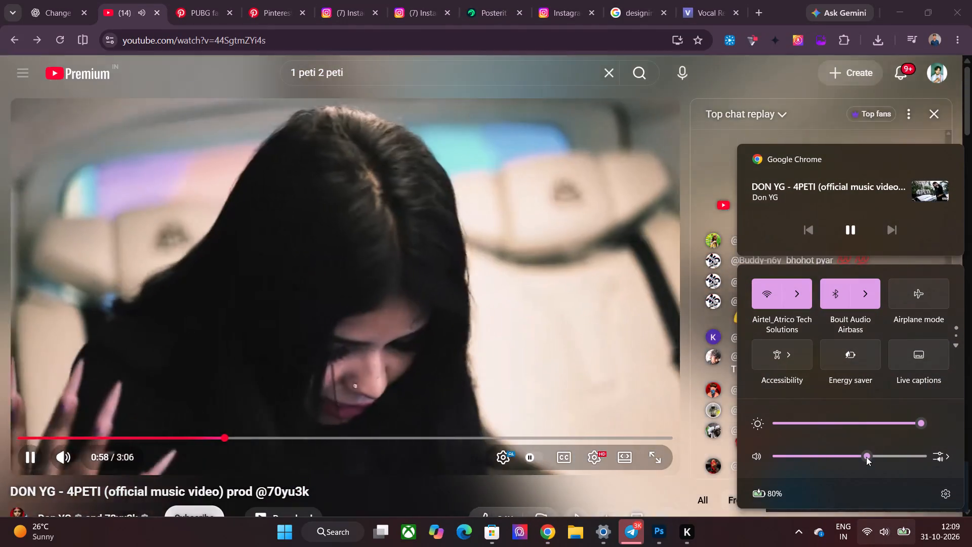
left_click_drag(866, 456, 883, 456, "shift")
Switch to Photoshop and review the carousel layout, bringing artboards 01 to 04 into view.
left_click(655, 531, "shift")
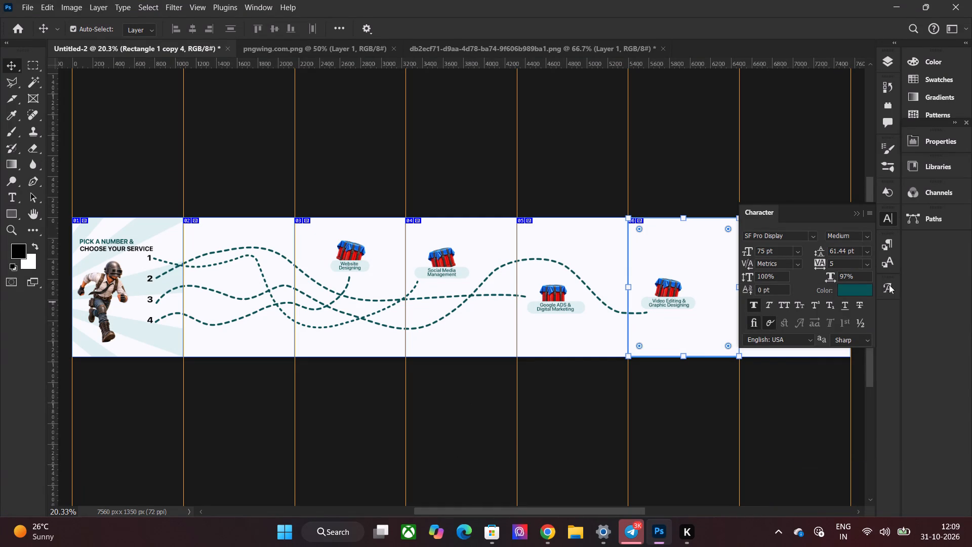
left_click(885, 60, "shift")
left_click(885, 60, "shift")
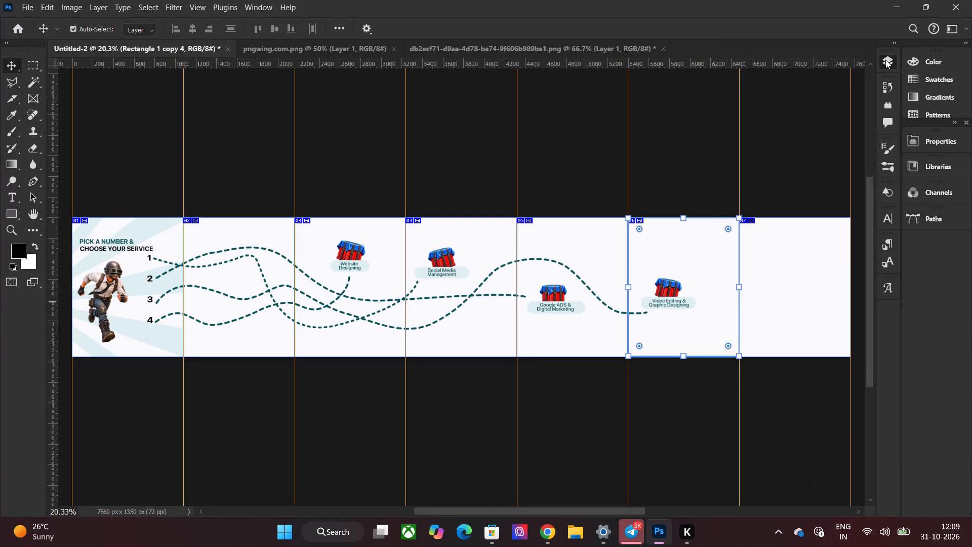
scroll(697, 283, "up", 3, "alt")
scroll(486, 313, "down", 2, "alt")
scroll(442, 327, "down", 1, "alt")
scroll(204, 386, "down", 1, "alt")
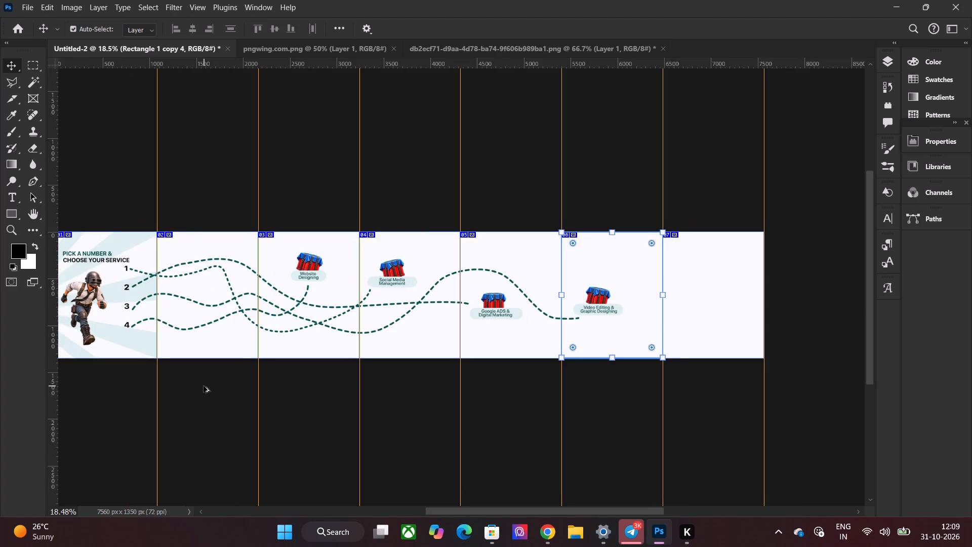
scroll(105, 307, "up", 7, "alt")
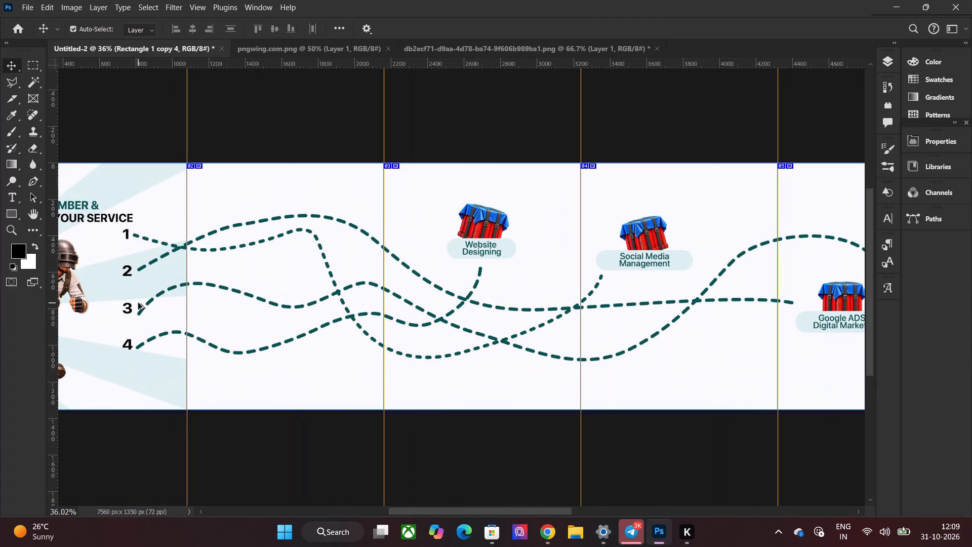
left_click_drag(535, 513, 518, 513)
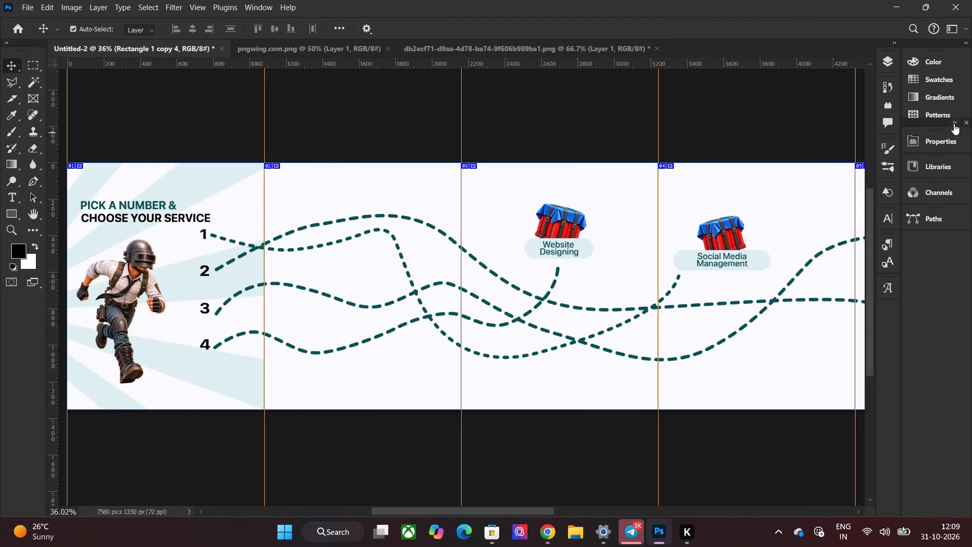
Delete the Shape 10 layer above the dashed path layers.
left_click(954, 124)
left_click(889, 68)
scroll(808, 216, "down", 1)
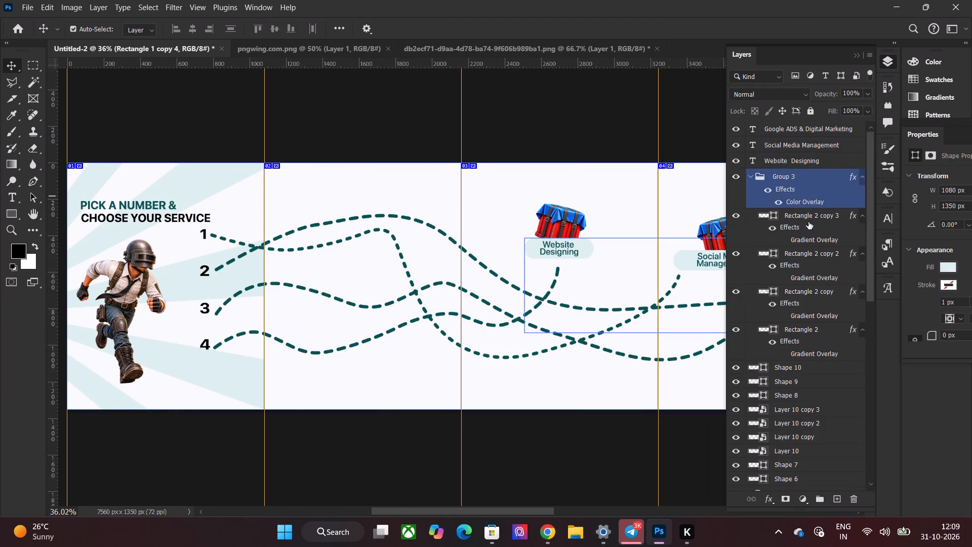
scroll(795, 328, "down", 2)
left_click(788, 341)
left_click(792, 350)
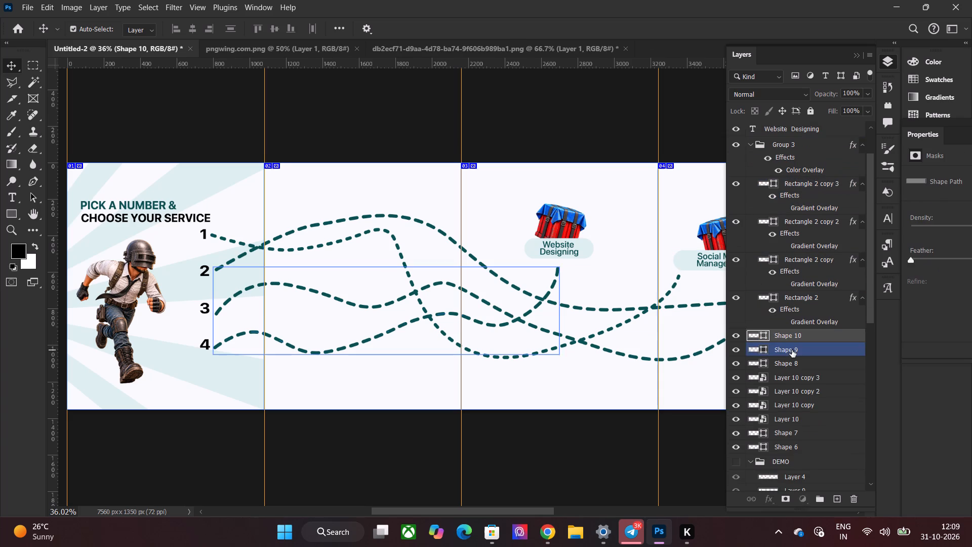
left_click(793, 339)
key("Delete")
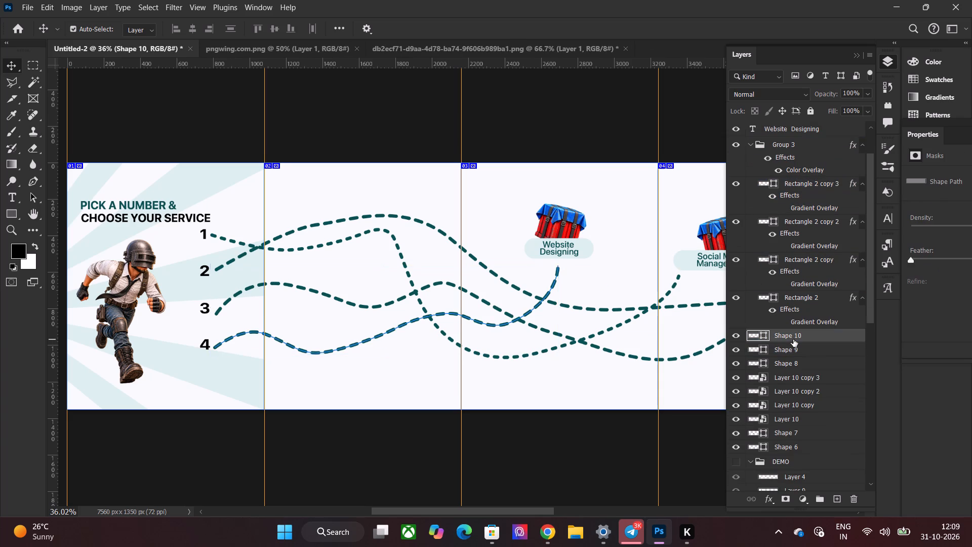
Move the Shape 7 and Shape 6 layers directly below Shape 8, above the crate layers.
left_click(793, 339)
left_click(791, 346, "shift")
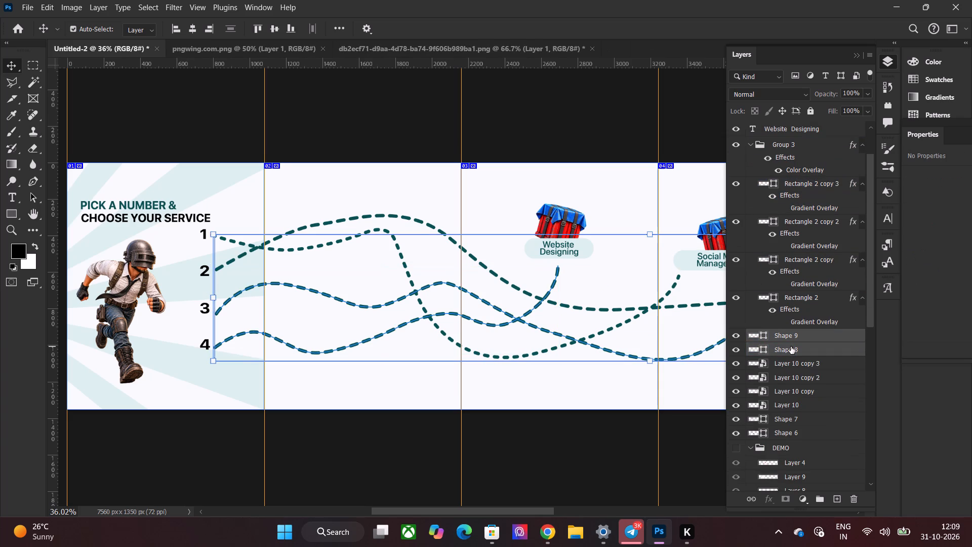
left_click(777, 435)
left_click(793, 426, "shift")
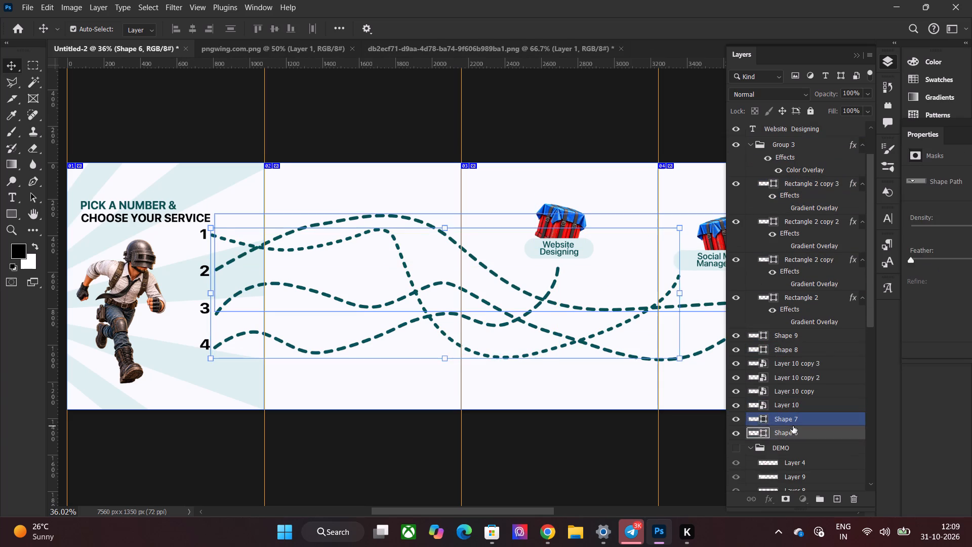
left_click_drag(785, 428, 796, 356)
Group the four dashed path layers, Shape 6 to Shape 9, and name the group "liones".
left_click(803, 338, "shift")
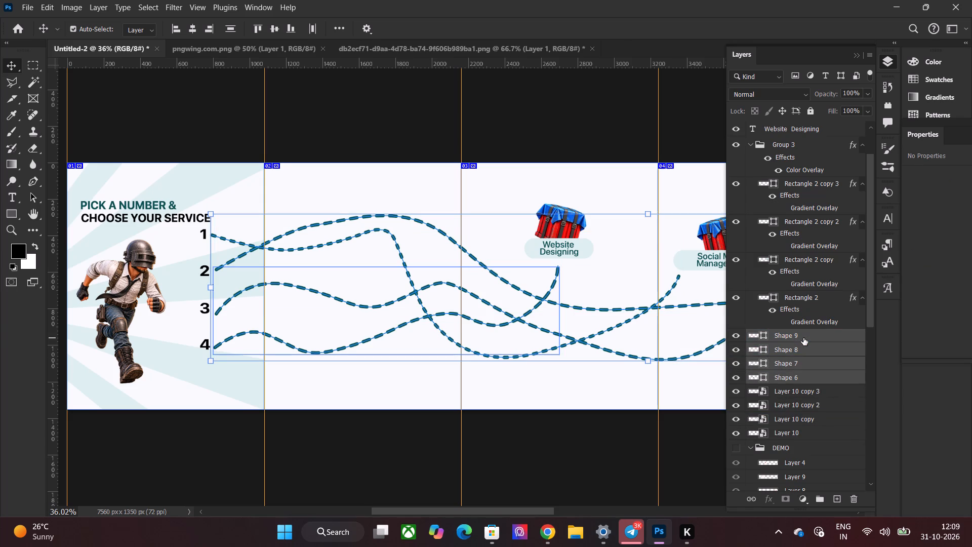
key("ctrl+g")
double_click(786, 341)
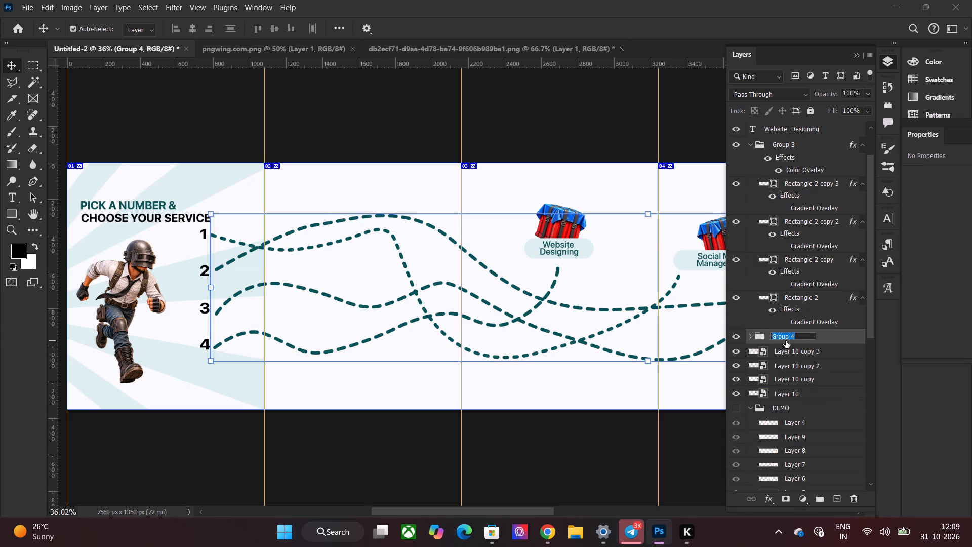
type("liones")
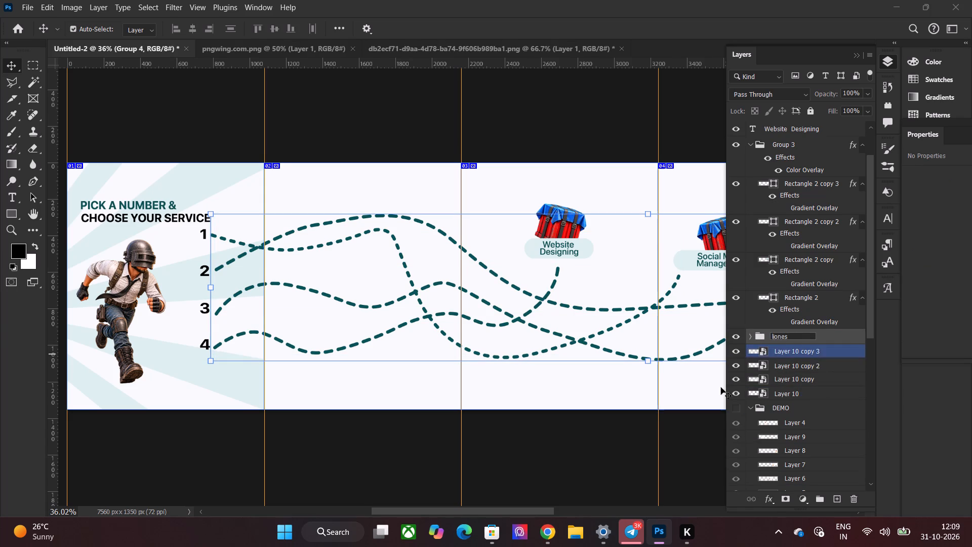
left_click(627, 454)
Show the DEMO reference group briefly to compare it with the design, and hide it again.
scroll(821, 328, "down", 1)
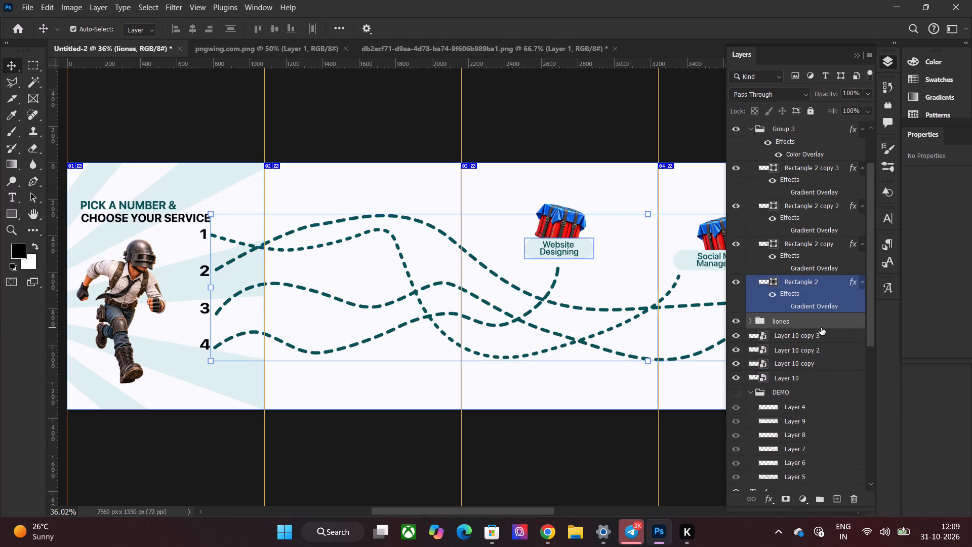
scroll(821, 328, "down", 1)
left_click(616, 433)
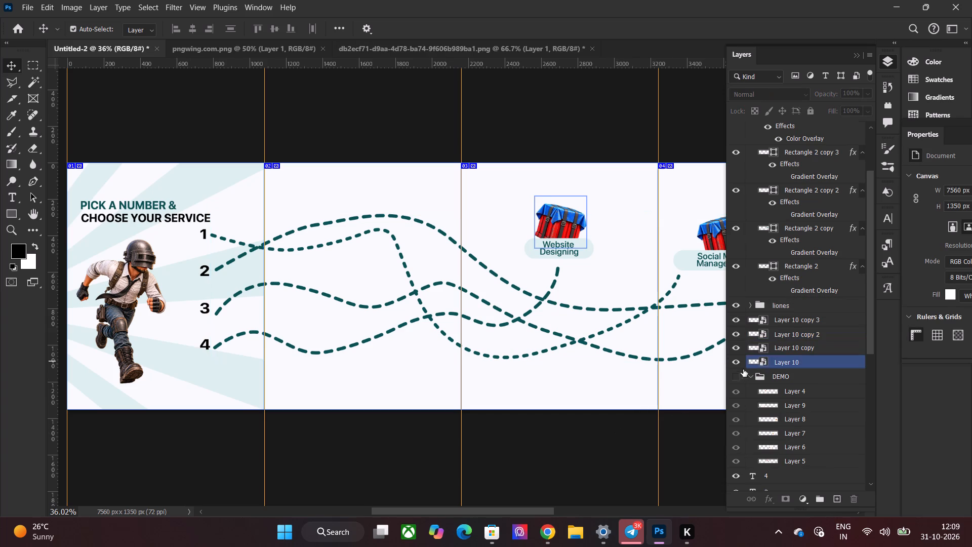
left_click(733, 379)
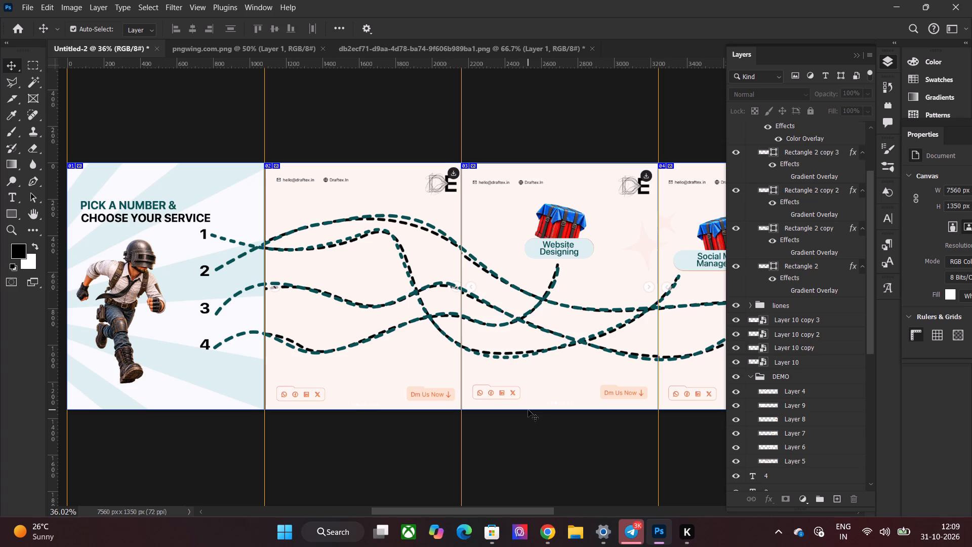
left_click(735, 378)
Collapse Group 3 and switch its Color Overlay effect off and back on to check it.
scroll(826, 337, "up", 3)
scroll(793, 298, "up", 2)
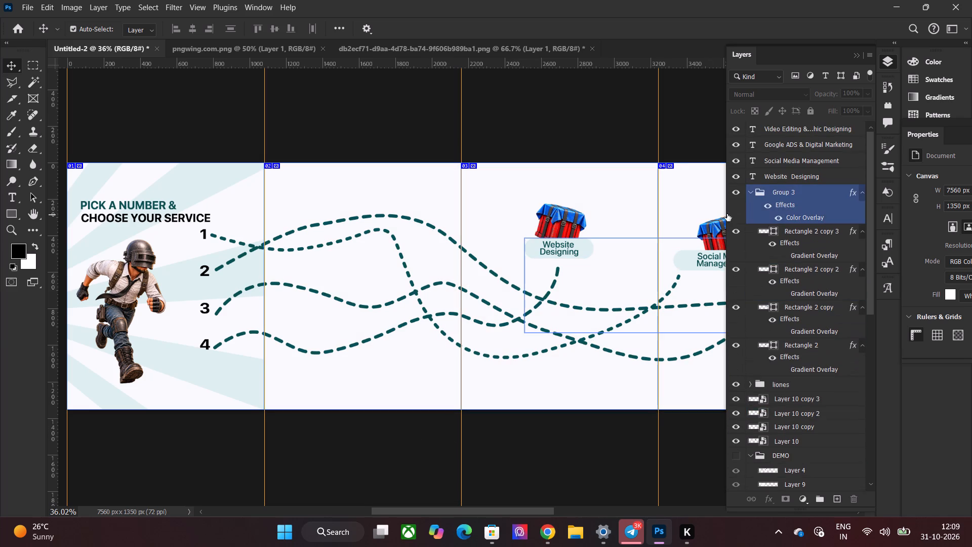
left_click(750, 194)
left_click(780, 221)
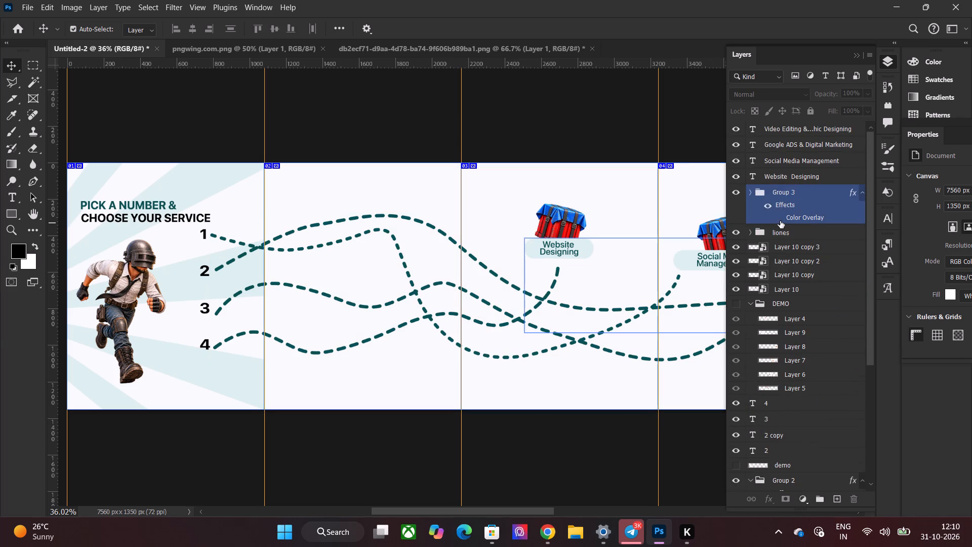
left_click(780, 221)
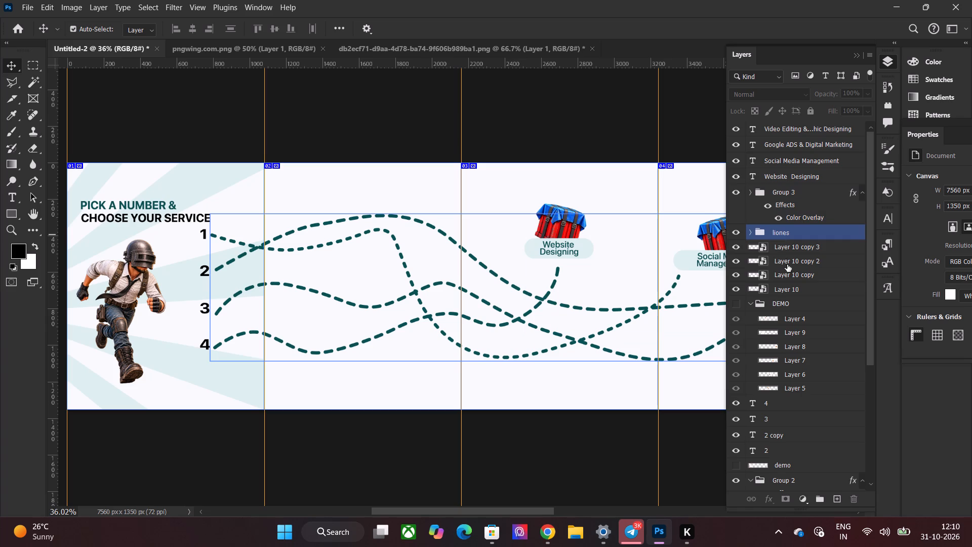
Collapse Group 2 and switch its Color Overlay off and back on to check the artboard backgrounds.
left_click(796, 258)
left_click(634, 193)
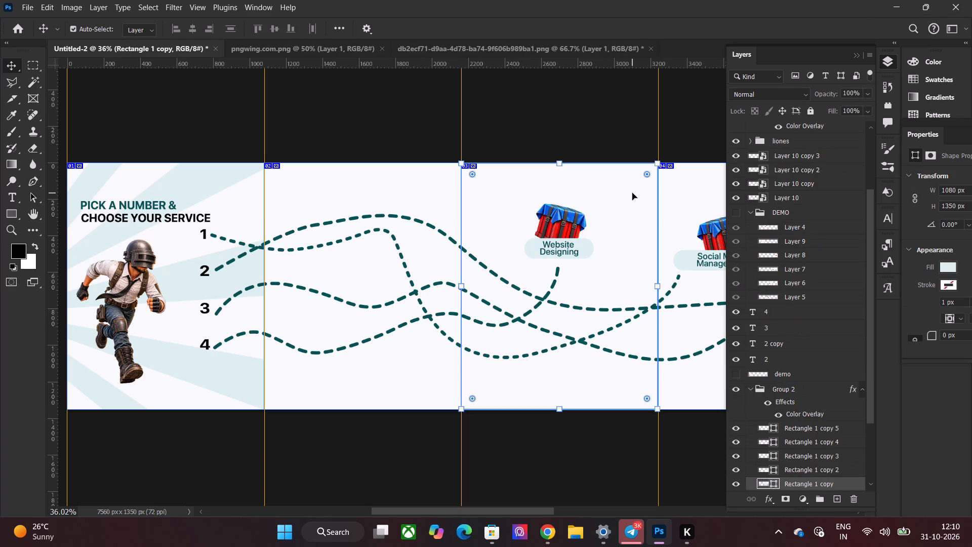
scroll(793, 329, "down", 3)
left_click(748, 343)
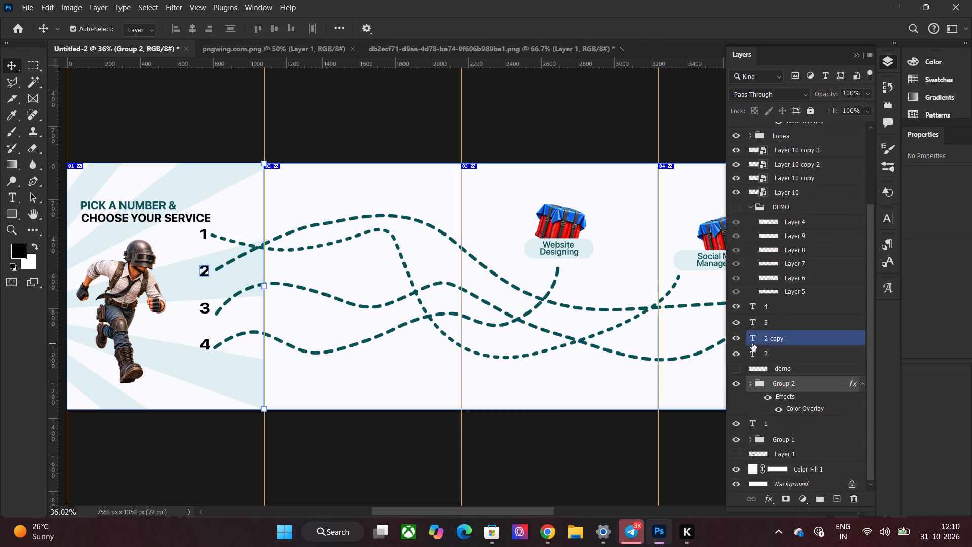
left_click(780, 413)
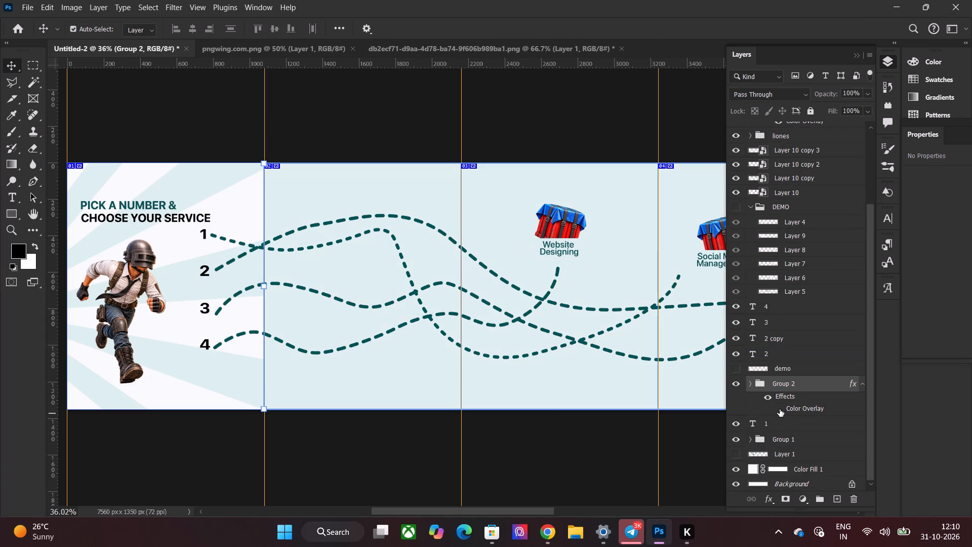
left_click(780, 409)
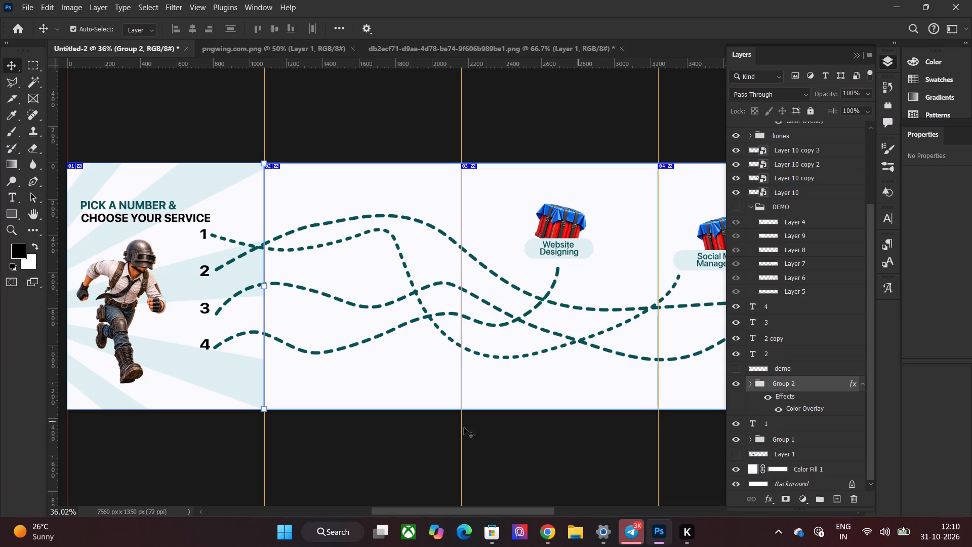
left_click(383, 434)
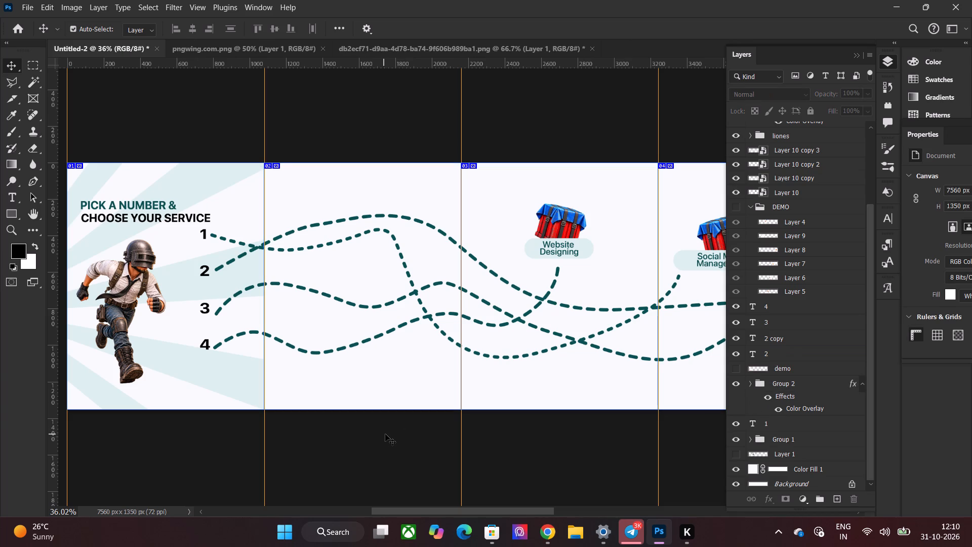
Set the stroke dash length of the dashed path starting at number 2 (Shape 7) to 1.
scroll(406, 421, "up", 4, "alt")
scroll(351, 407, "up", 2)
scroll(294, 382, "up", 3, "alt")
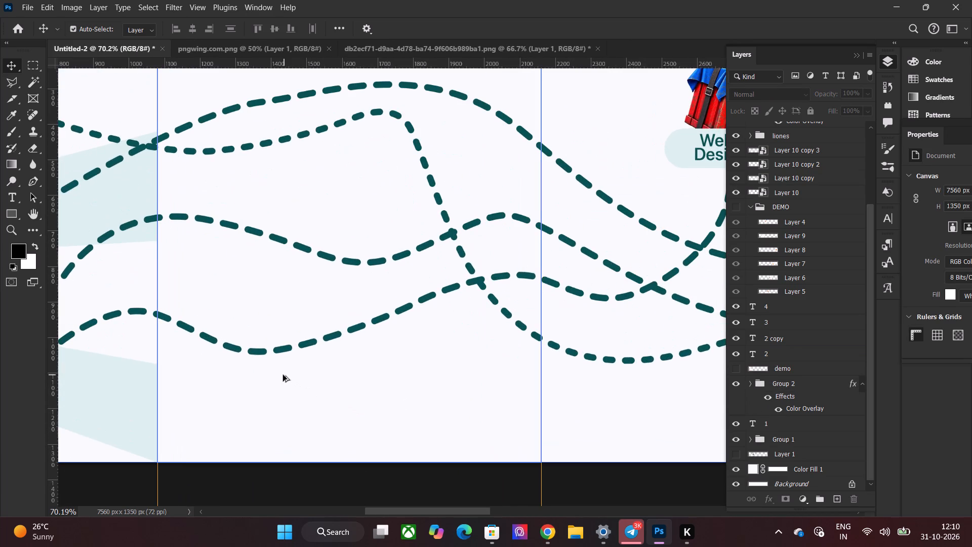
scroll(283, 375, "up", 3)
left_click(378, 116)
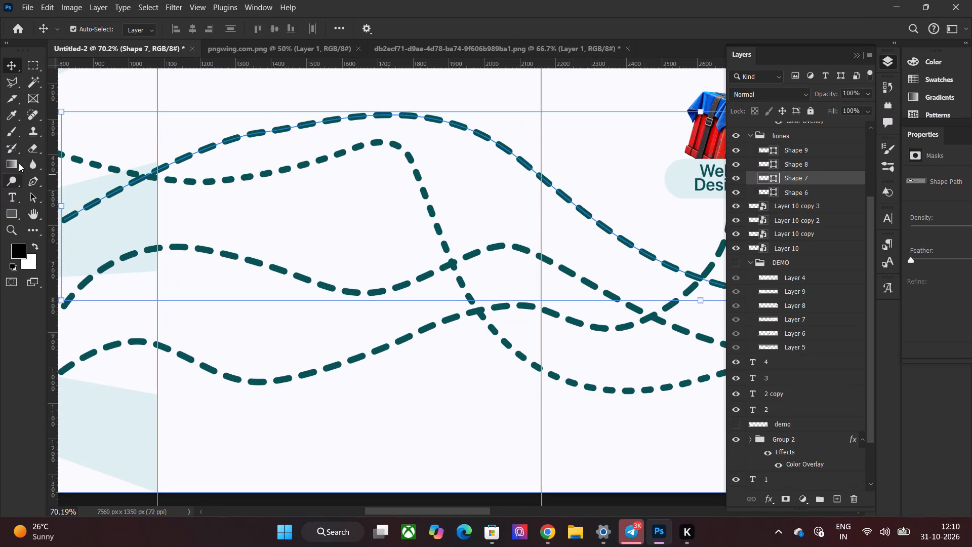
left_click(28, 180)
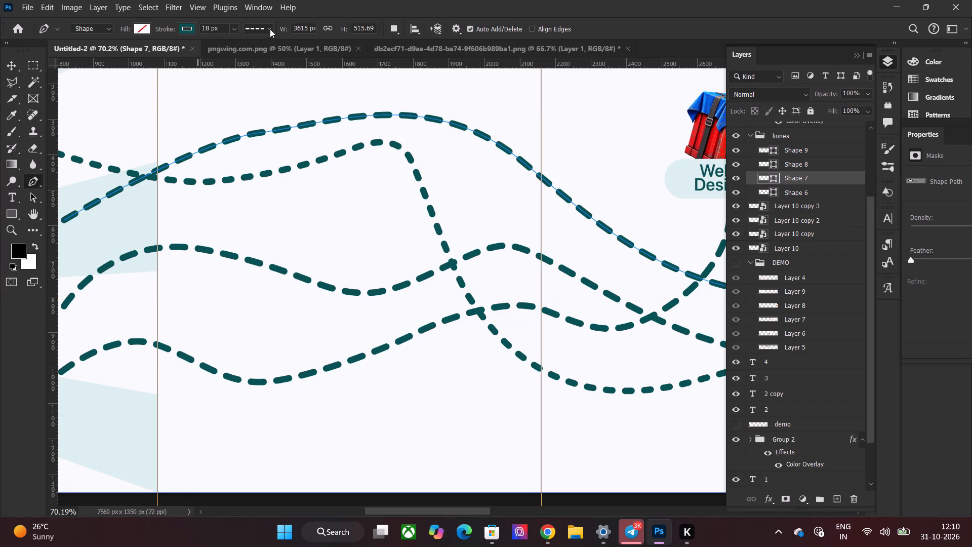
left_click(270, 29)
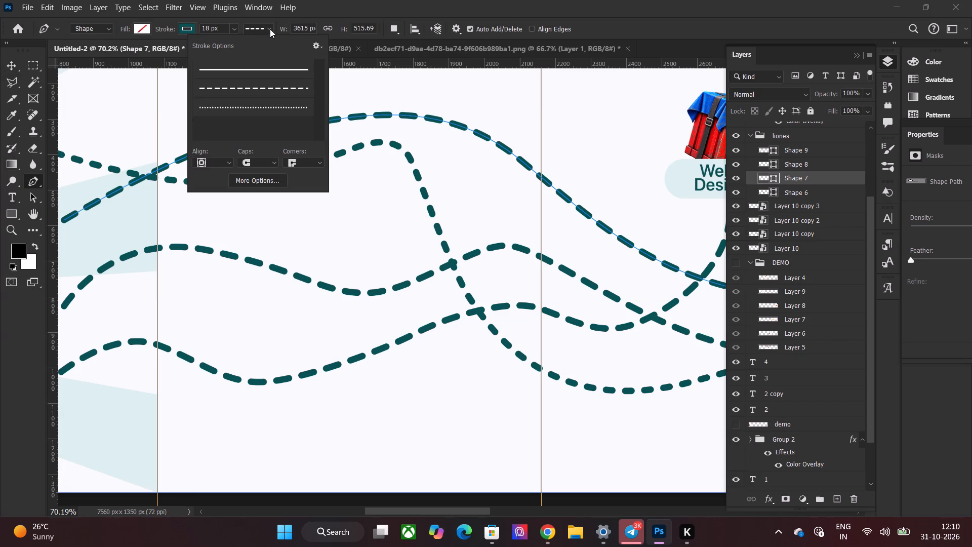
left_click(262, 176)
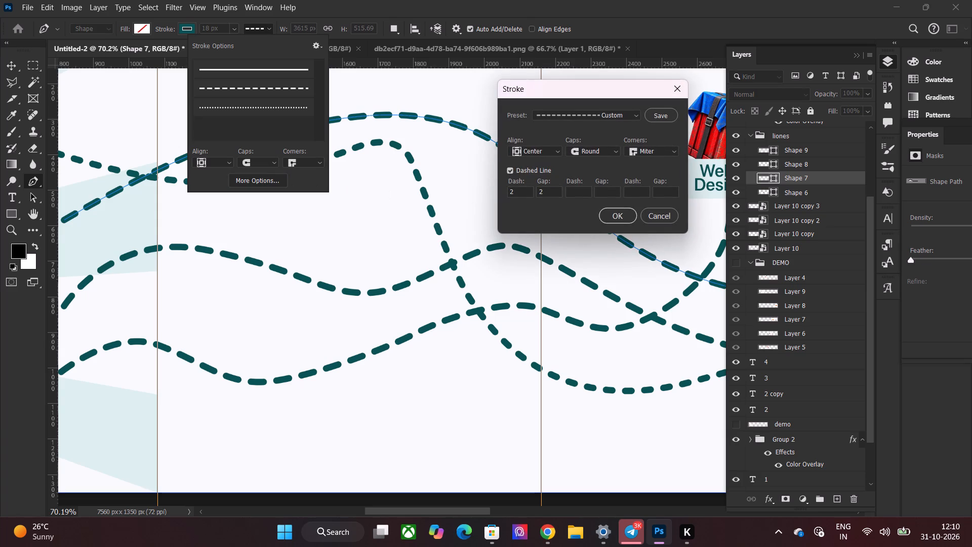
left_click_drag(519, 192, 455, 192)
key("1")
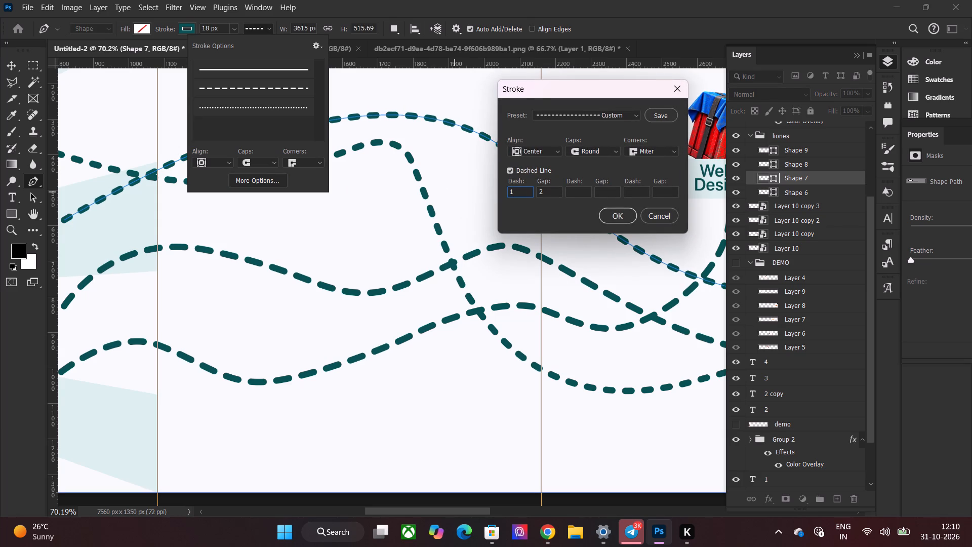
left_click(614, 212)
Set the stroke dash length of the dashed path starting at number 3 (Shape 8) to 1.
left_click(10, 72)
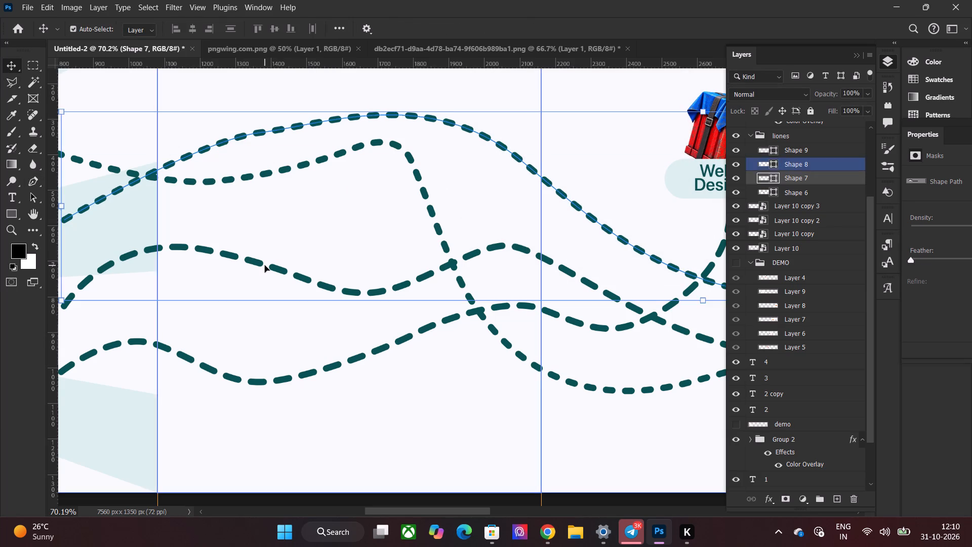
left_click(265, 265)
left_click(263, 263)
left_click(11, 196)
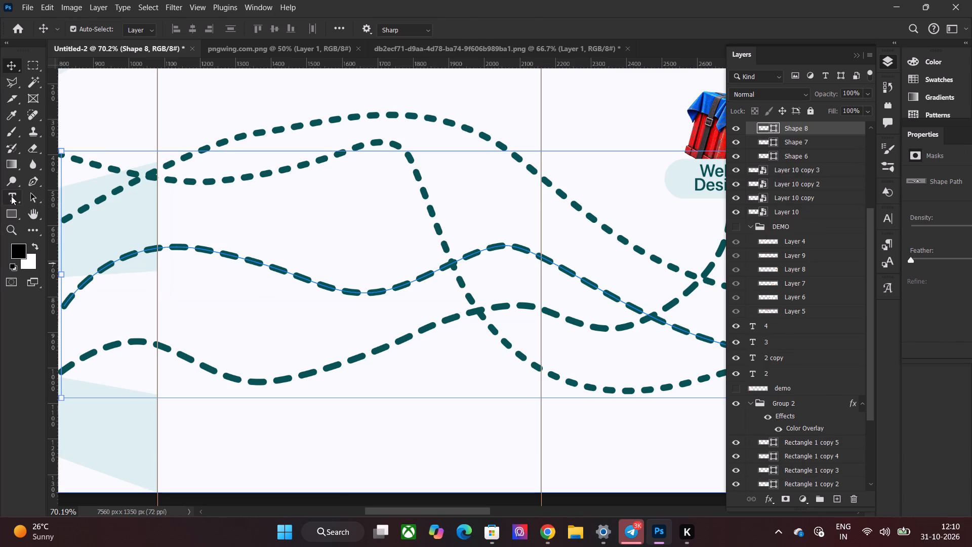
left_click(35, 187)
left_click(269, 28)
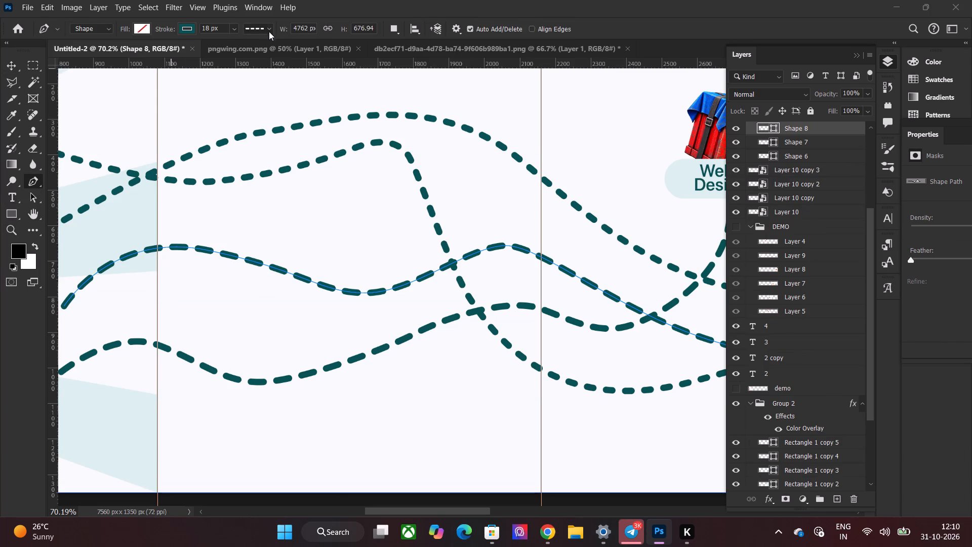
left_click(235, 181)
left_click_drag(525, 191, 453, 197)
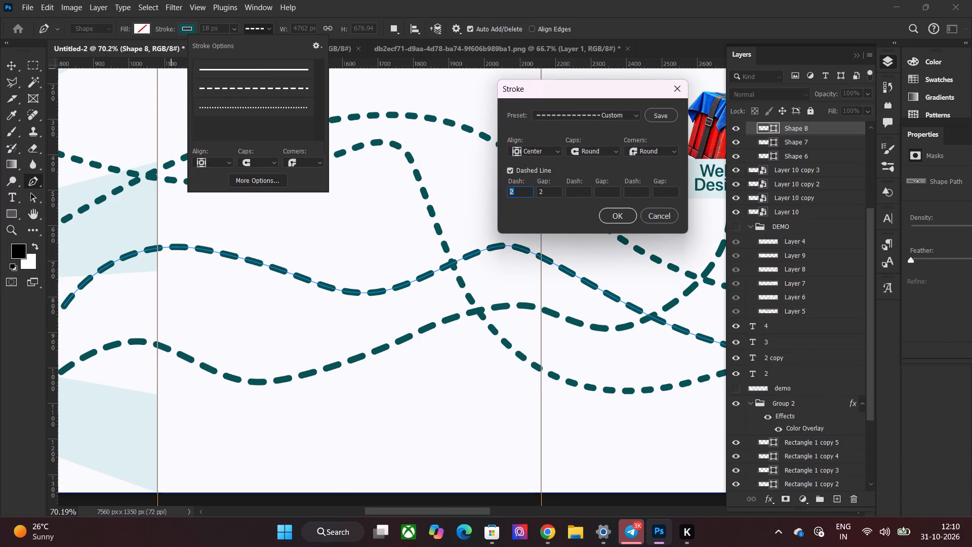
left_click_drag(453, 197, 439, 199)
key("1")
left_click(614, 217)
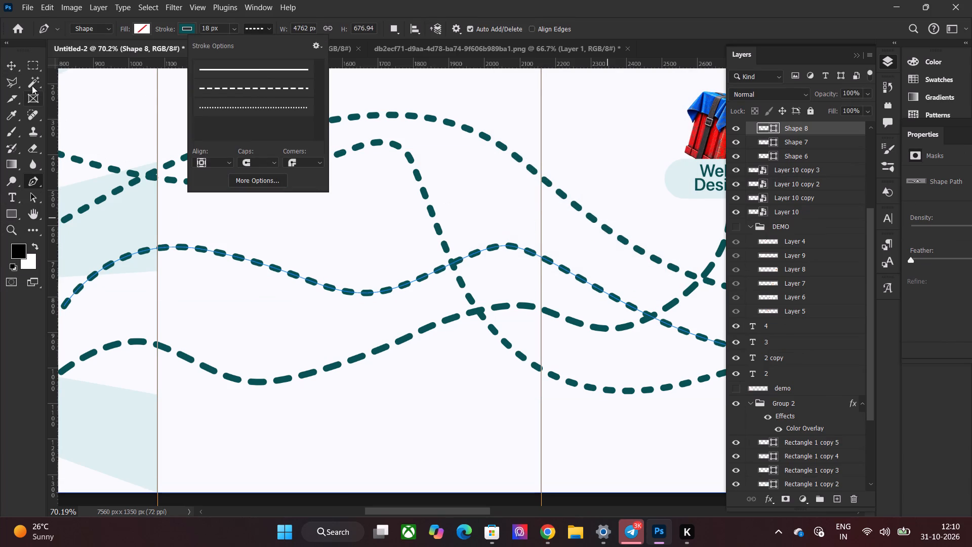
Set the stroke dash length of the dashed path starting at number 4 (Shape 9) to 1.
left_click(17, 66)
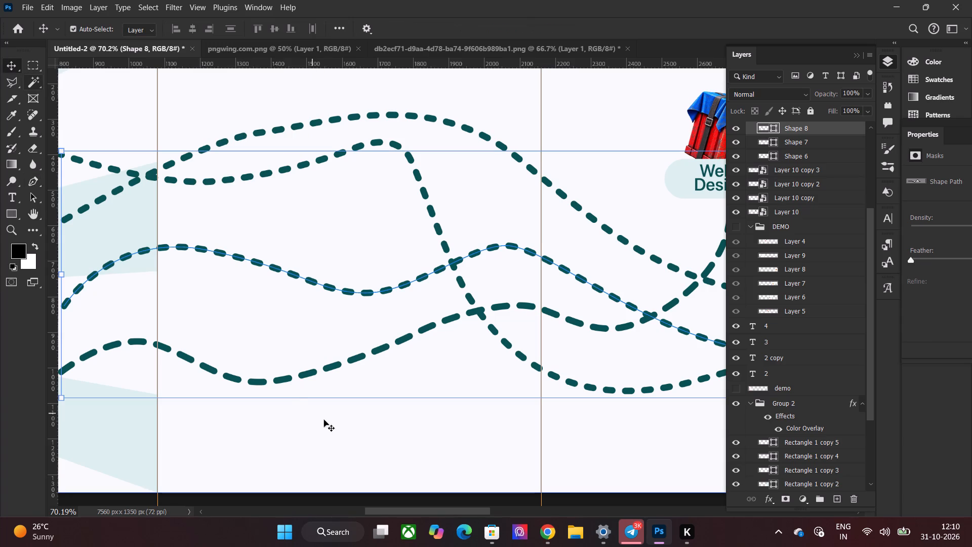
left_click(347, 364)
left_click(358, 360)
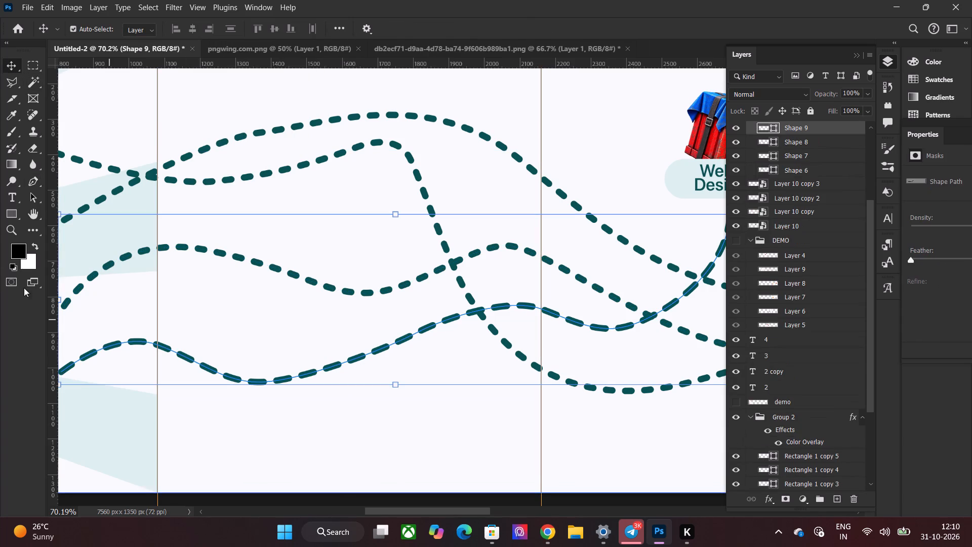
left_click(12, 195)
left_click(31, 181)
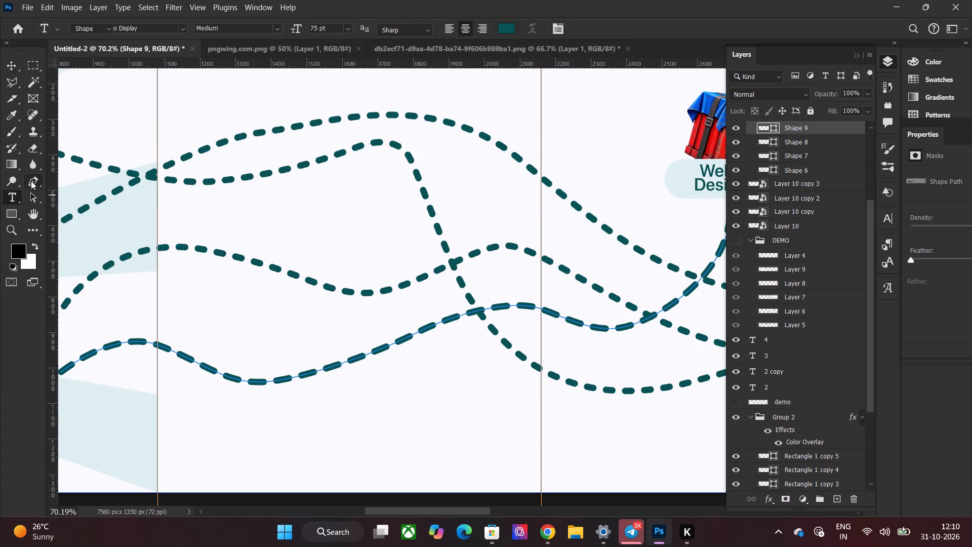
left_click(270, 29)
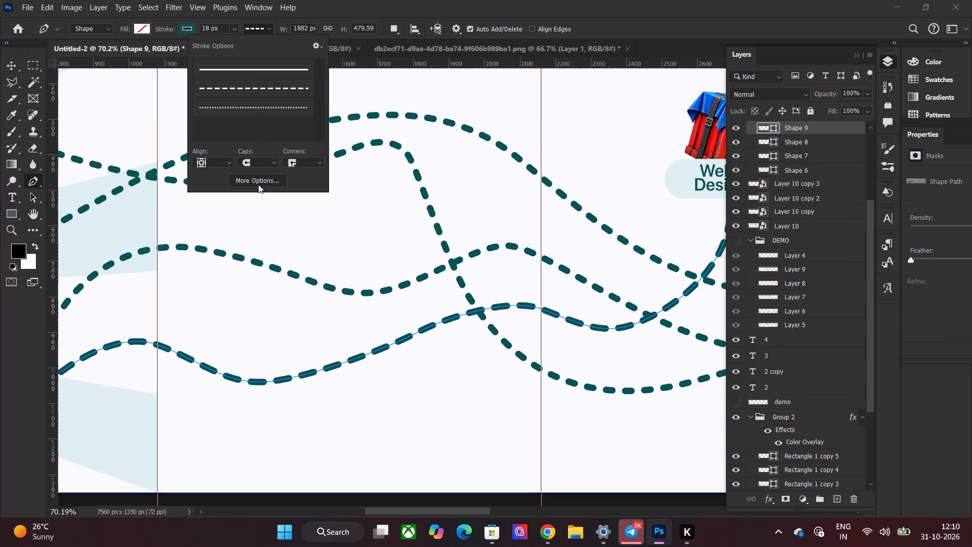
left_click(257, 179)
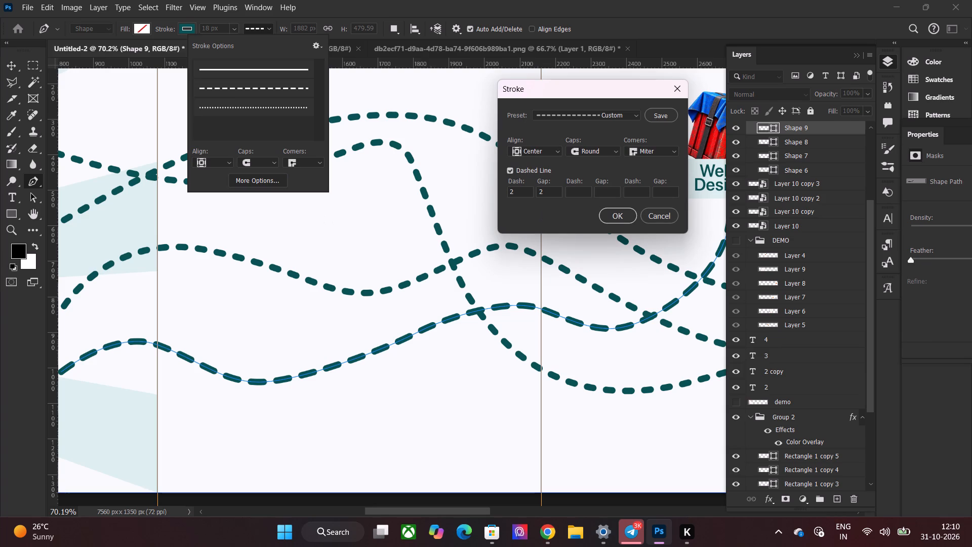
left_click_drag(517, 194, 460, 194)
key("1")
left_click(618, 219)
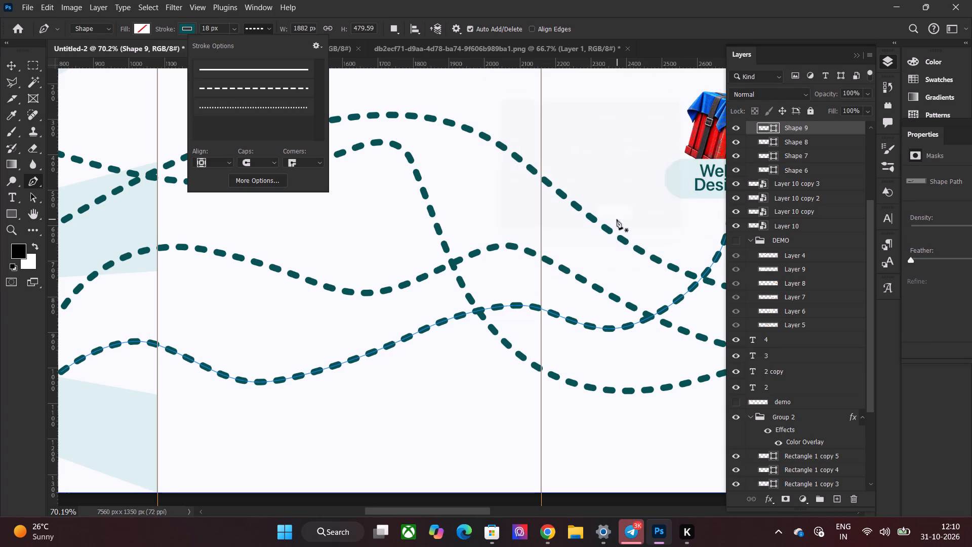
Collapse Group 2, which holds the artboard background rectangles, in the layer stack.
left_click(11, 71)
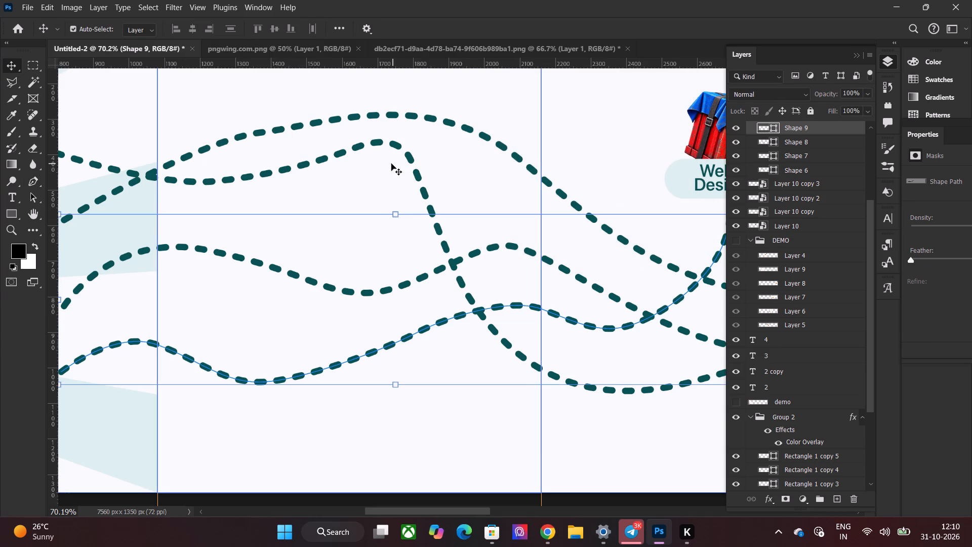
left_click(391, 164)
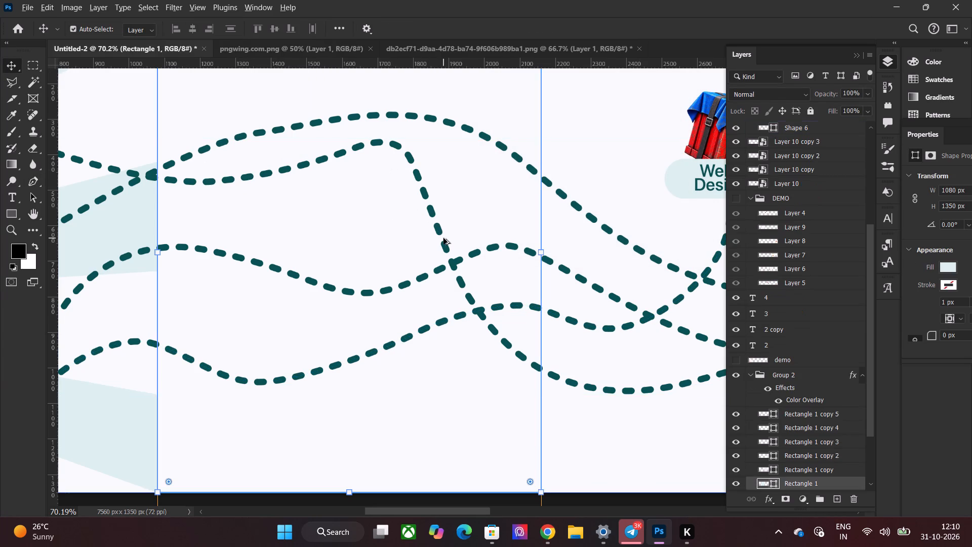
scroll(442, 238, "down", 2, "alt")
scroll(385, 244, "up", 2)
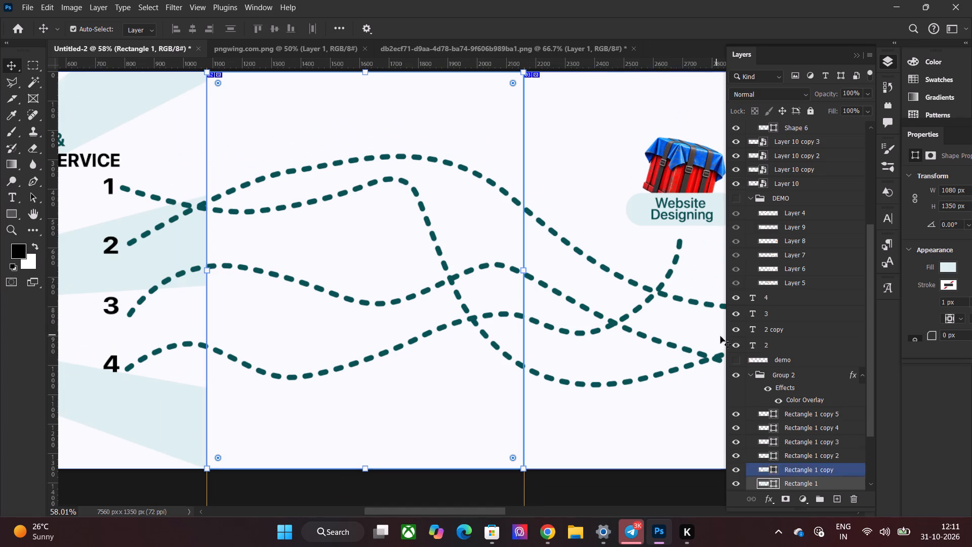
left_click(748, 375)
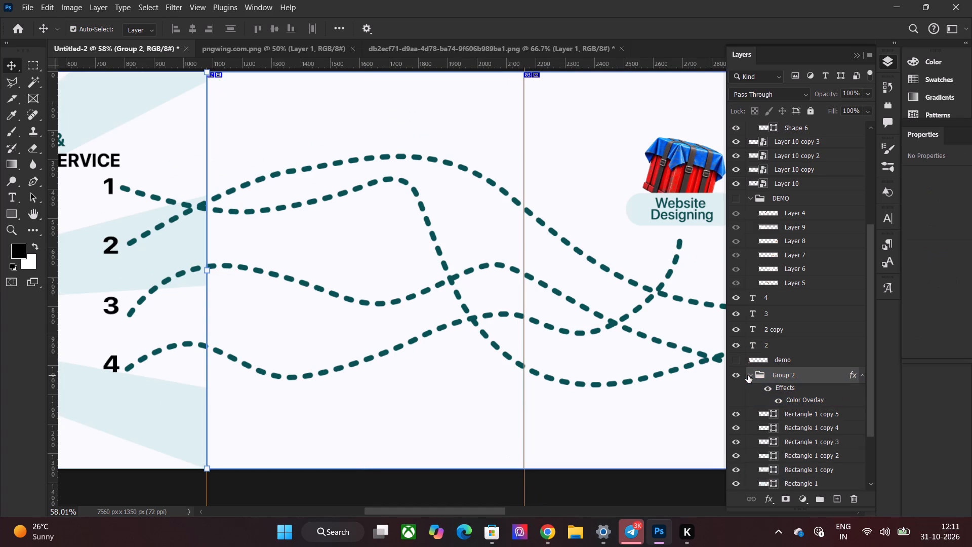
left_click(750, 375)
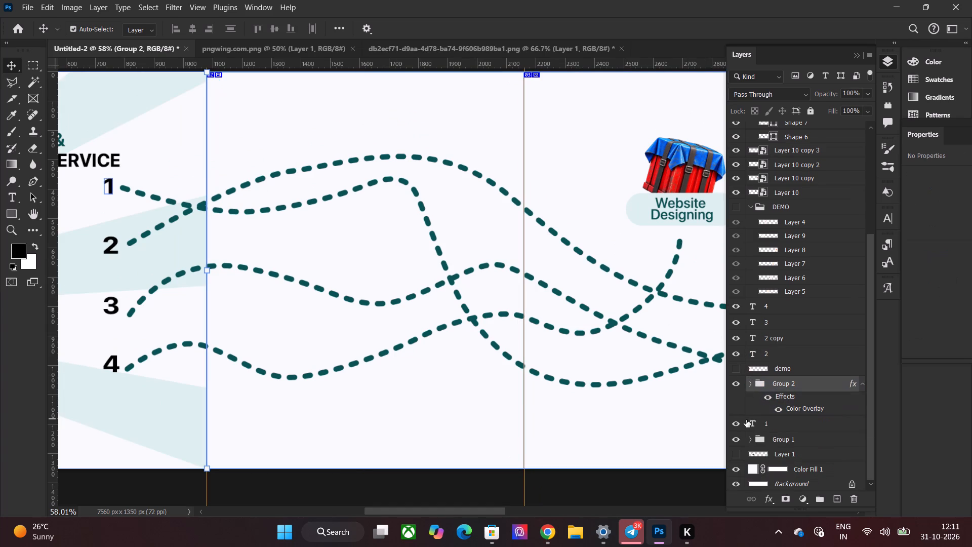
Show the DEMO reference group and examine the contact header with its mail and globe icons on the second artboard.
left_click(738, 209)
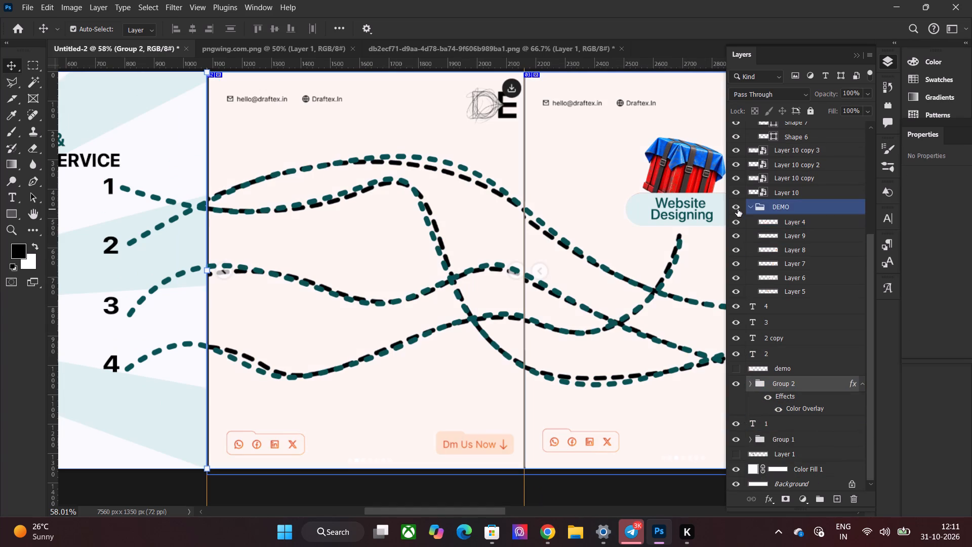
scroll(224, 291, "up", 2)
scroll(209, 251, "up", 2)
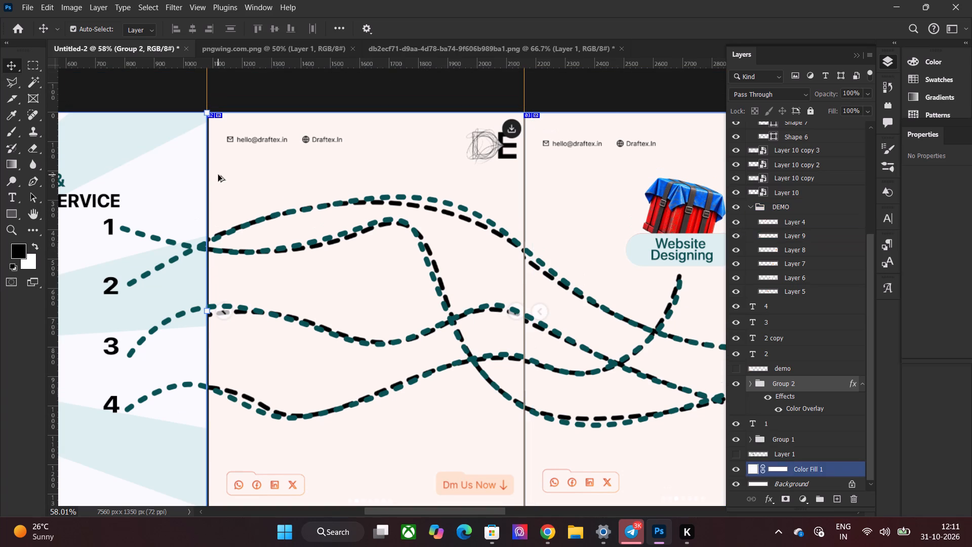
scroll(215, 174, "up", 4, "alt")
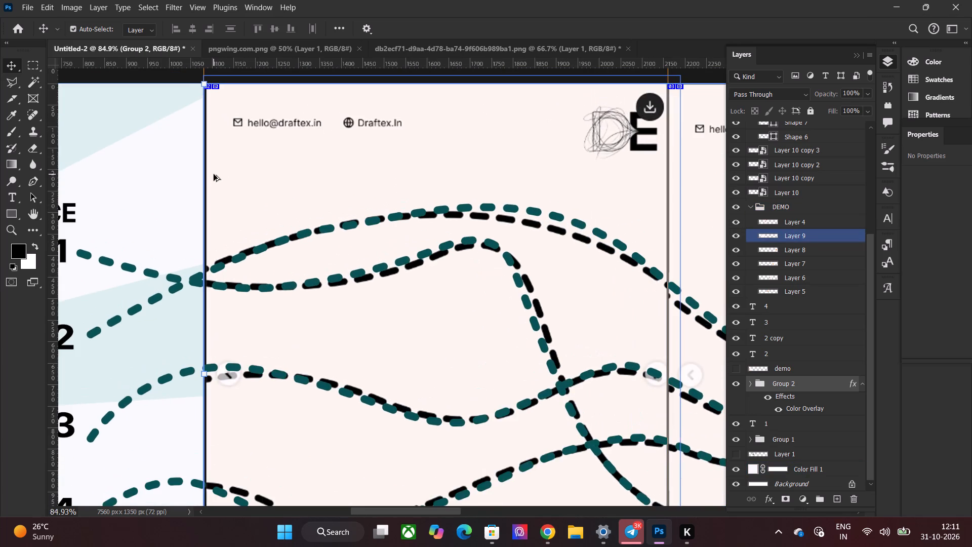
scroll(214, 174, "up", 3)
scroll(214, 174, "up", 5, "alt")
scroll(219, 176, "up", 5)
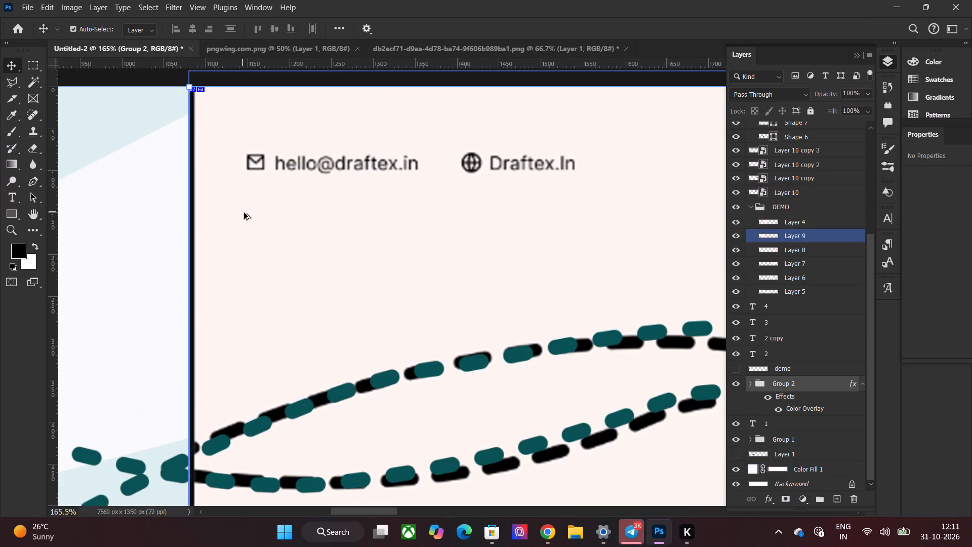
scroll(246, 214, "down", 4, "alt")
scroll(355, 323, "down", 1, "alt")
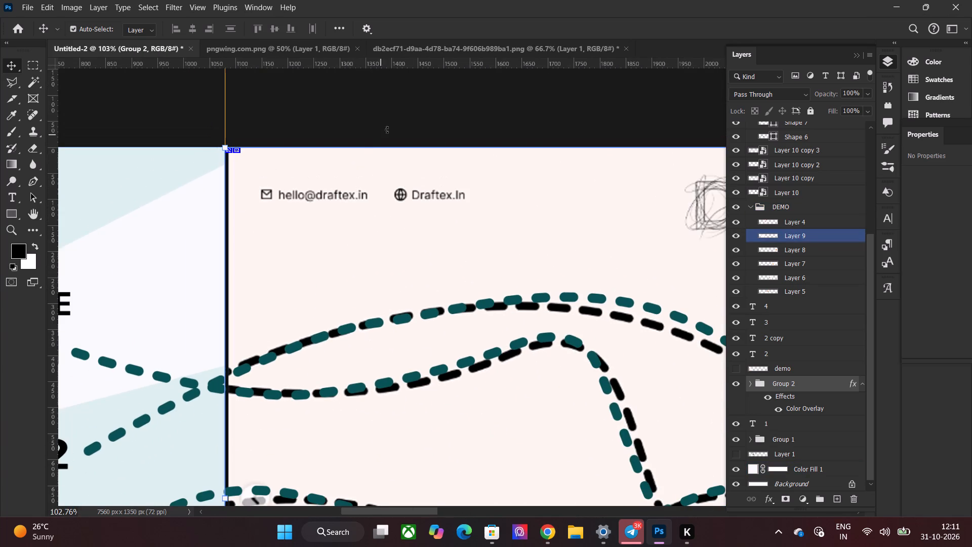
Close the pngwing.com.png and db2ecf71 crate image documents, leaving only Untitled-2 open.
left_click(361, 49)
left_click(456, 49)
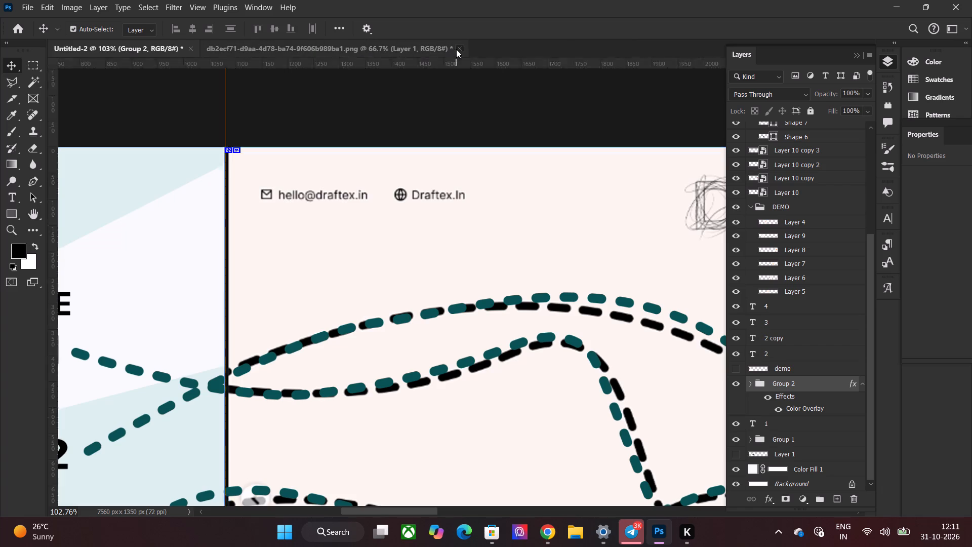
left_click(514, 202)
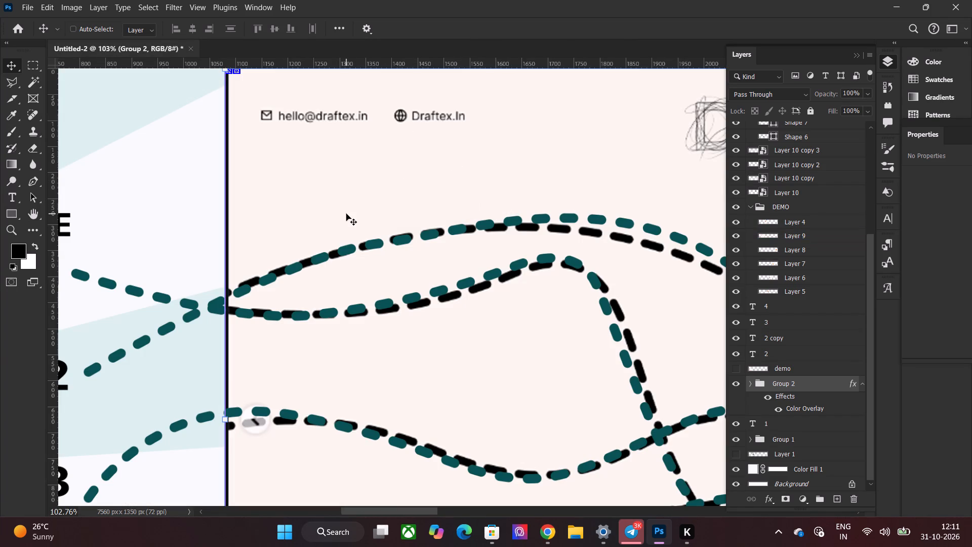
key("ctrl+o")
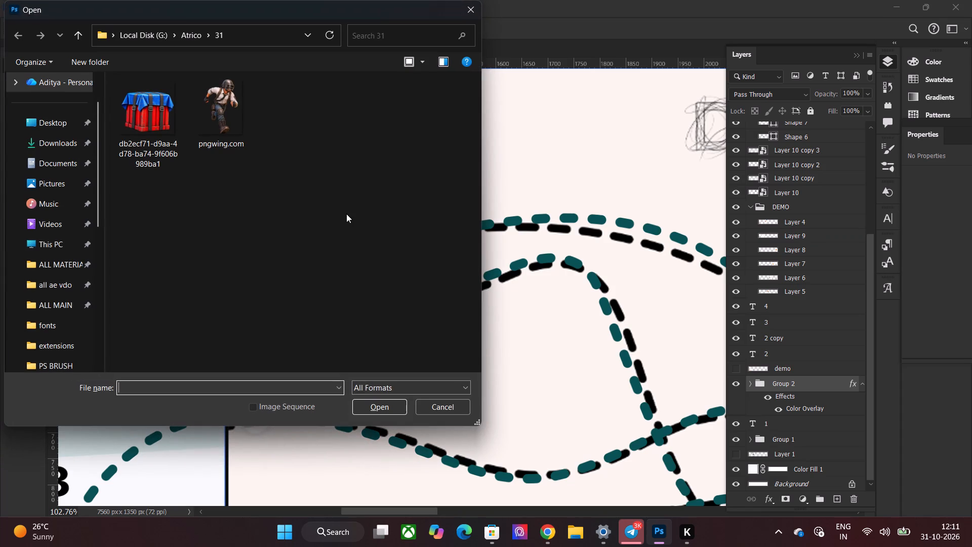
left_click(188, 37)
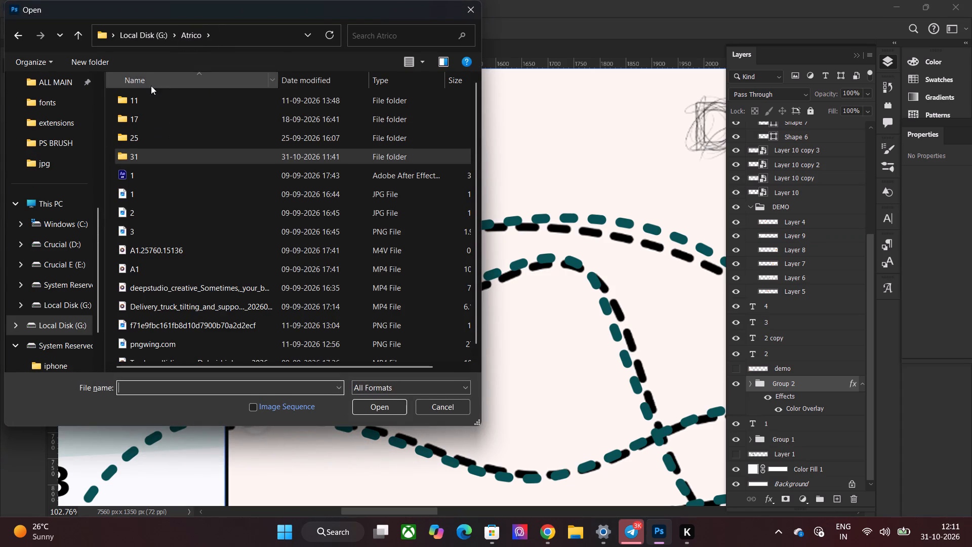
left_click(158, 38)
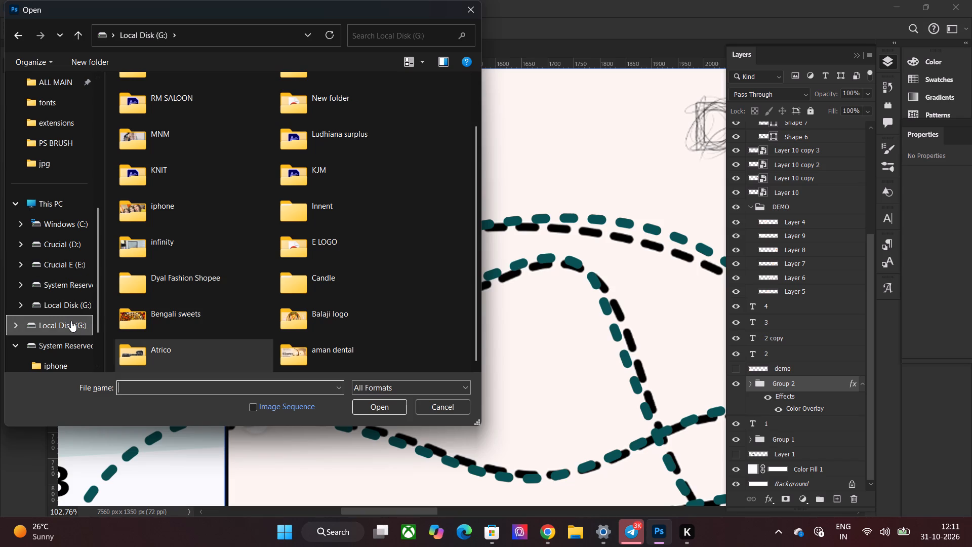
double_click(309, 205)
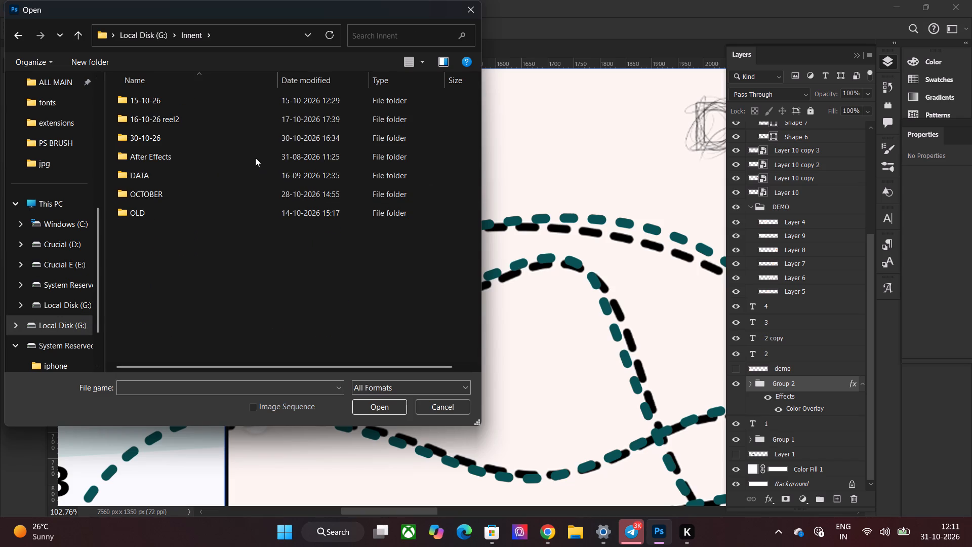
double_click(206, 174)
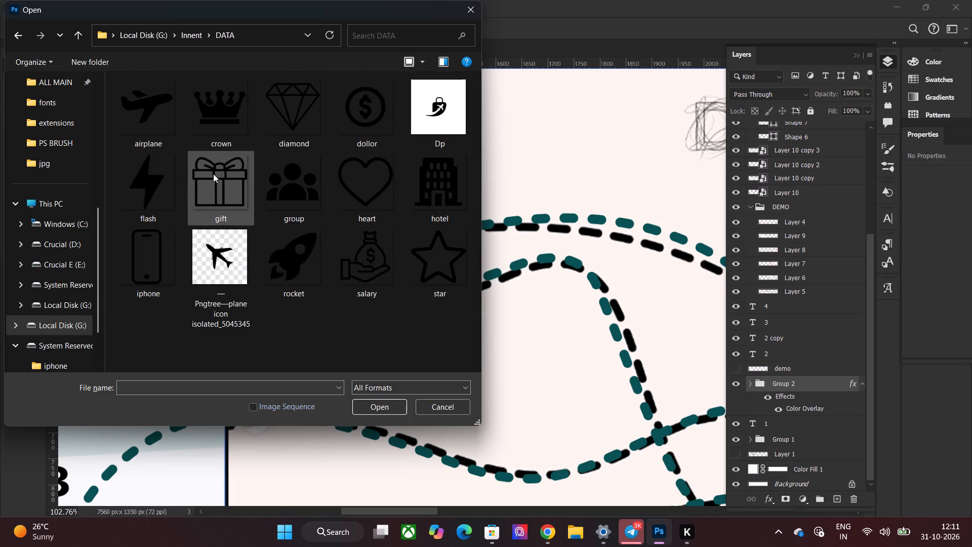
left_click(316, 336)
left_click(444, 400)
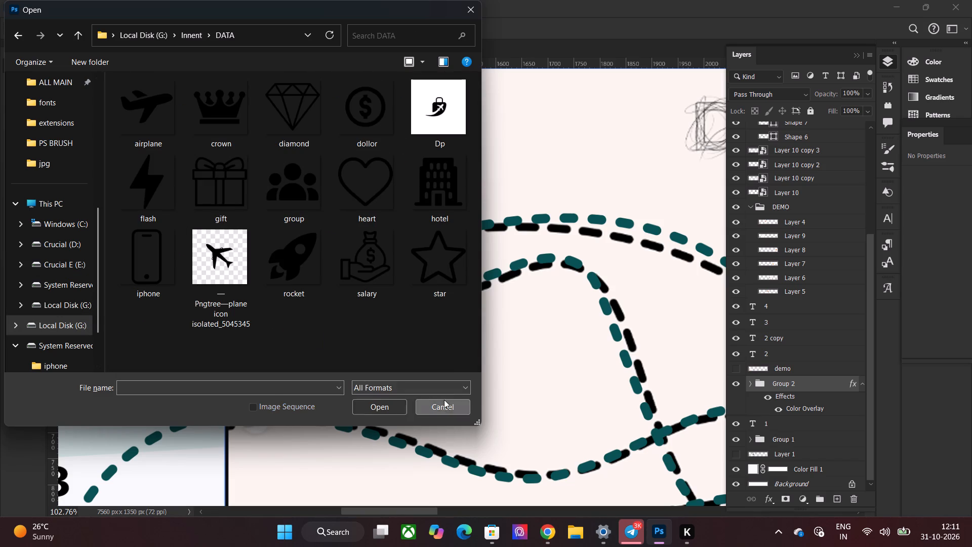
Switch to Chrome and open the Flaticon website in a new tab.
left_click(551, 528)
left_click(764, 0)
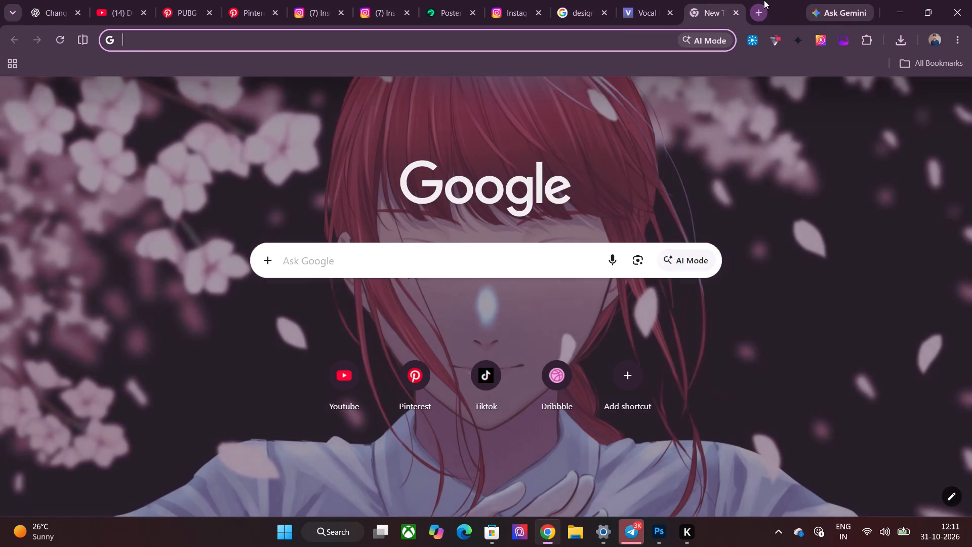
type("f;aticon")
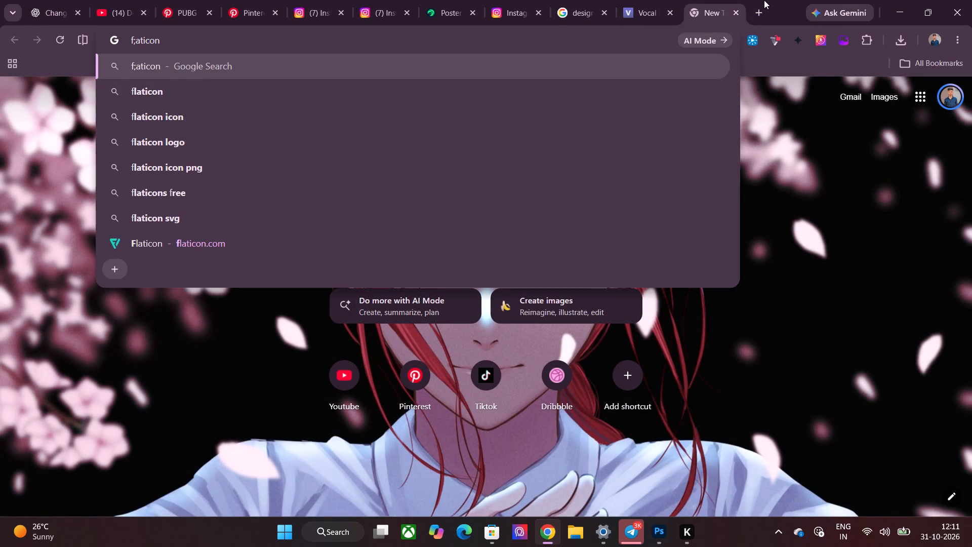
key("Return")
left_click(297, 199)
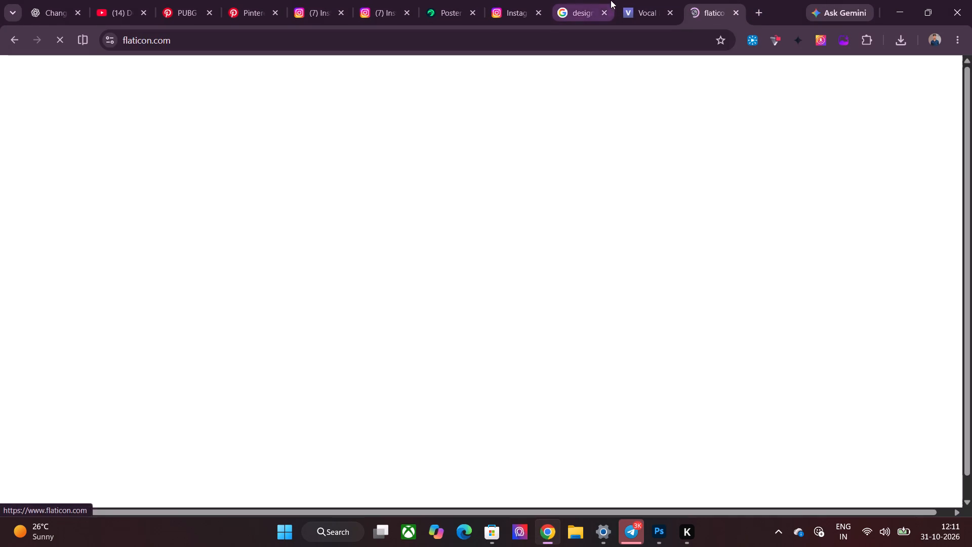
Close the two Pinterest tabs and the two adjacent Instagram tabs.
triple_click(213, 15)
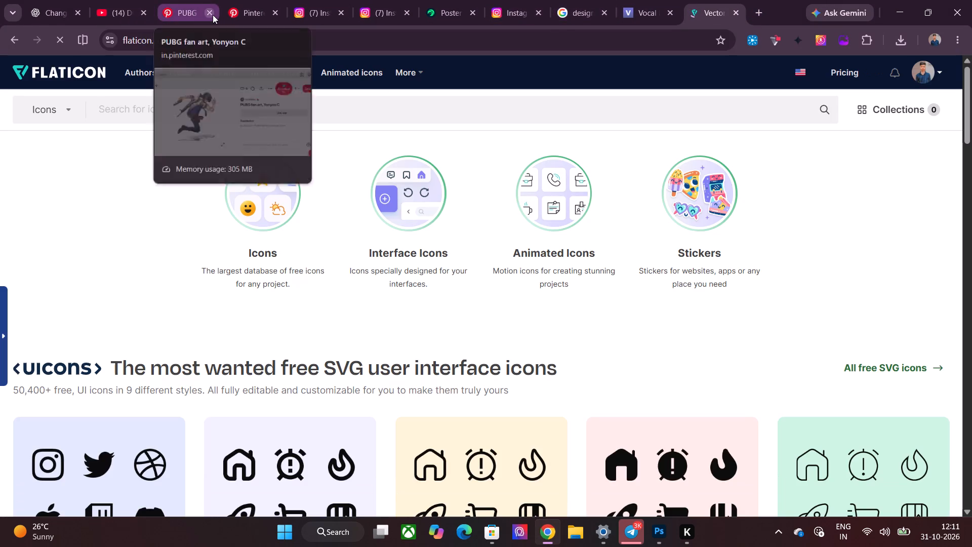
left_click(213, 15)
left_click(213, 15)
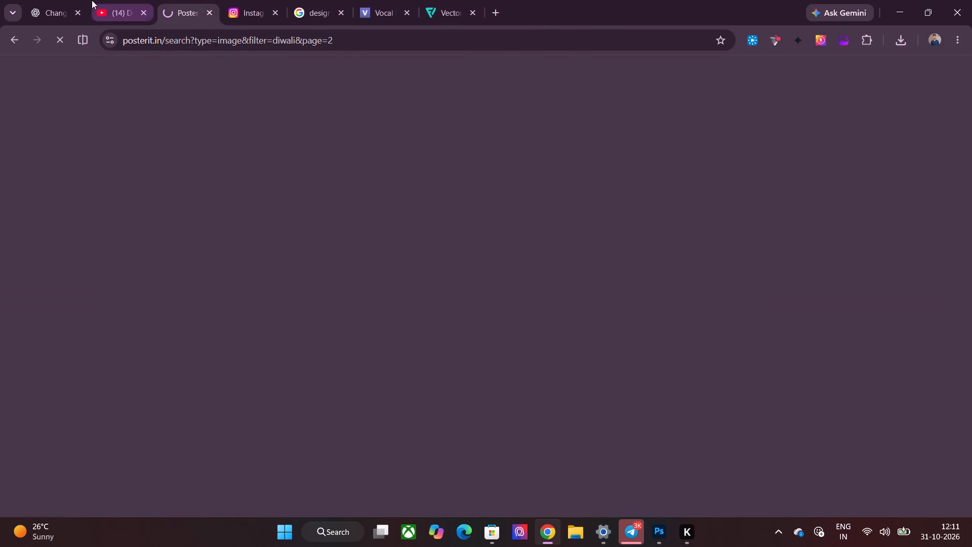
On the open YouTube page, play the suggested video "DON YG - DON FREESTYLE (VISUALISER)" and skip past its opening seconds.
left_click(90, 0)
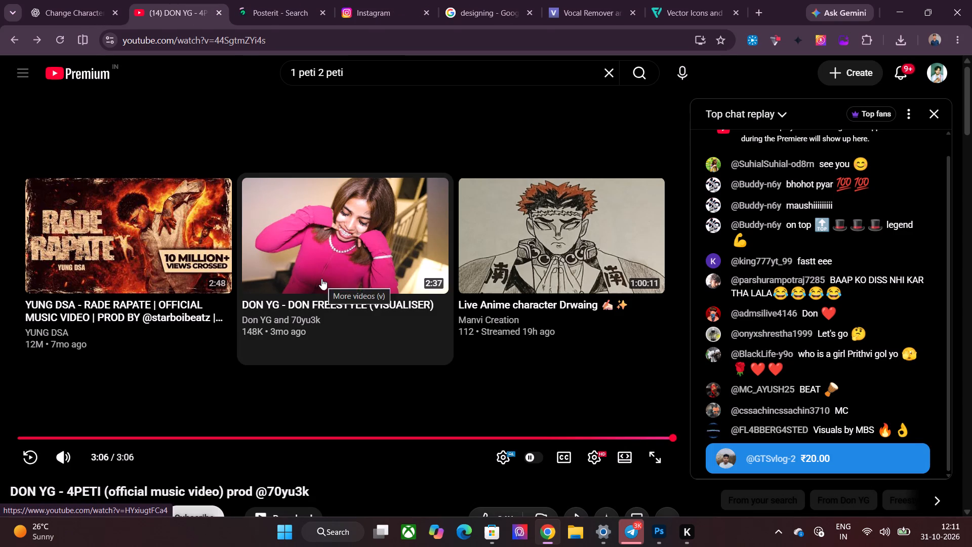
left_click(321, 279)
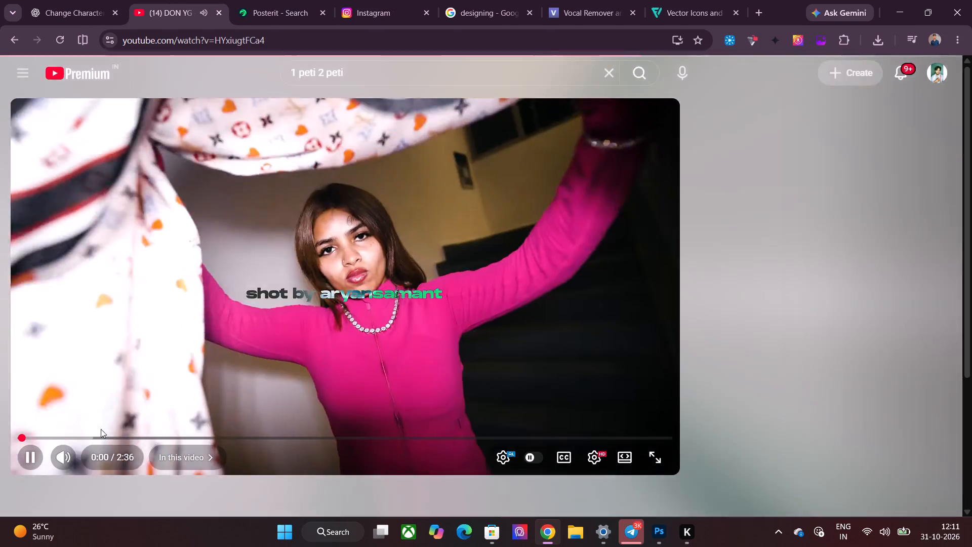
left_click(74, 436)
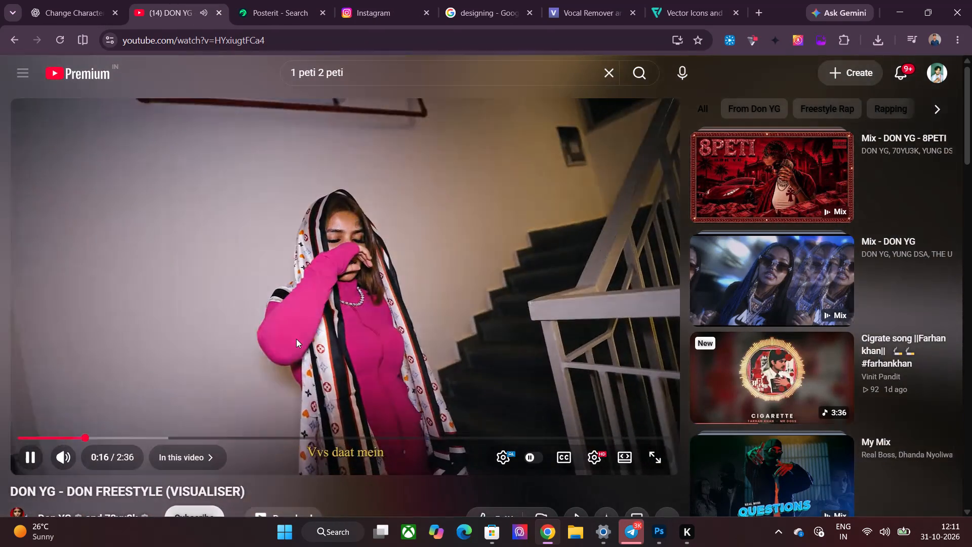
Find the "MC STAN All Songs" collection among the suggested videos, play it and skip slightly ahead from the start.
scroll(296, 339, "down", 3)
scroll(299, 339, "up", 3)
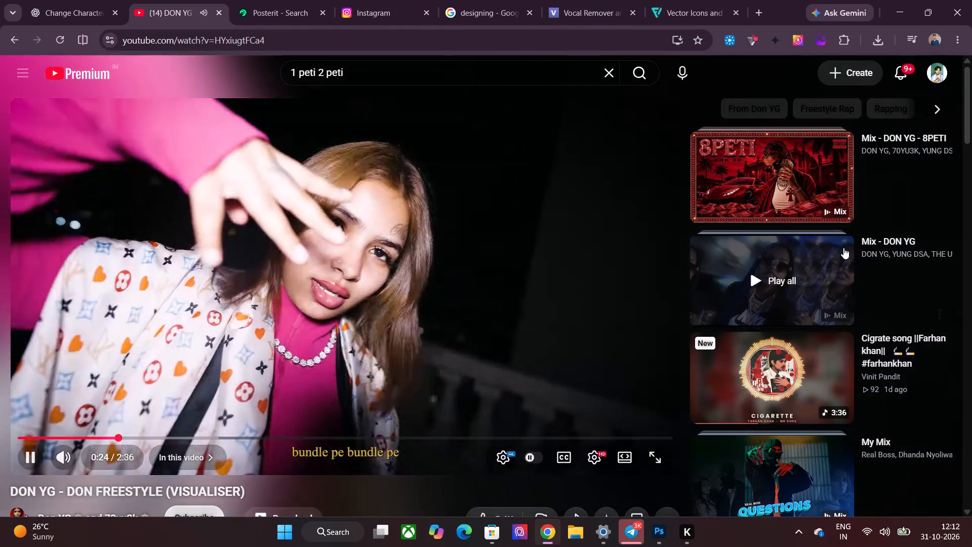
scroll(795, 199, "down", 1)
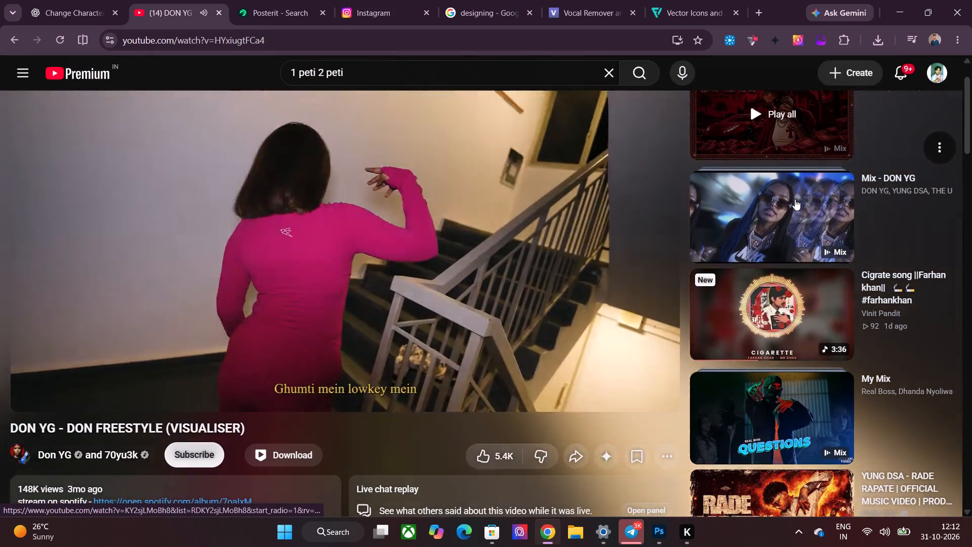
scroll(795, 199, "down", 5)
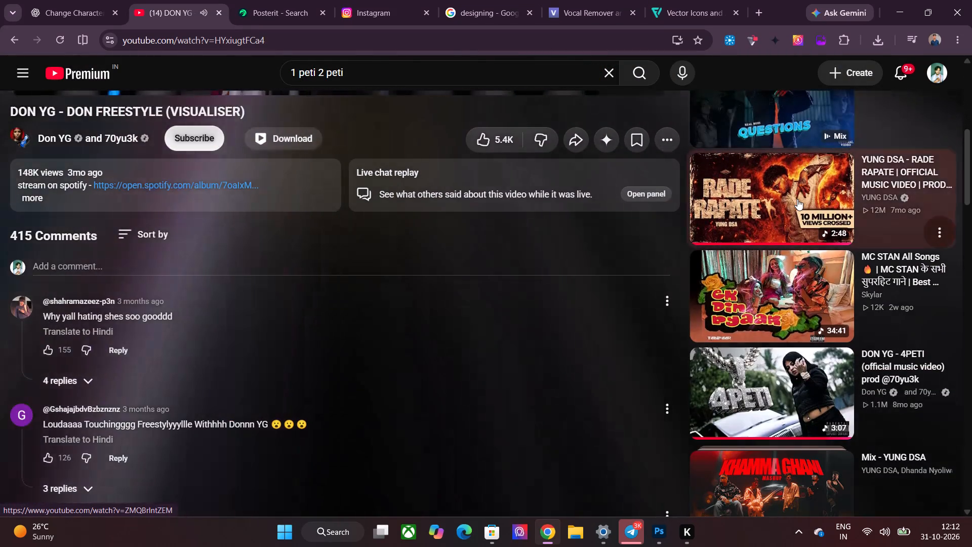
scroll(803, 242, "down", 2)
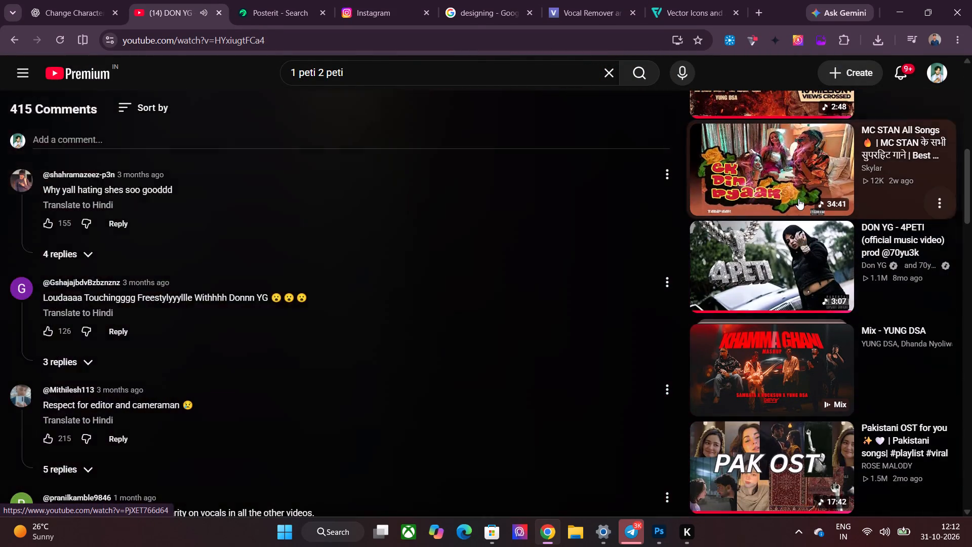
left_click(798, 199)
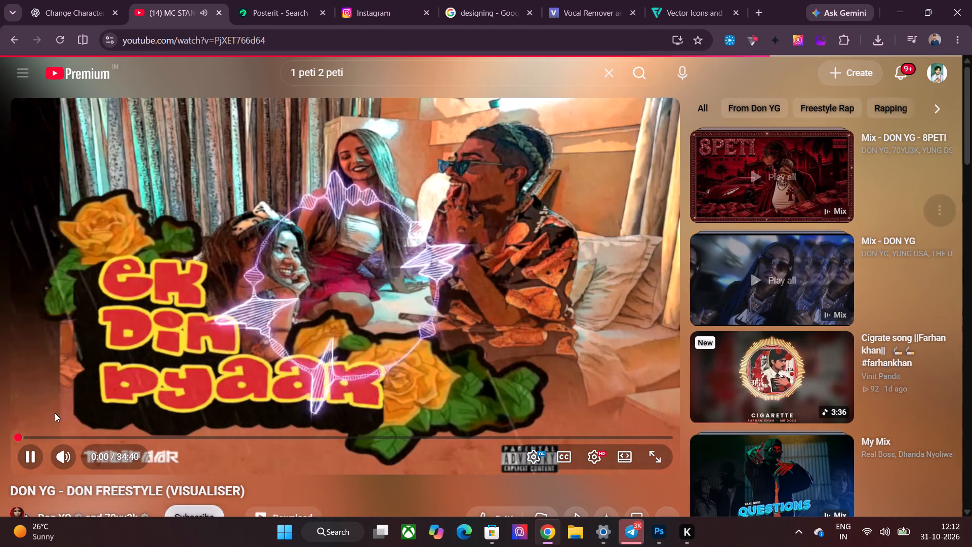
left_click(43, 439)
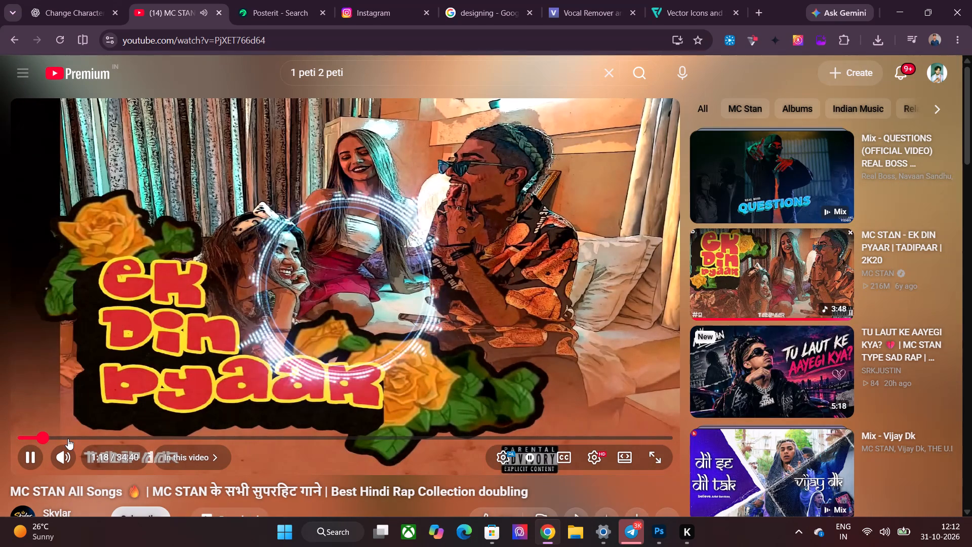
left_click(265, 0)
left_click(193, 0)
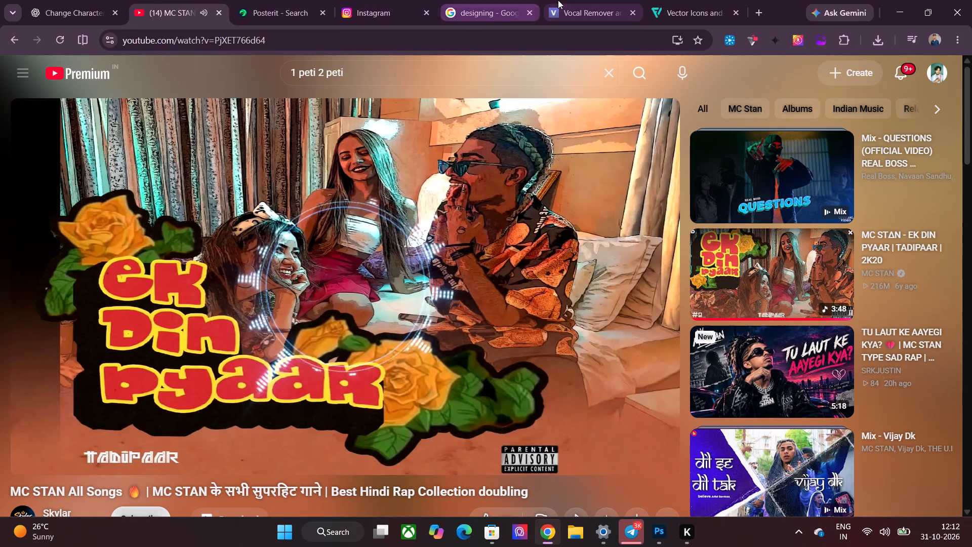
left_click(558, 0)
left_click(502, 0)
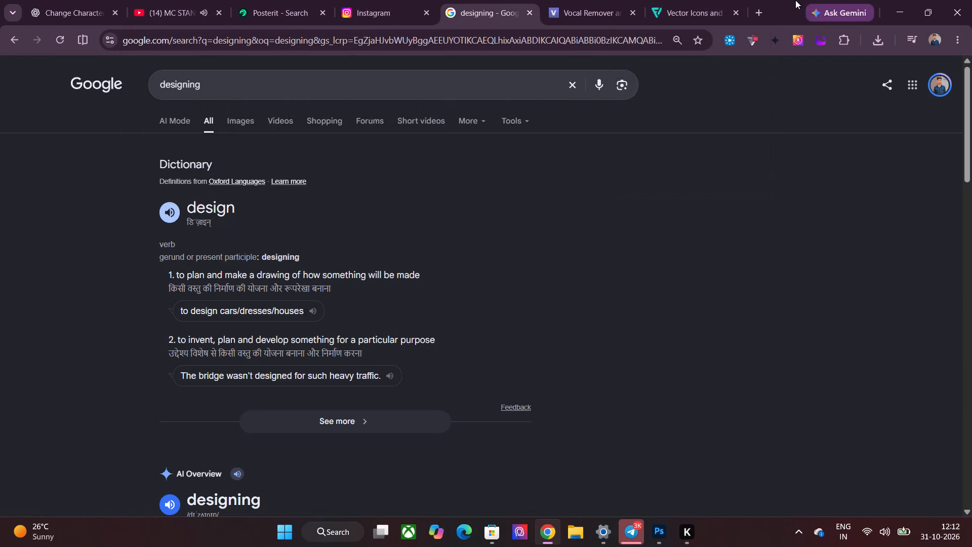
Open a new browser tab.
left_click(759, 0)
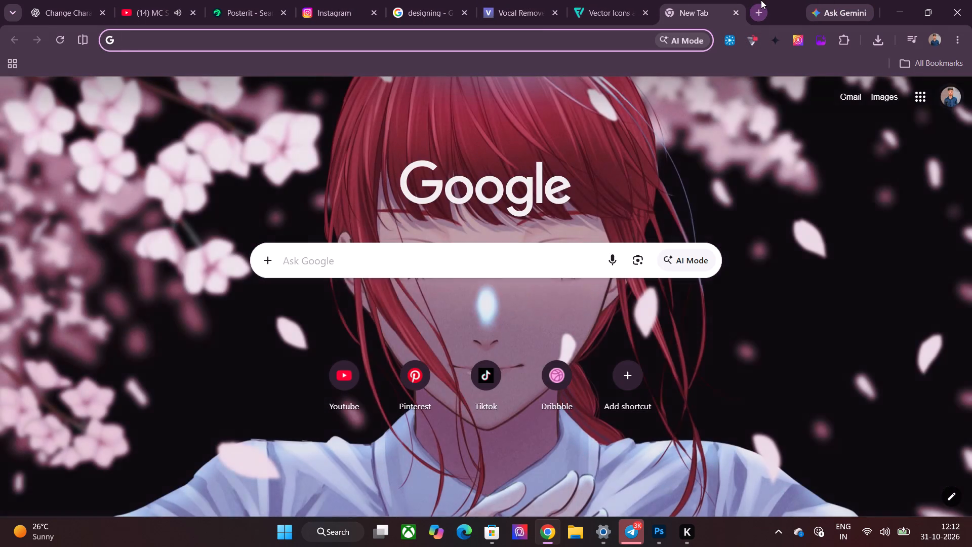
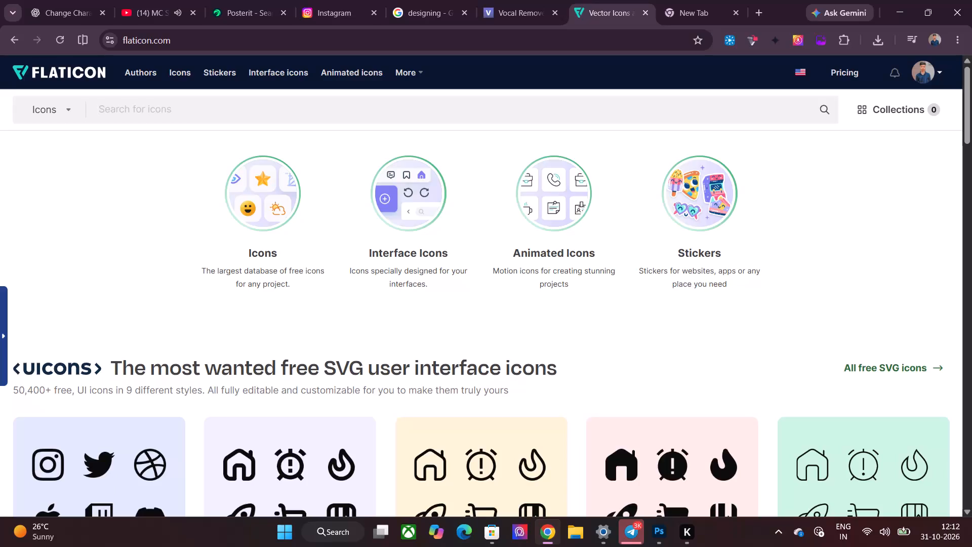
Search the icon site for "internet" and request the PNG download of the plain black outline globe icon.
type("internet")
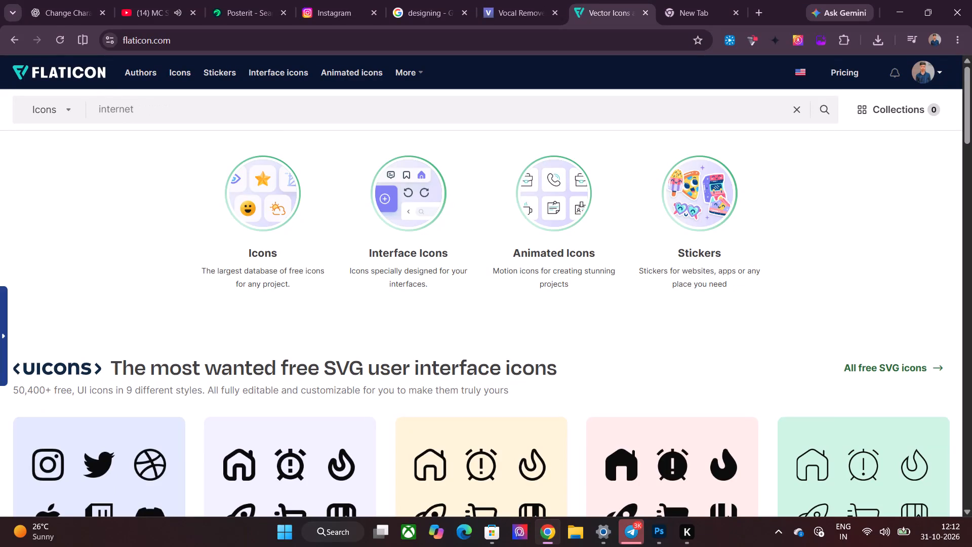
key("Return")
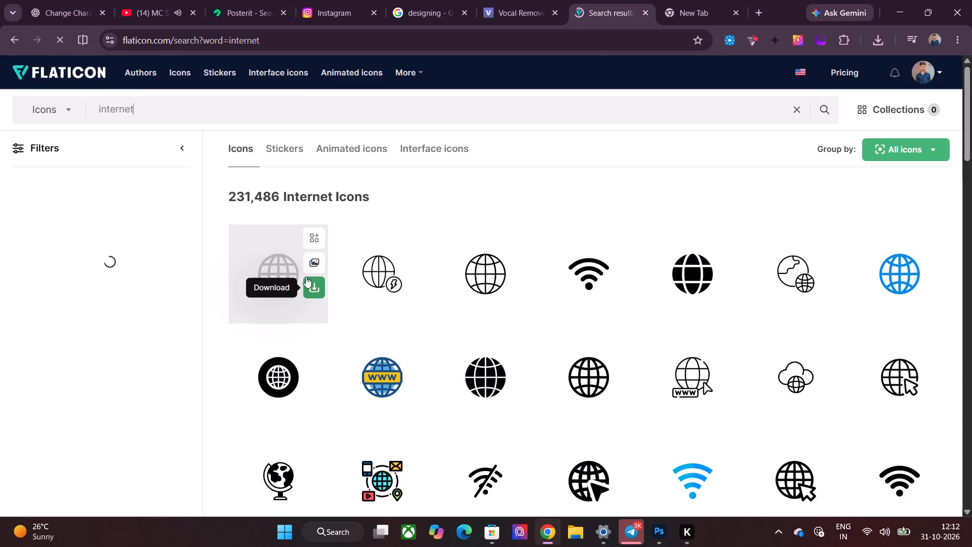
left_click(510, 287)
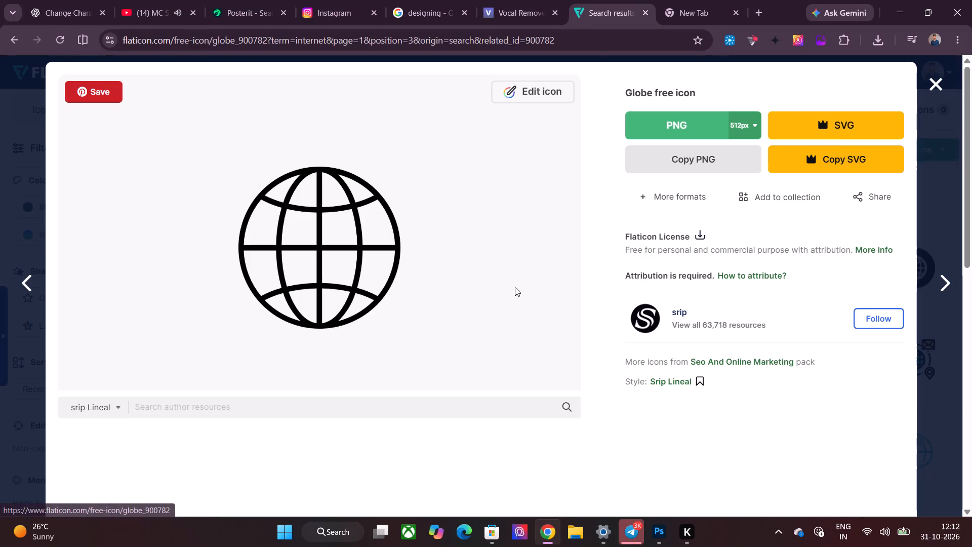
left_click(682, 123)
left_click(719, 302)
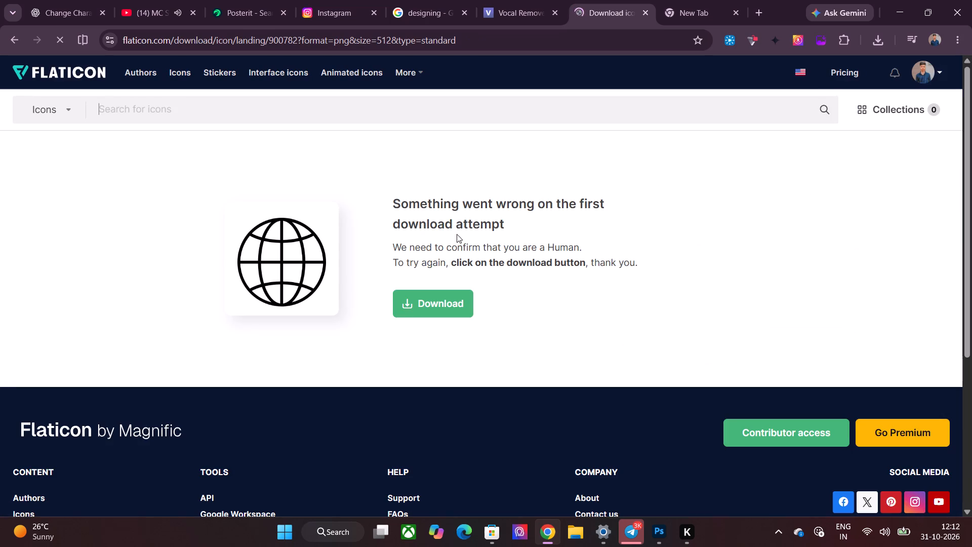
left_click(442, 301)
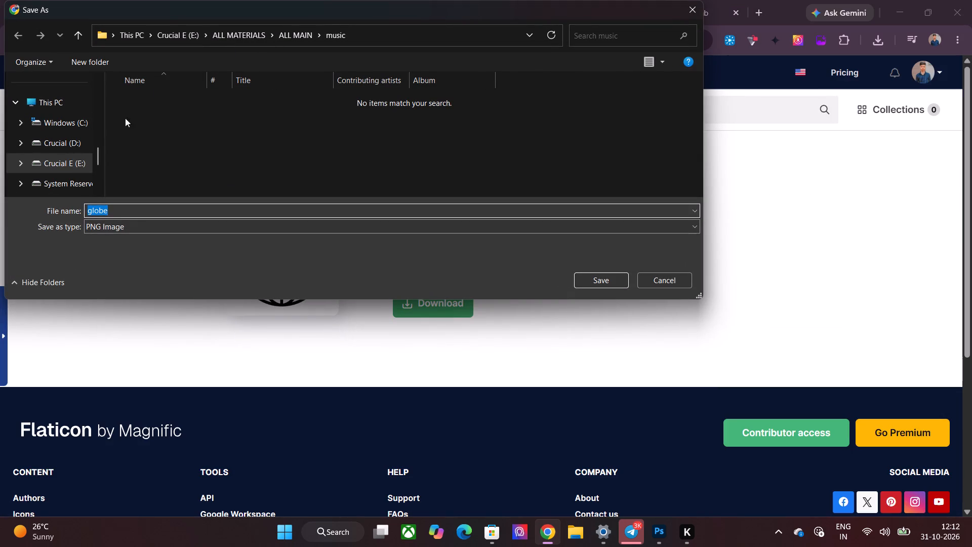
Save the globe PNG in folder 31 inside Atrico on Local Disk (G:).
left_click(73, 157)
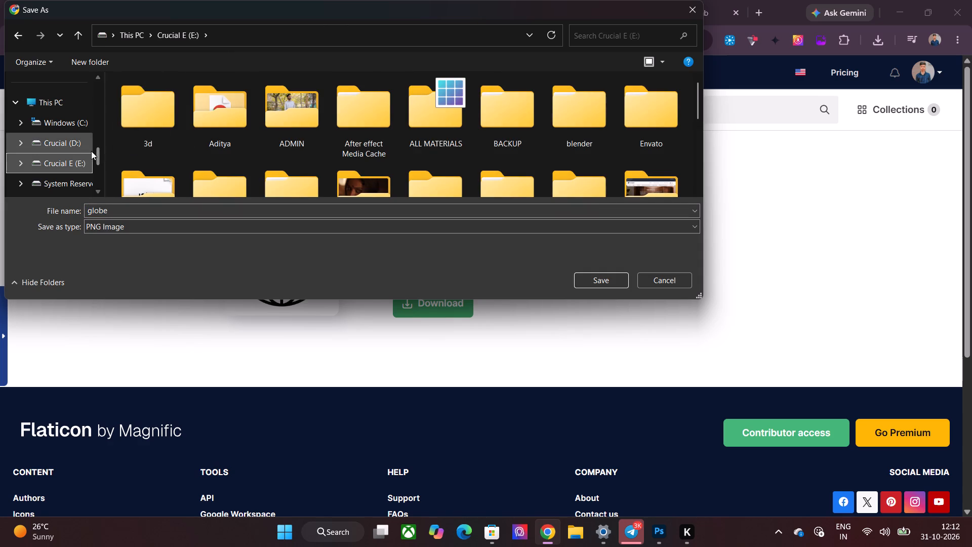
scroll(64, 154, "down", 2)
left_click(75, 105)
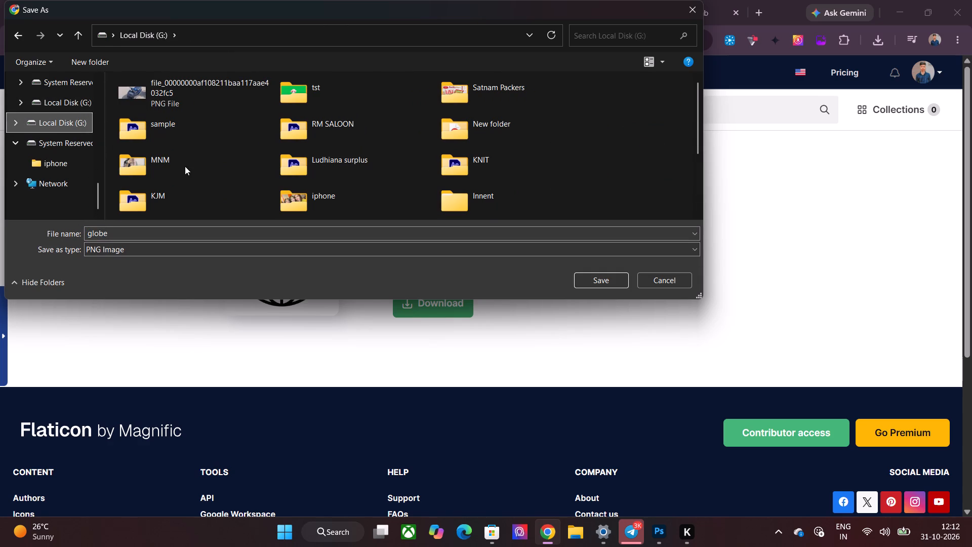
scroll(380, 185, "up", 2)
left_click(667, 66)
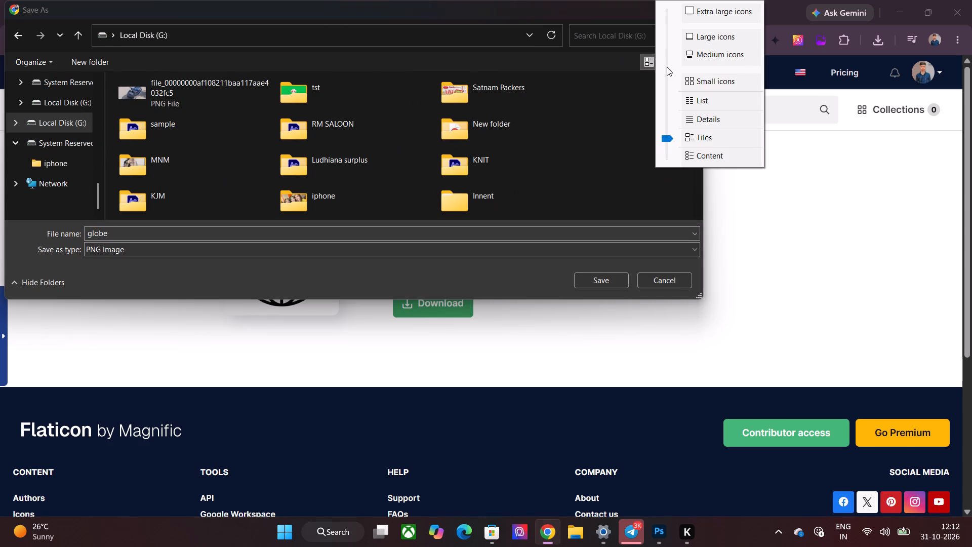
left_click(689, 120)
scroll(215, 135, "down", 2)
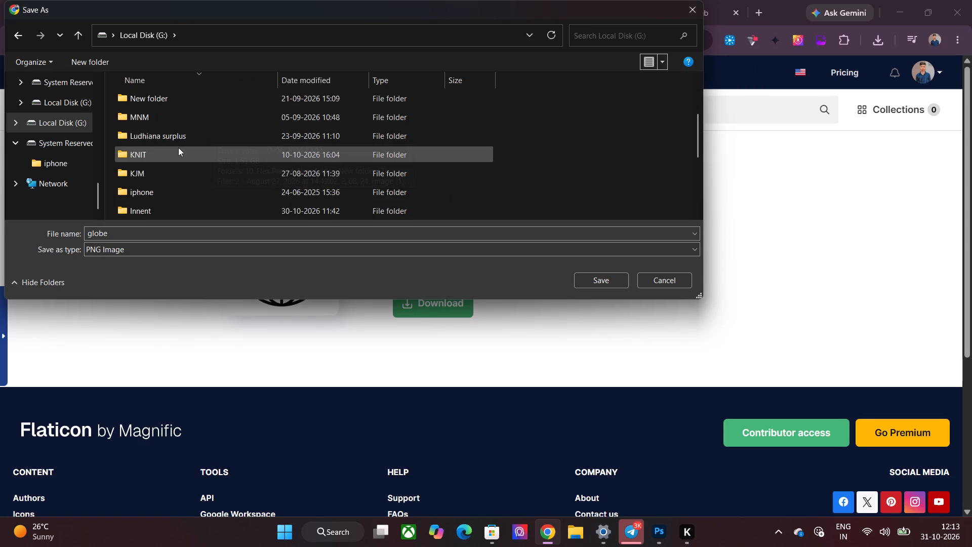
scroll(178, 147, "down", 4)
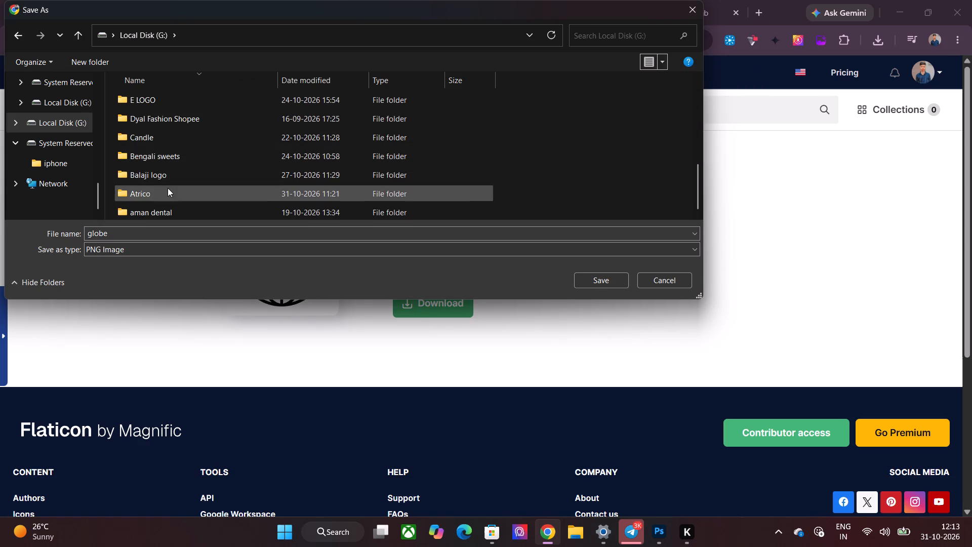
double_click(168, 188)
double_click(166, 155)
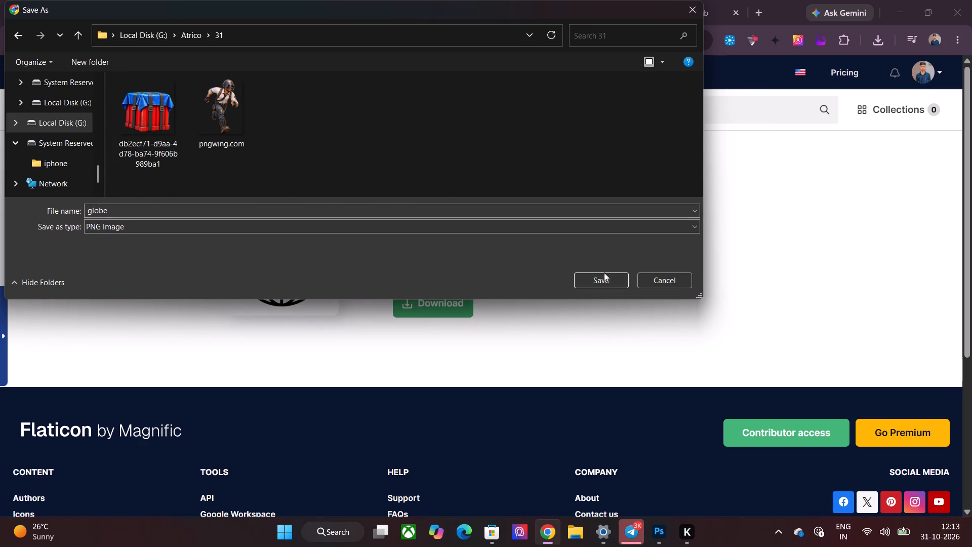
left_click(602, 274)
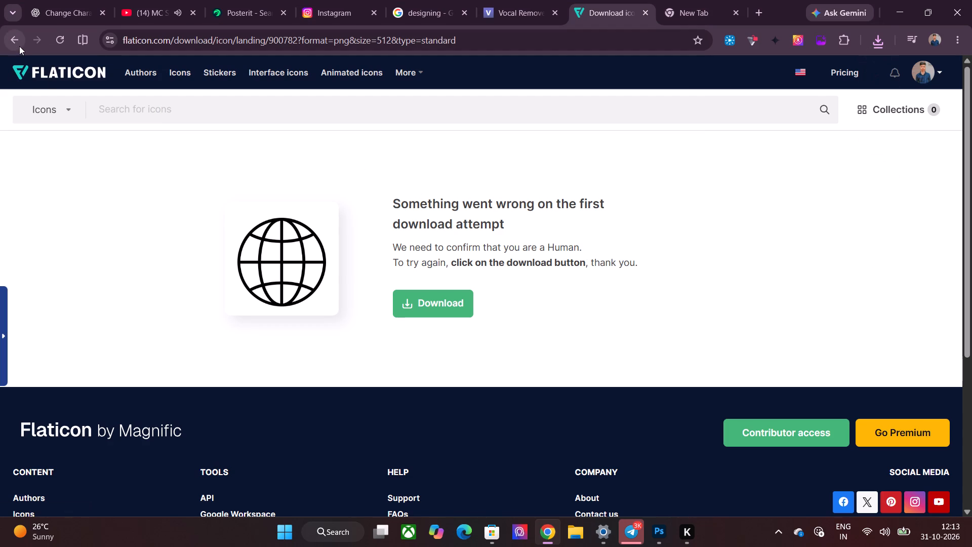
Search the icons for "email" and save the thin outline envelope as a PNG in the same folder 31.
left_click(19, 46)
left_click(261, 111)
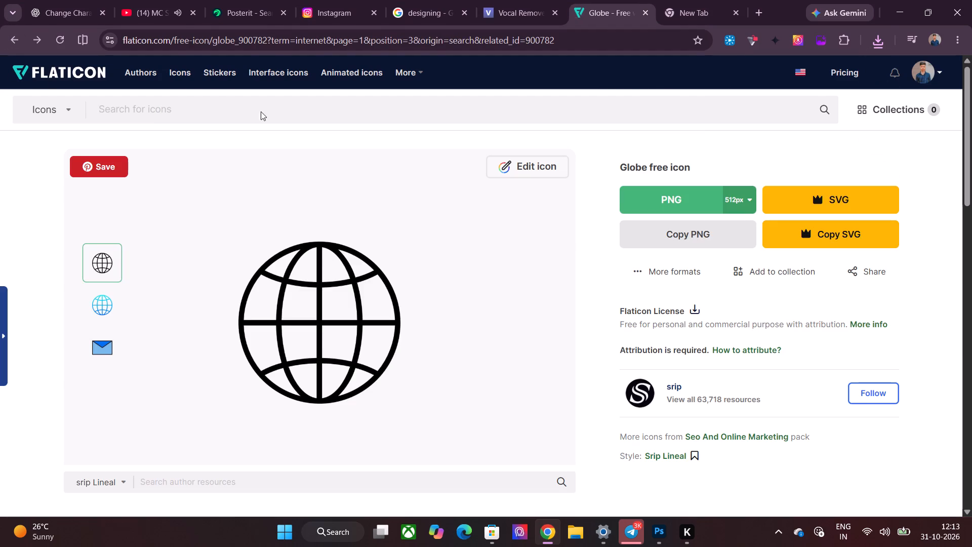
type("email")
key("Return")
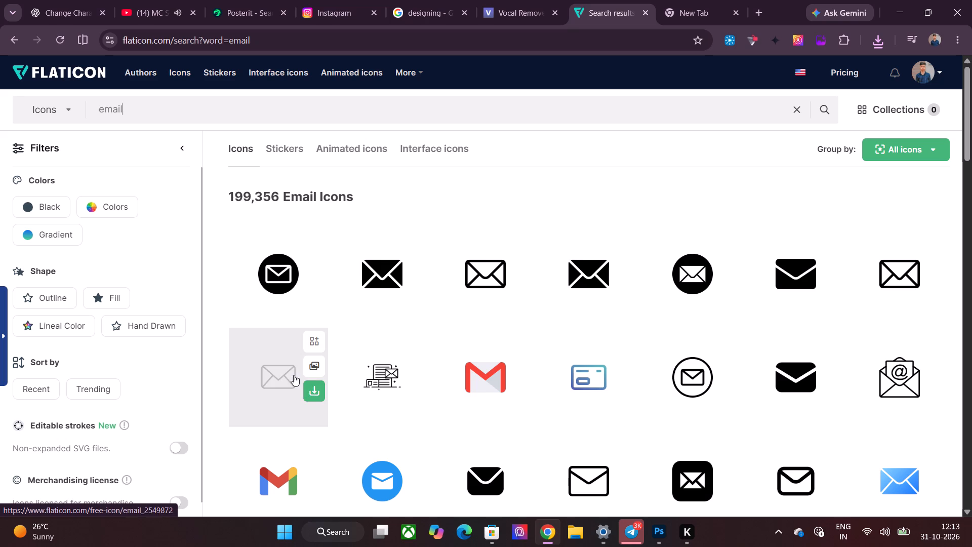
scroll(286, 361, "down", 2)
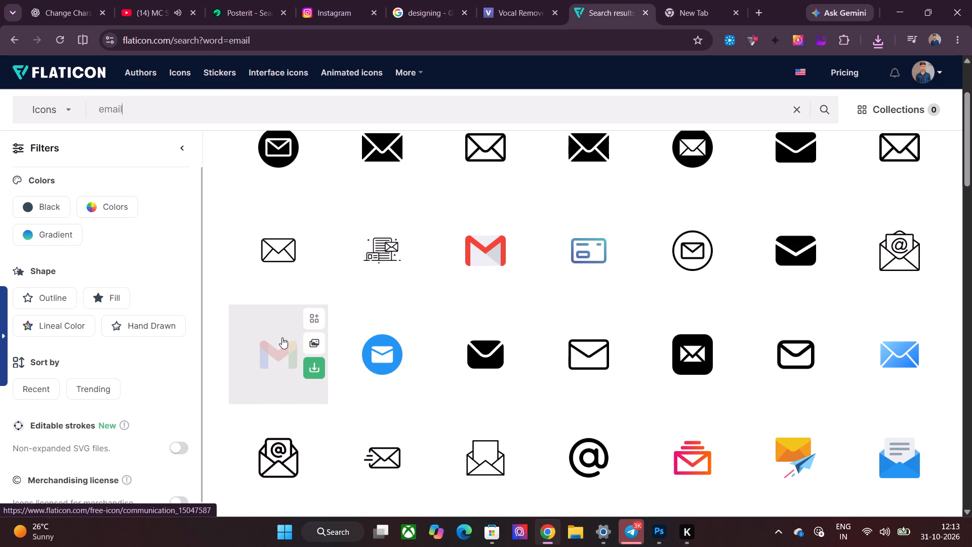
left_click(279, 254)
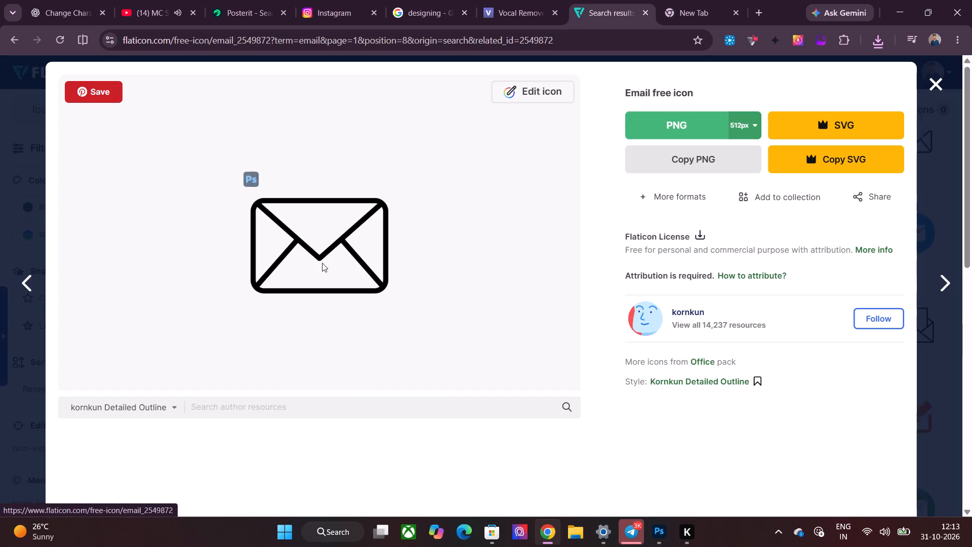
left_click(669, 132)
left_click(712, 318)
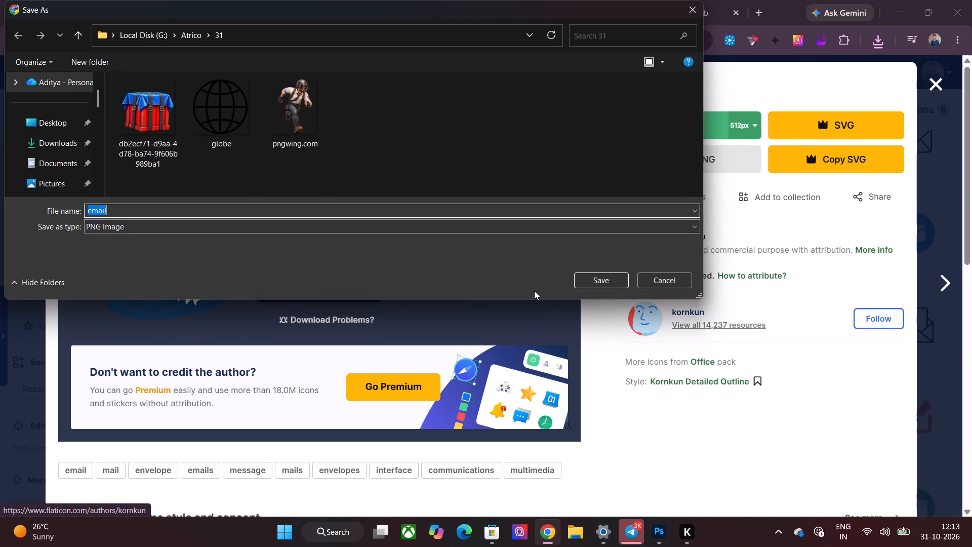
left_click(606, 280)
left_click(942, 85)
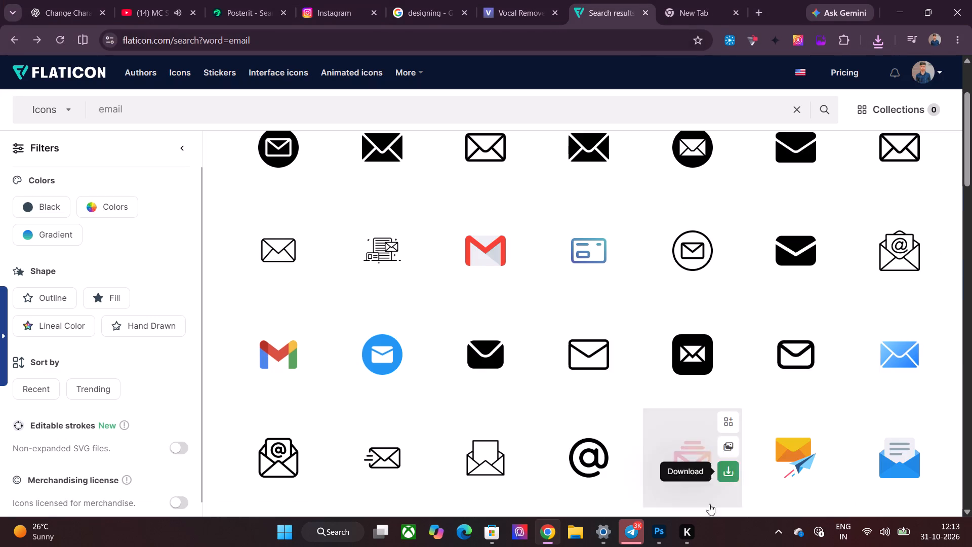
Switch to Photoshop and open the email and globe images from folder 31.
left_click(665, 546)
scroll(395, 307, "up", 4)
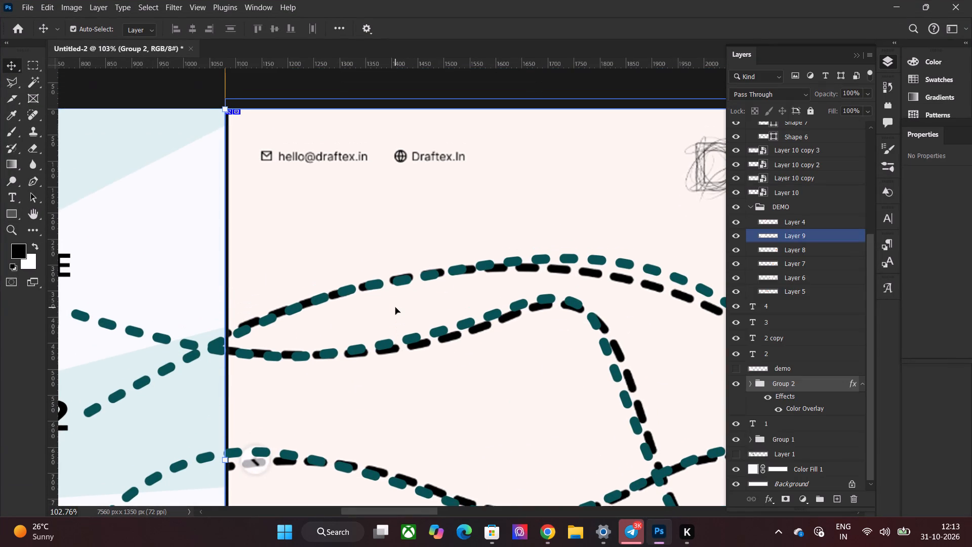
scroll(395, 307, "up", 1)
key("ctrl+o")
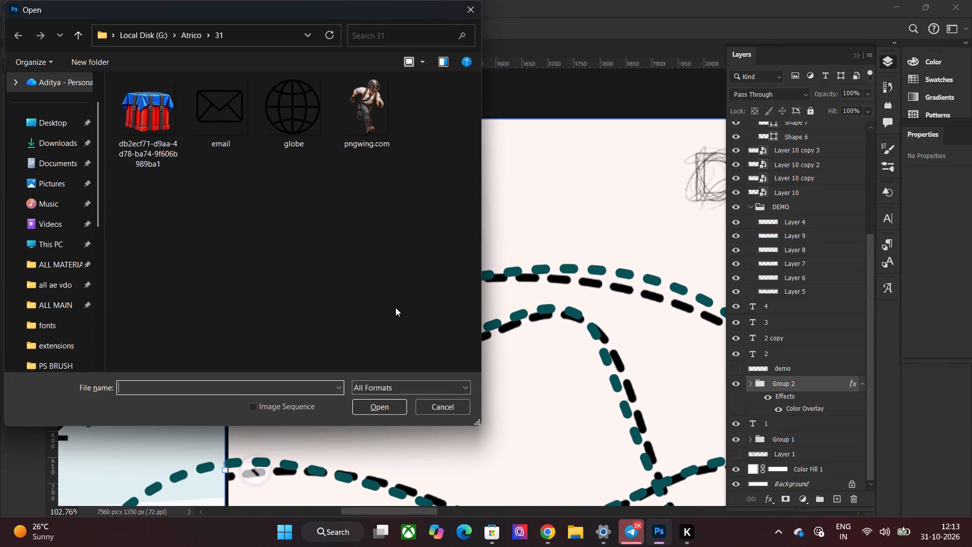
left_click_drag(228, 159, 295, 114)
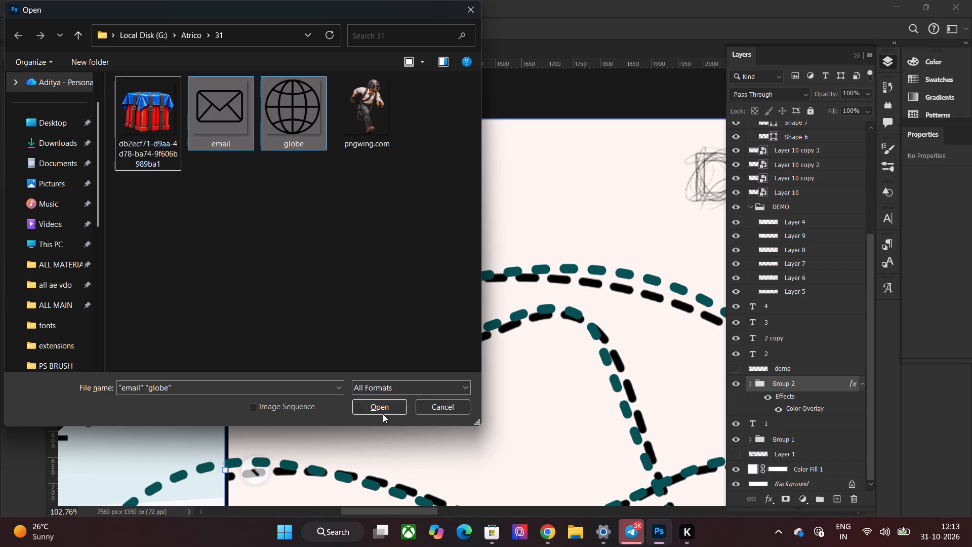
left_click(383, 413)
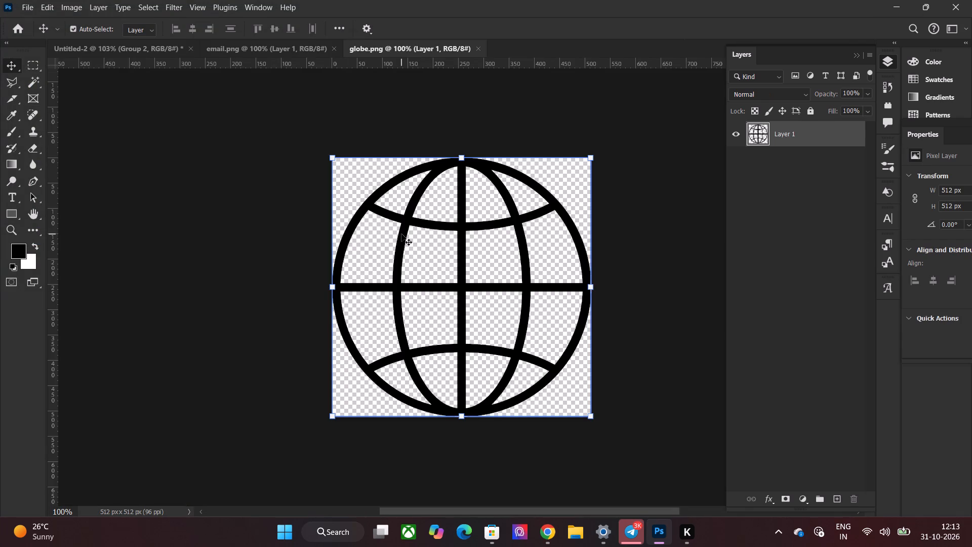
Copy the globe icon into the Untitled-2 document and move its layer to the top of the layer stack.
key("ctrl+c")
left_click(129, 53)
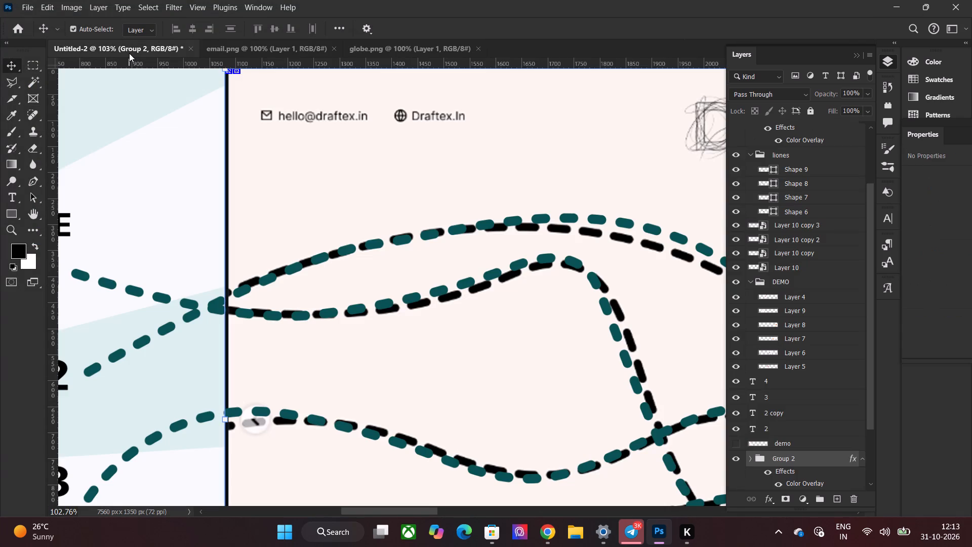
key("ctrl+v")
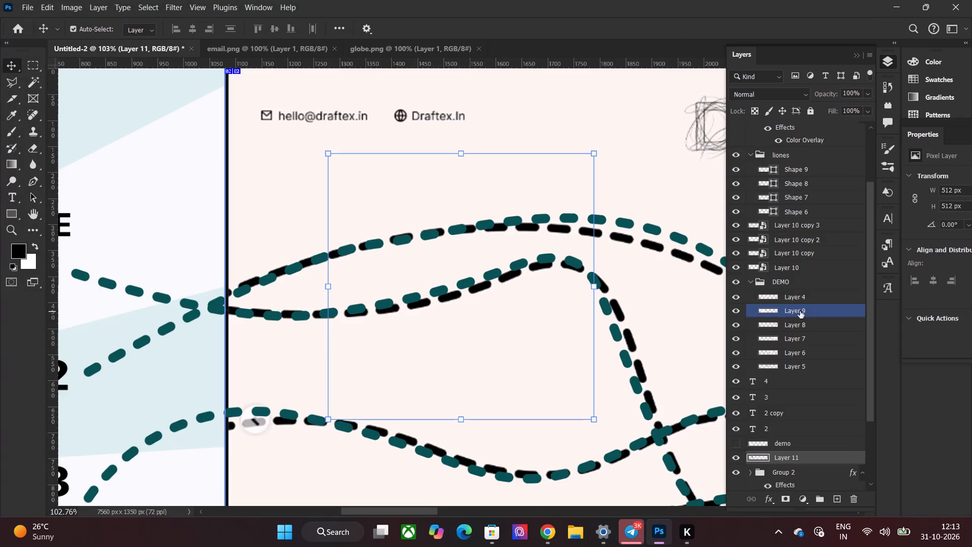
left_click_drag(793, 459, 827, 167)
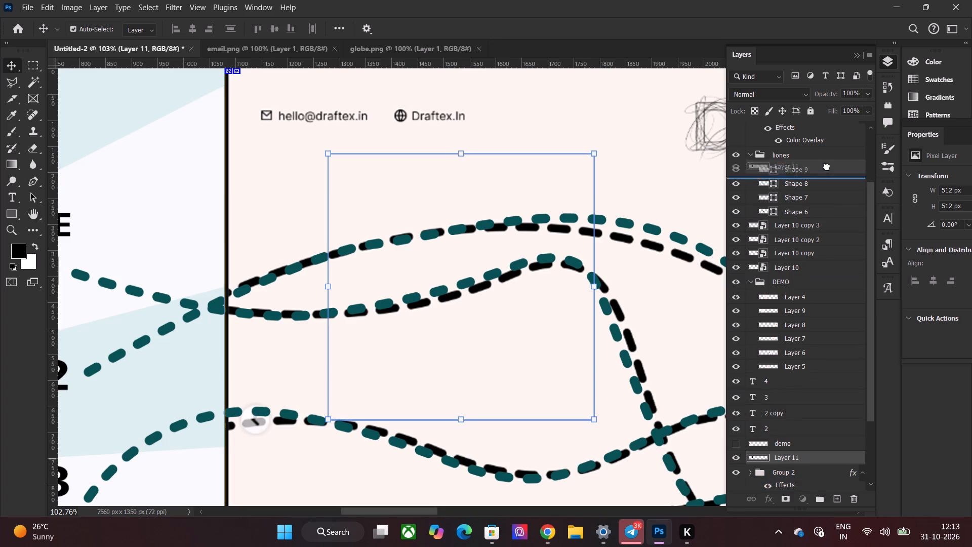
left_click_drag(827, 167, 824, 126)
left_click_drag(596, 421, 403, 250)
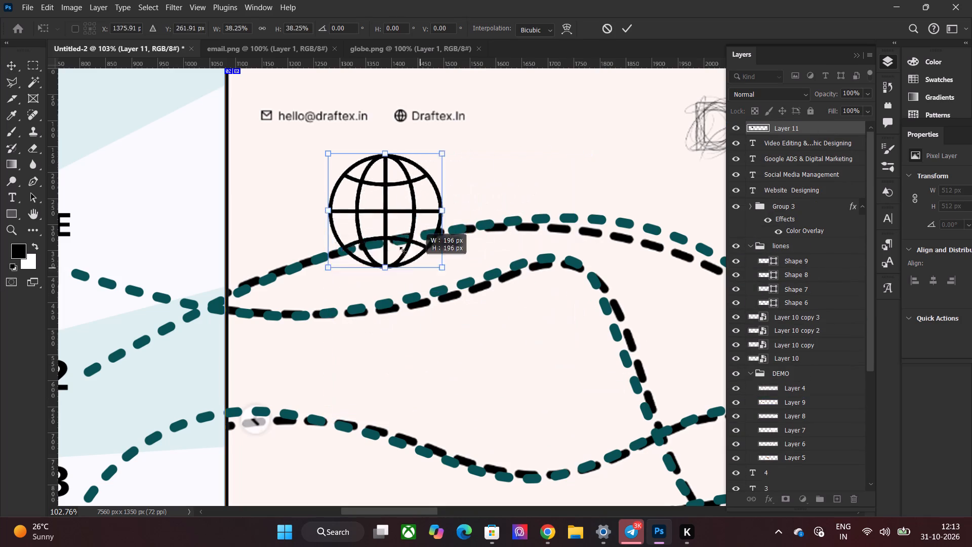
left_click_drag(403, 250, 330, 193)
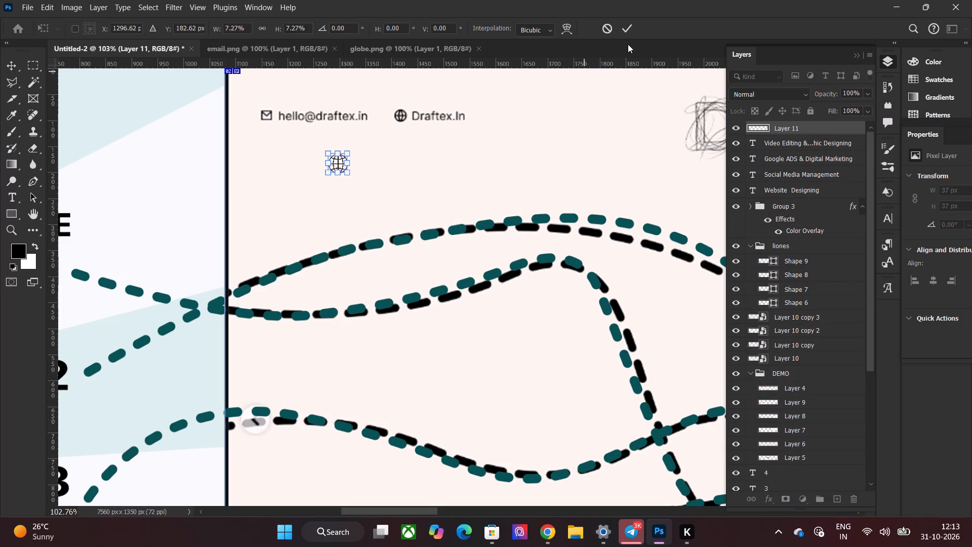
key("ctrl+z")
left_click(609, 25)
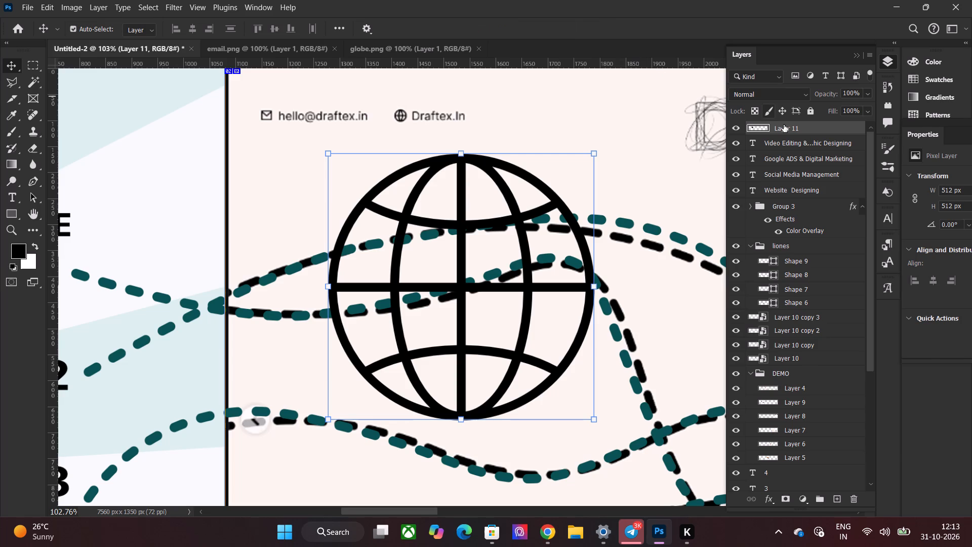
Convert the pasted globe layer to a smart object and scale it down to about 42 px wide.
right_click(784, 125)
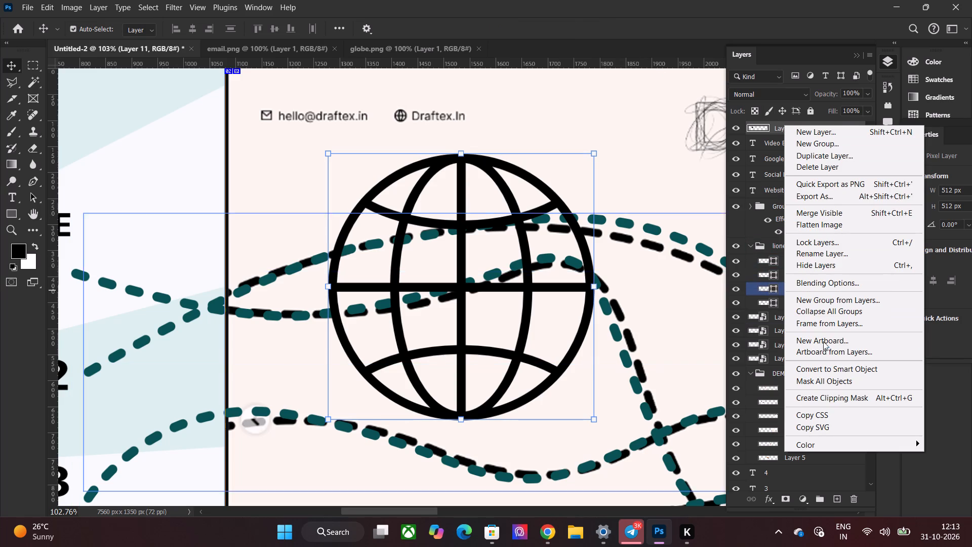
left_click(827, 372)
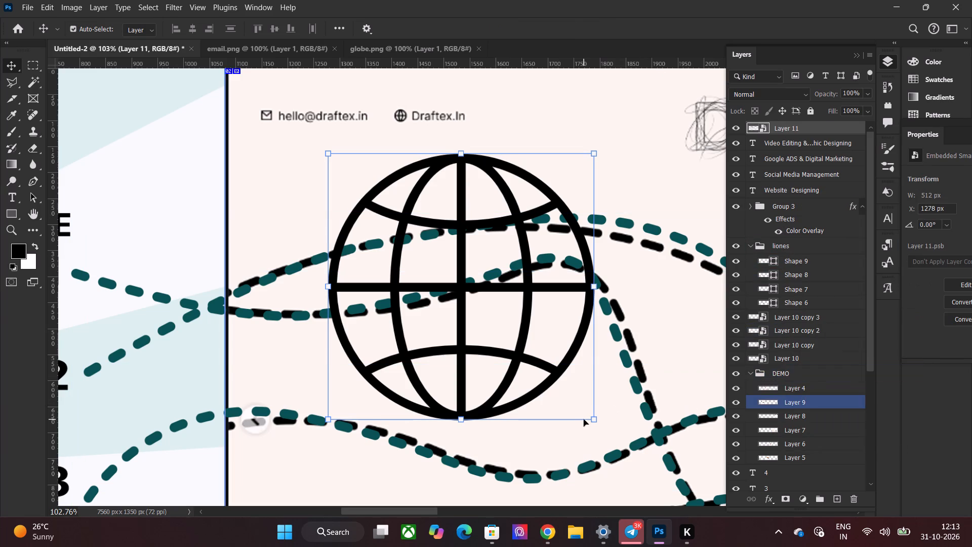
left_click_drag(592, 420, 343, 203)
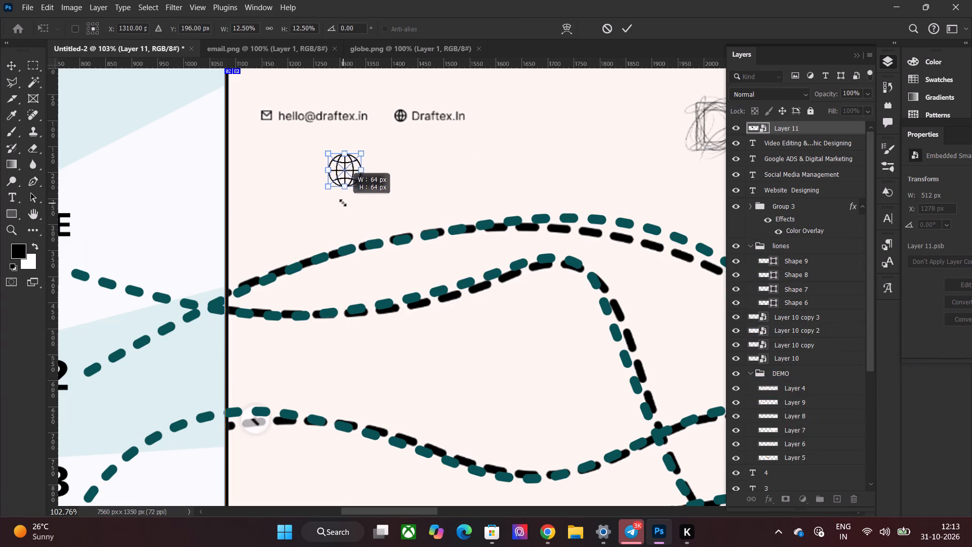
left_click_drag(343, 203, 334, 189)
scroll(403, 189, "up", 7, "alt")
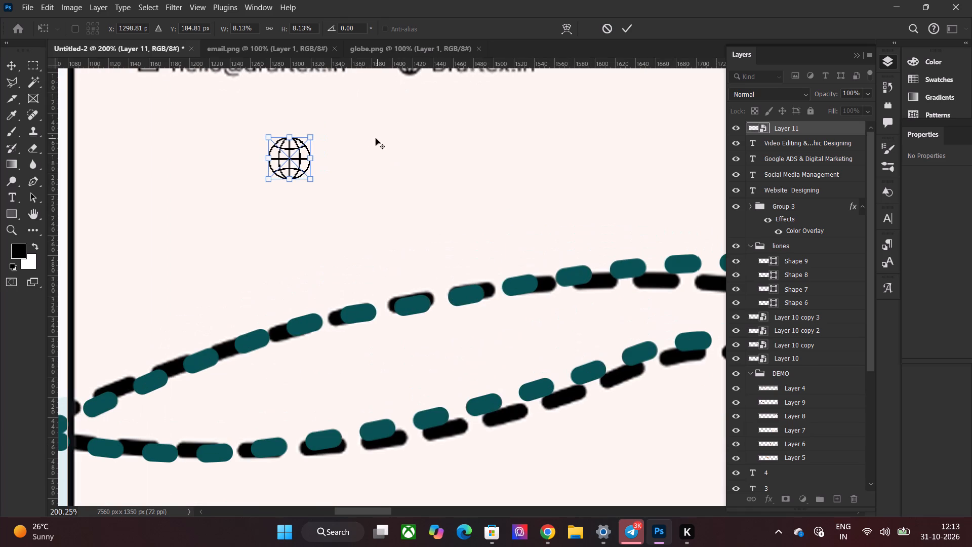
scroll(376, 138, "up", 7)
left_click(622, 30)
Place the globe icon over the reference globe beside "Draftex.In" and scale it down to about 25 px wide.
scroll(538, 166, "up", 3)
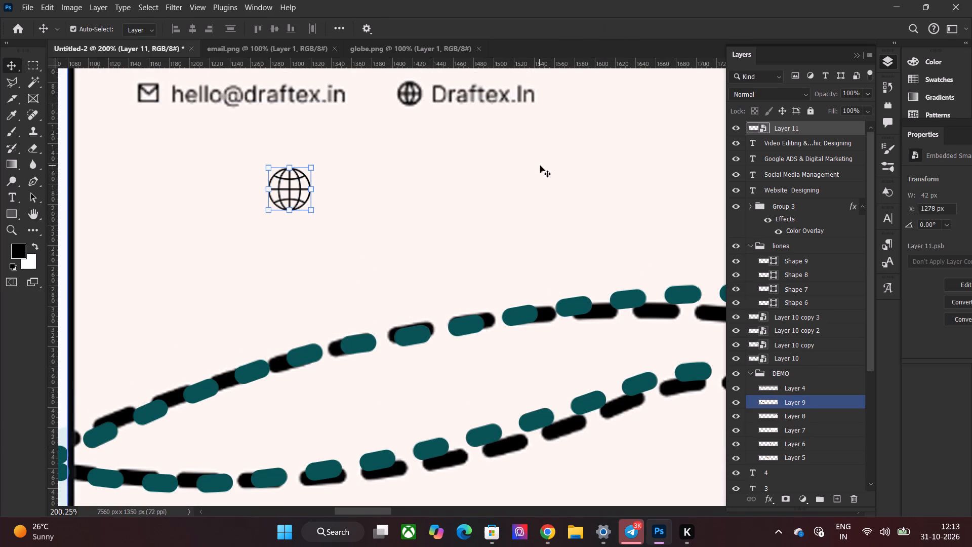
scroll(593, 181, "up", 3)
left_click_drag(290, 220, 409, 128)
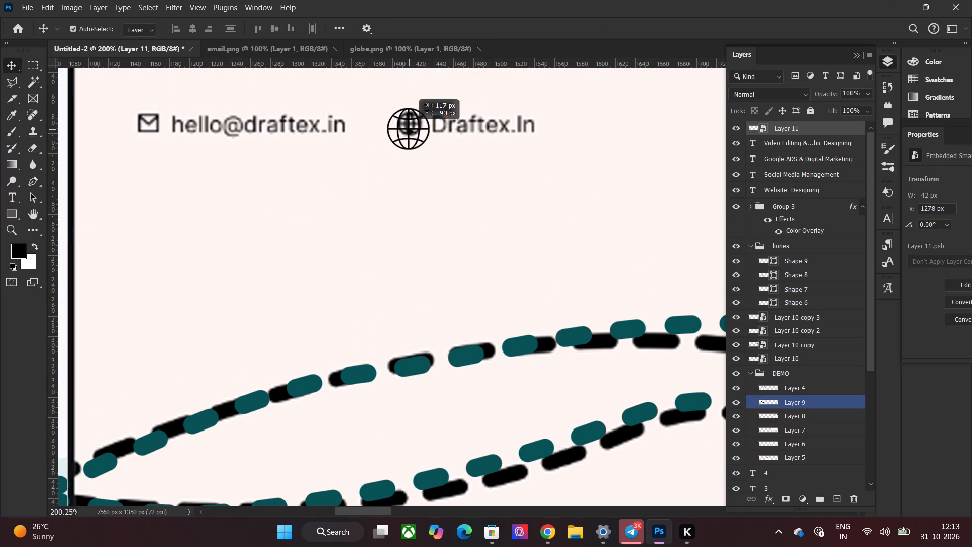
left_click_drag(409, 128, 409, 128)
left_click_drag(431, 105, 413, 120, "shift")
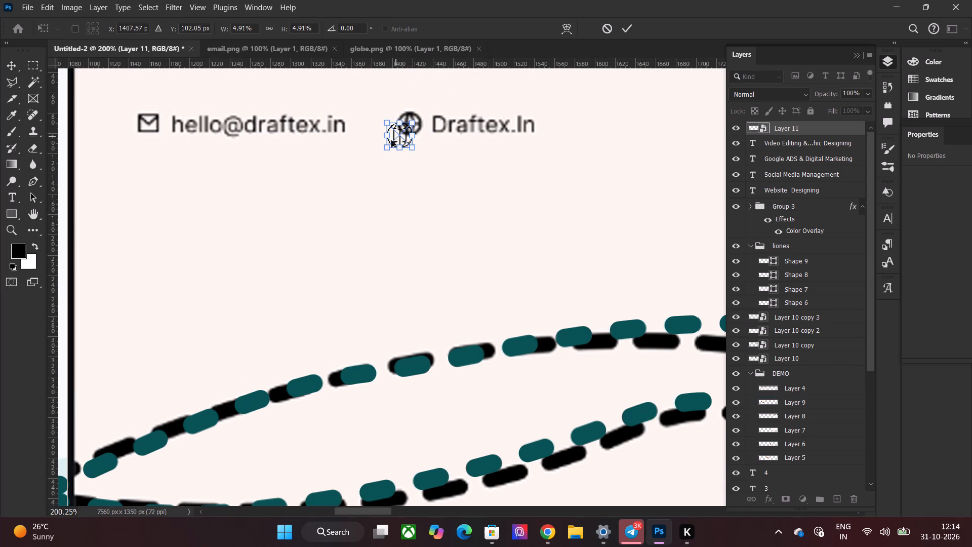
left_click_drag(395, 138, 404, 127)
left_click(633, 23)
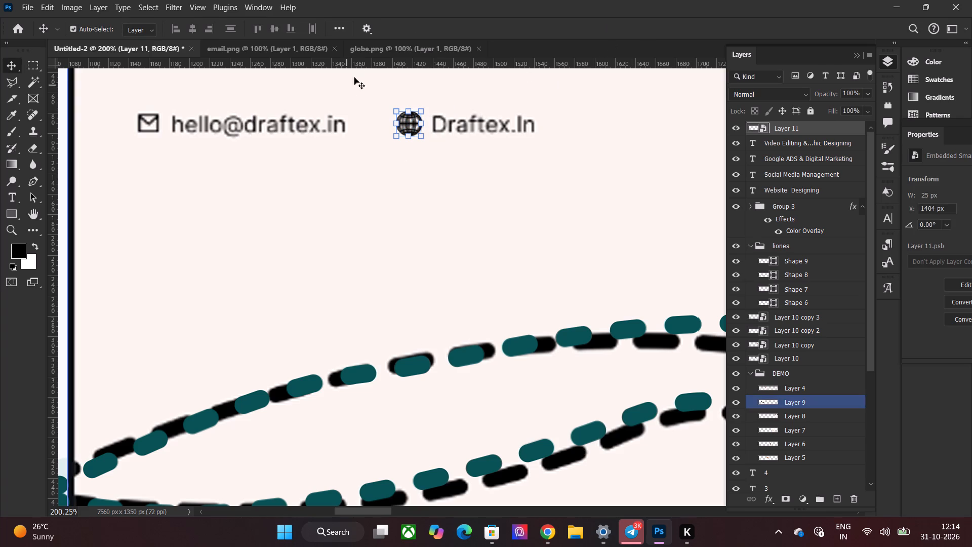
Convert the envelope layer in email.png to a smart object and copy it into the Untitled-2 document.
left_click(309, 54)
right_click(799, 126)
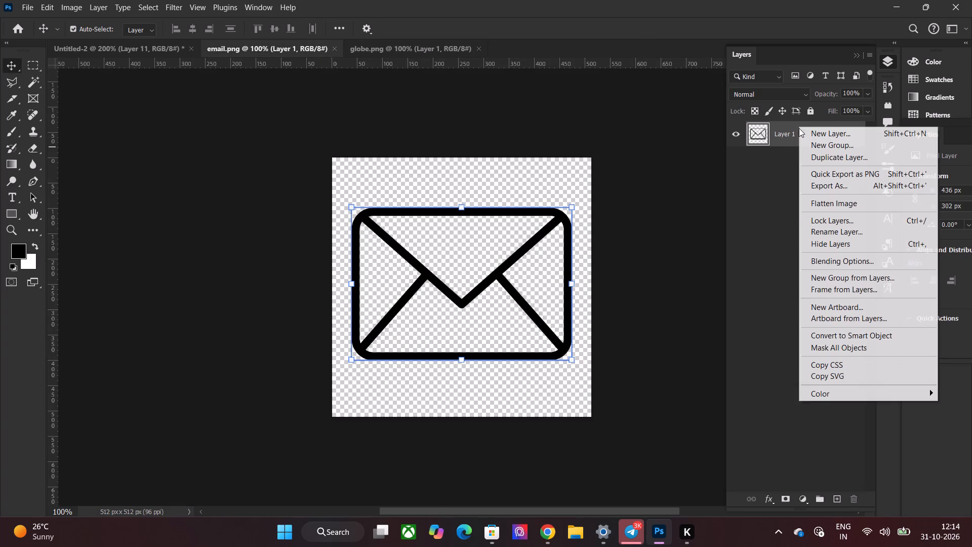
left_click(830, 338)
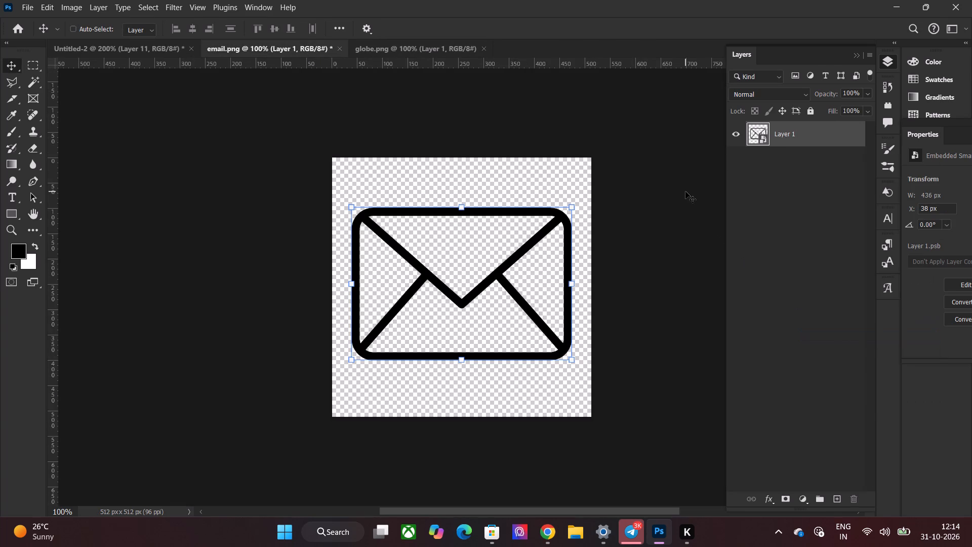
key("ctrl+c")
left_click(144, 52)
key("ctrl+v")
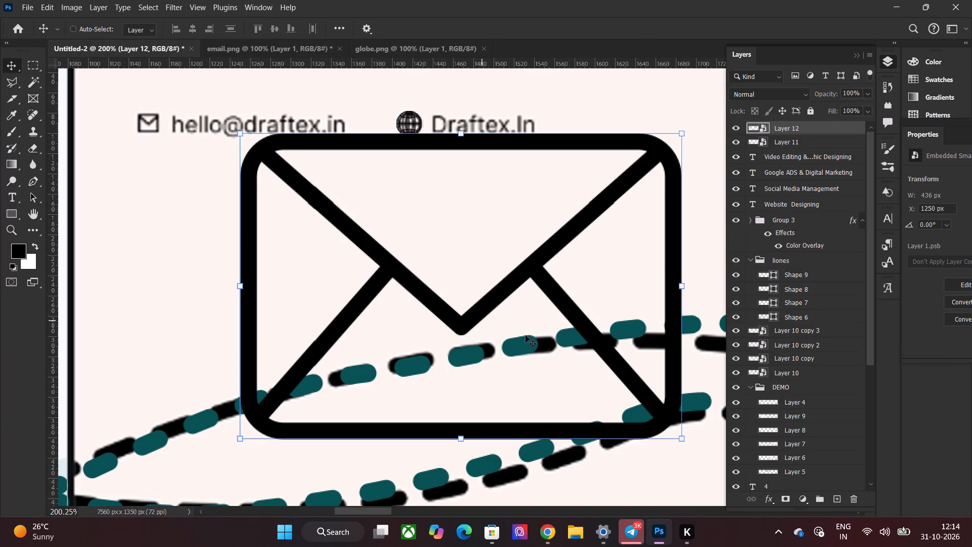
Scale the pasted envelope down to about 31 px wide and place it over the reference envelope icon.
left_click_drag(682, 440, 269, 182)
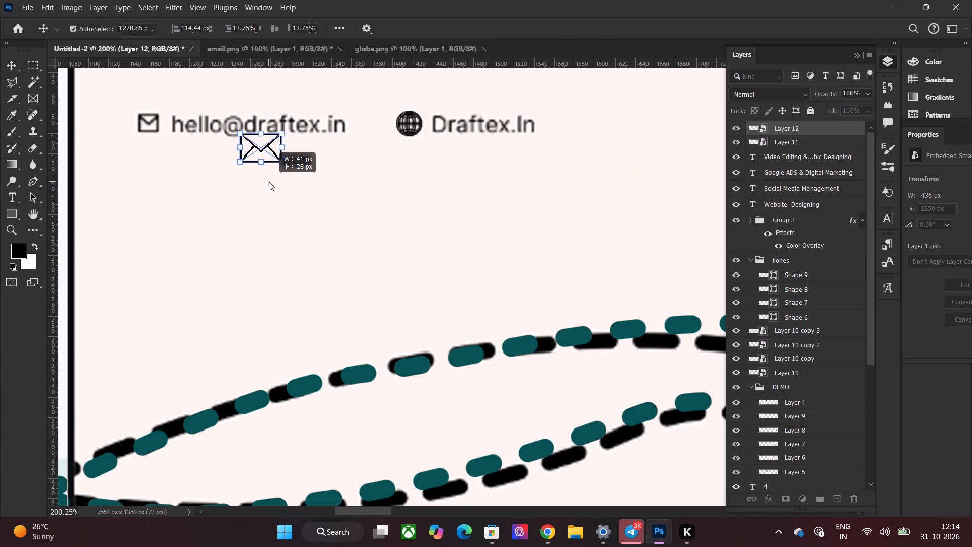
left_click_drag(269, 182, 261, 171)
left_click_drag(261, 142, 160, 123)
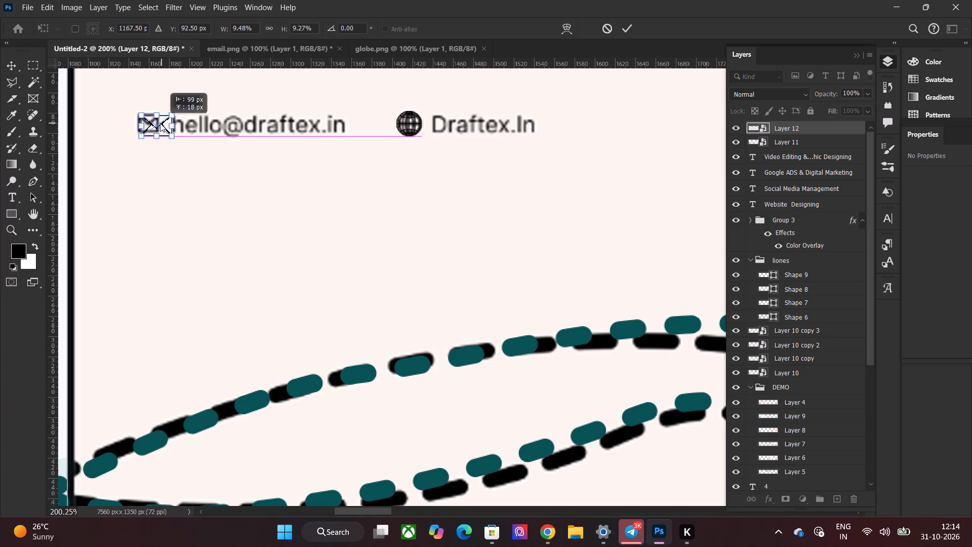
left_click_drag(160, 123, 148, 122)
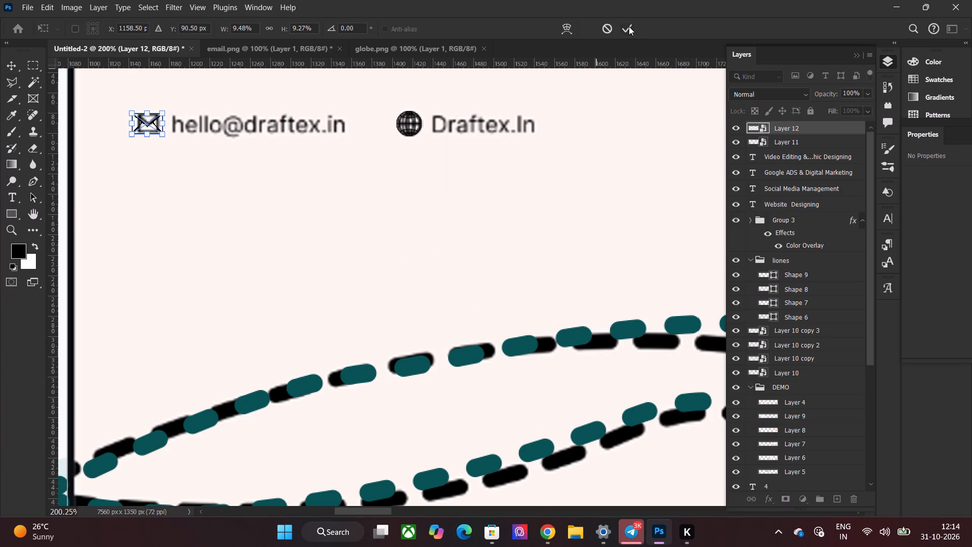
left_click(629, 26)
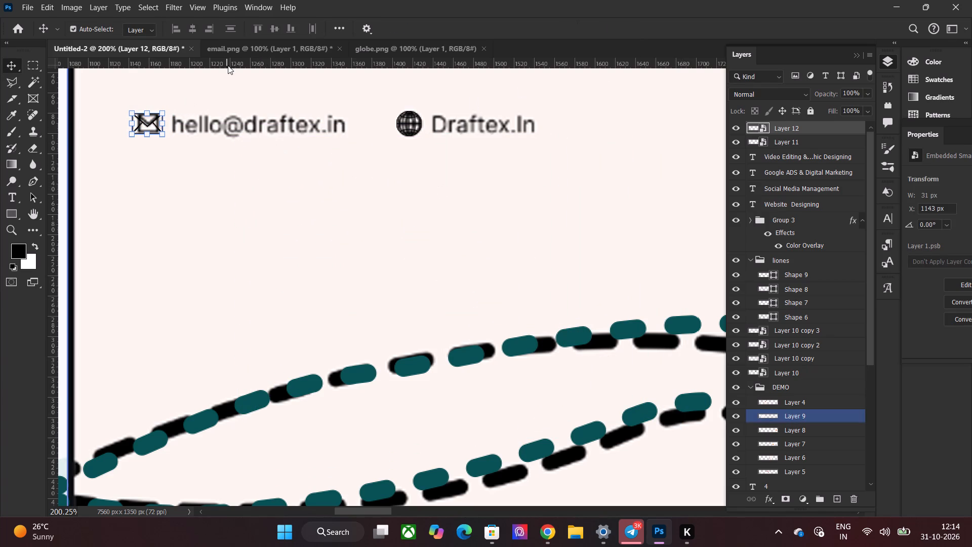
Add a horizontal guide along the envelope icon's top edge and nudge the globe icon down 2 px to it.
left_click_drag(228, 65, 229, 115)
left_click(410, 127)
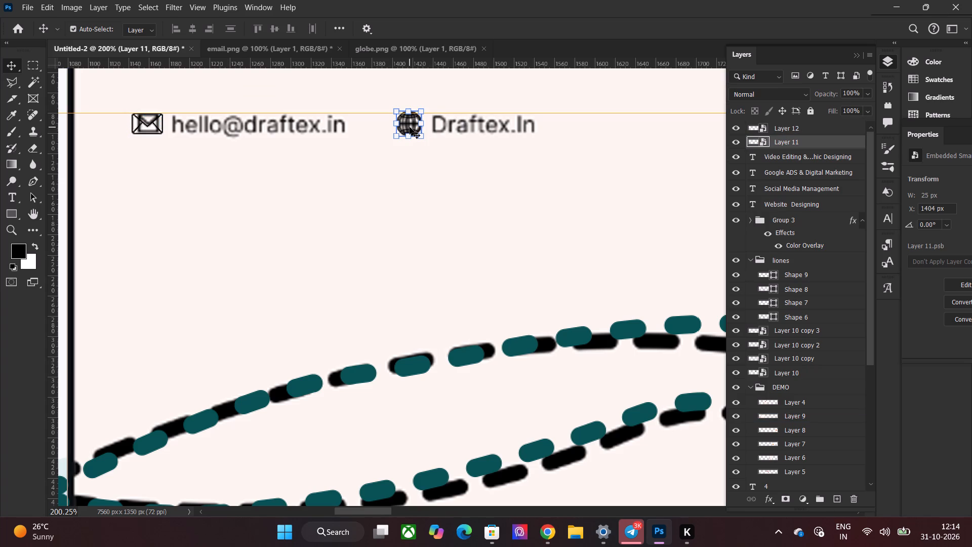
key("Down")
key("Down")
key("Down")
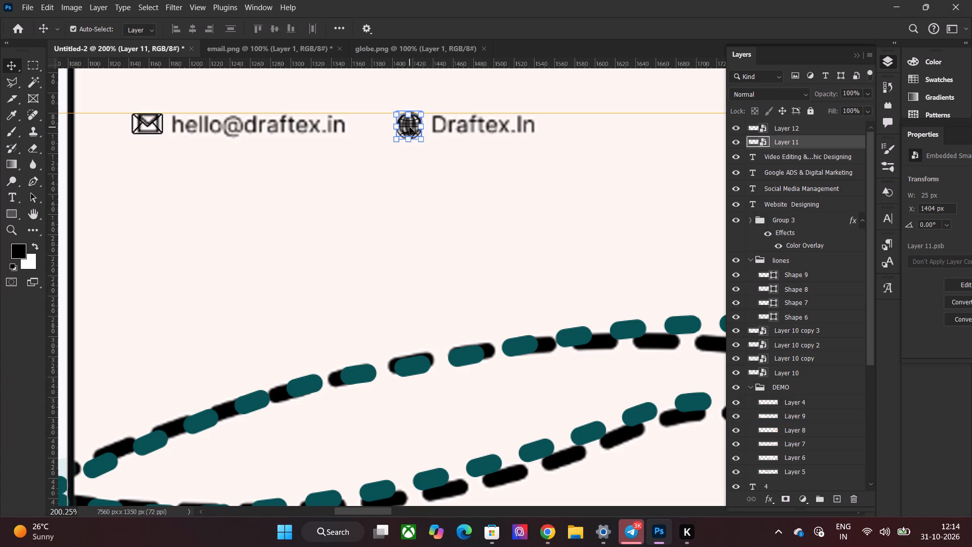
key("Up")
left_click(294, 210)
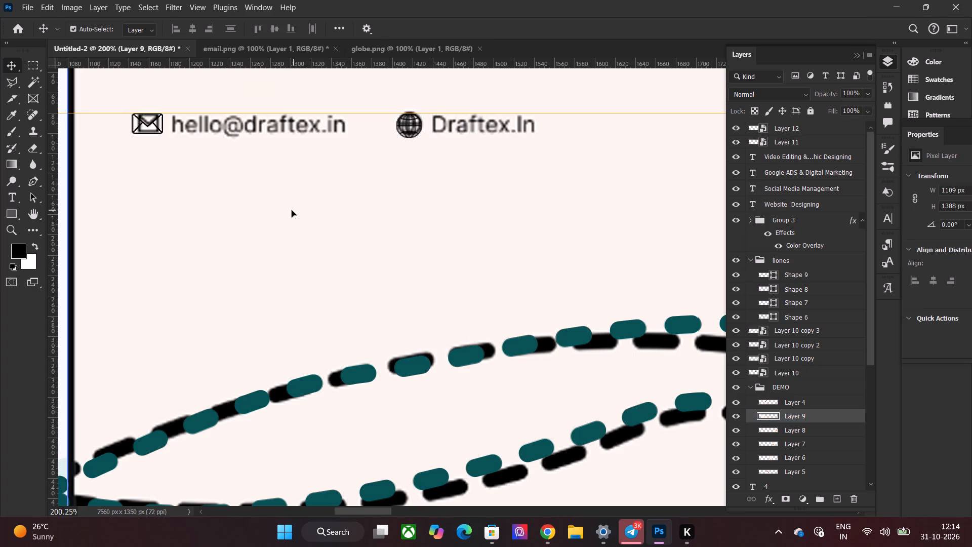
Switch to Chrome and open atricotechsolutions.com in the empty new tab.
left_click(543, 533)
left_click(703, 3)
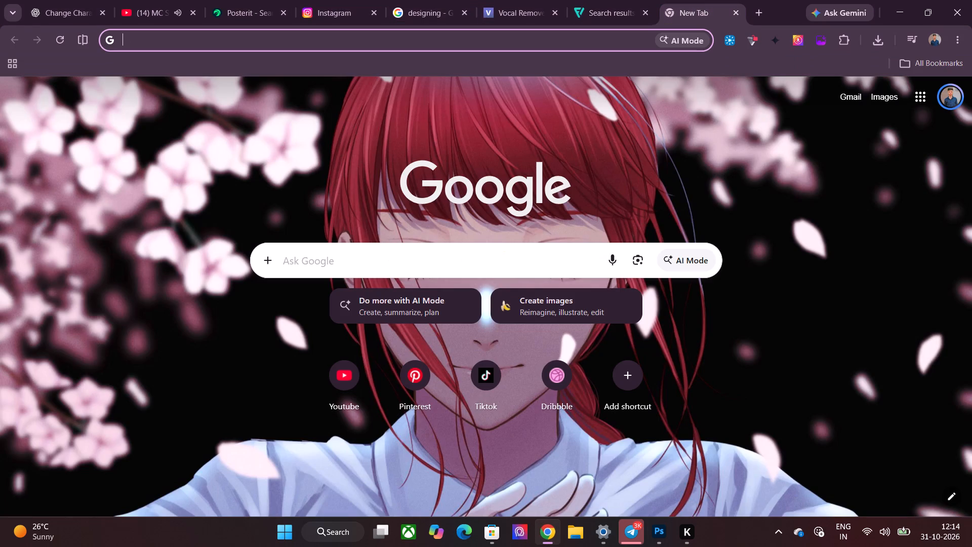
type("atrico")
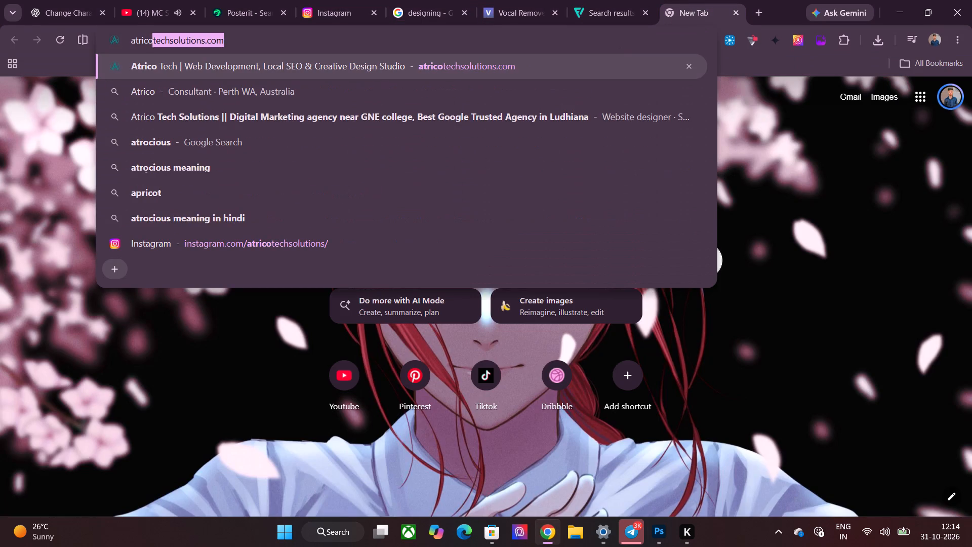
key("Return")
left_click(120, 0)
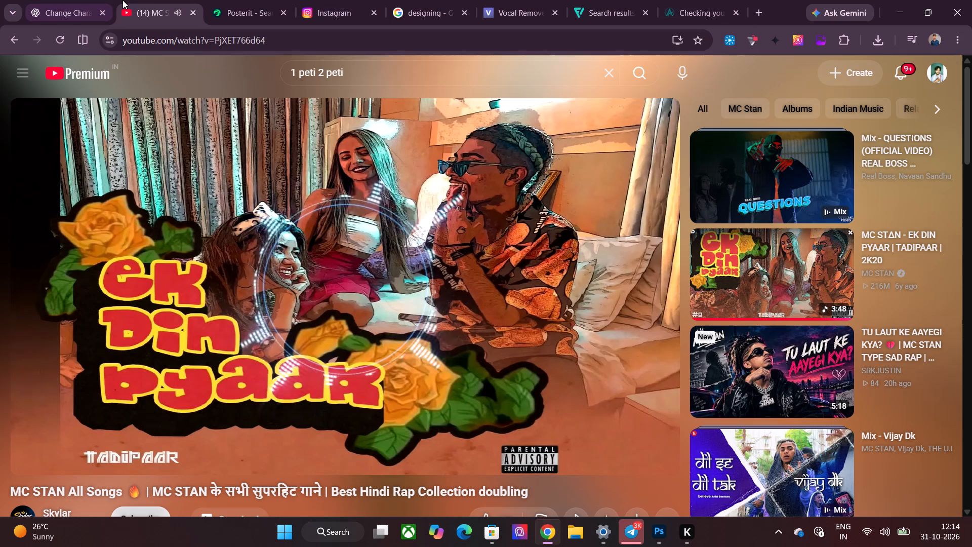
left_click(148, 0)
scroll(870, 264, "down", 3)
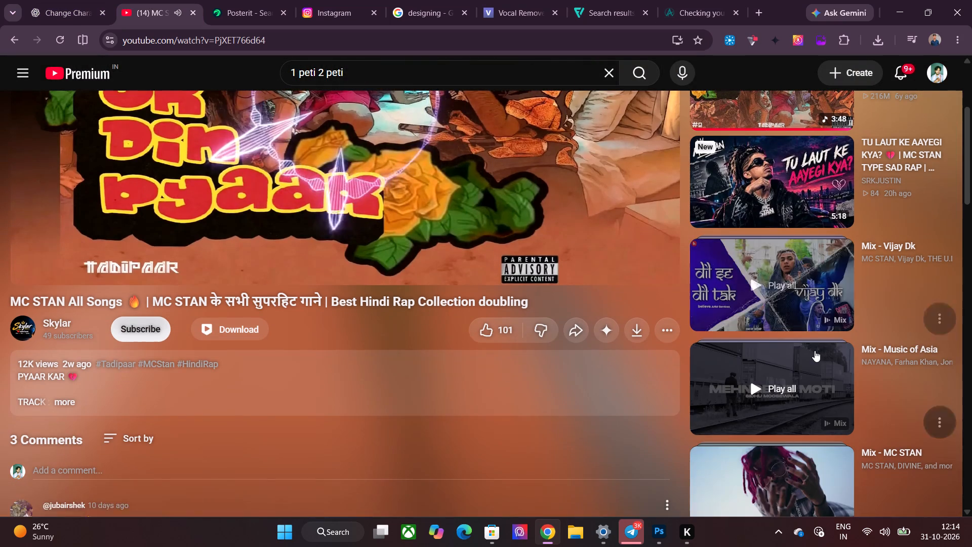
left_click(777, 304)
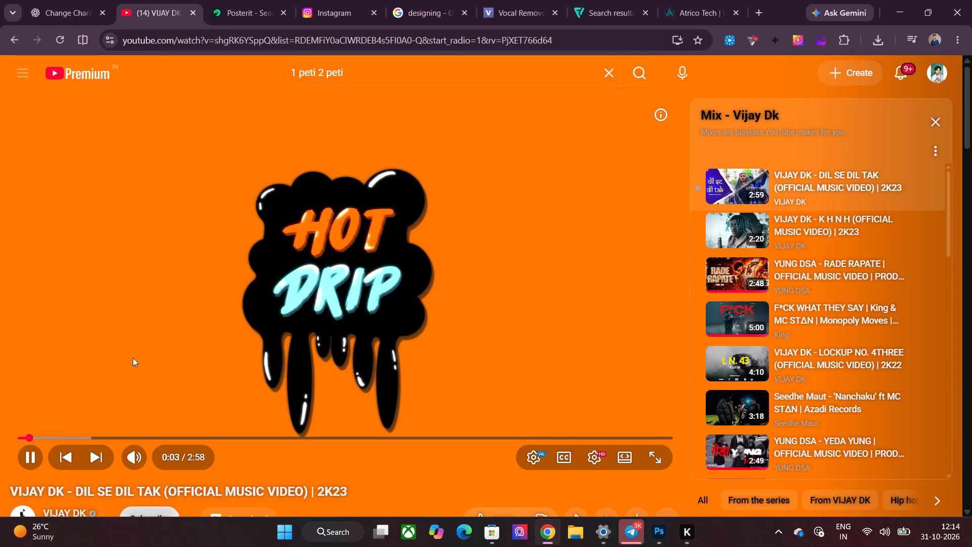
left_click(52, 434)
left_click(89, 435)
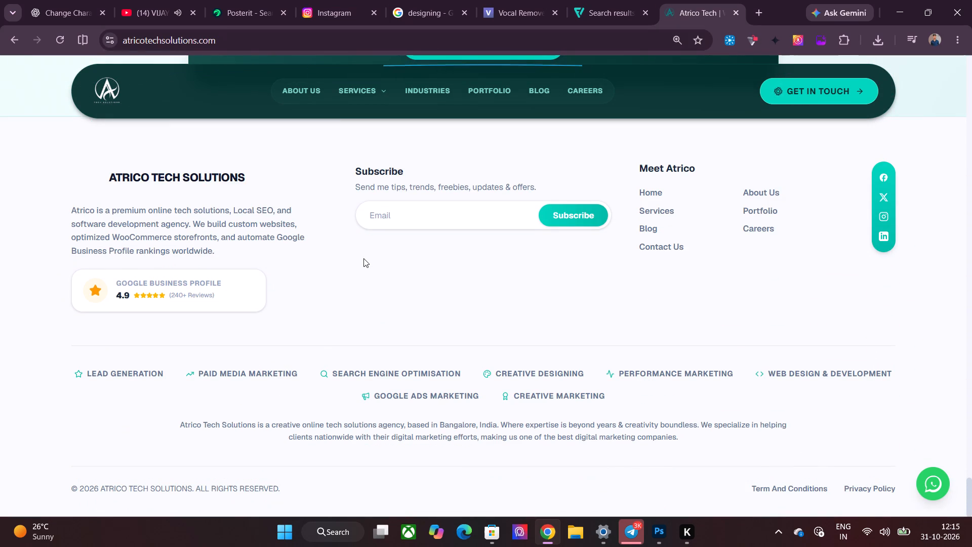
scroll(363, 258, "up", 3)
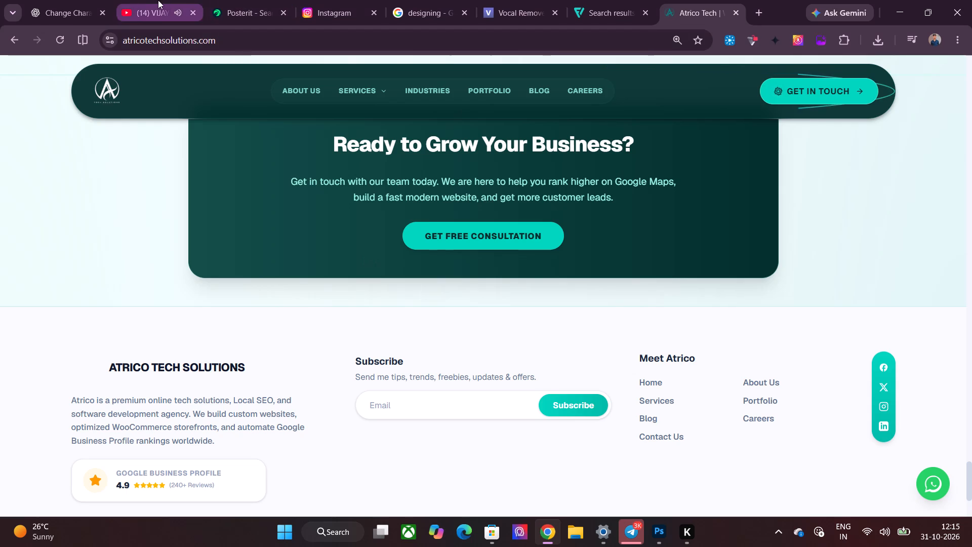
Switch to the YouTube tab and pause the playing music video.
left_click(157, 0)
left_click(295, 198)
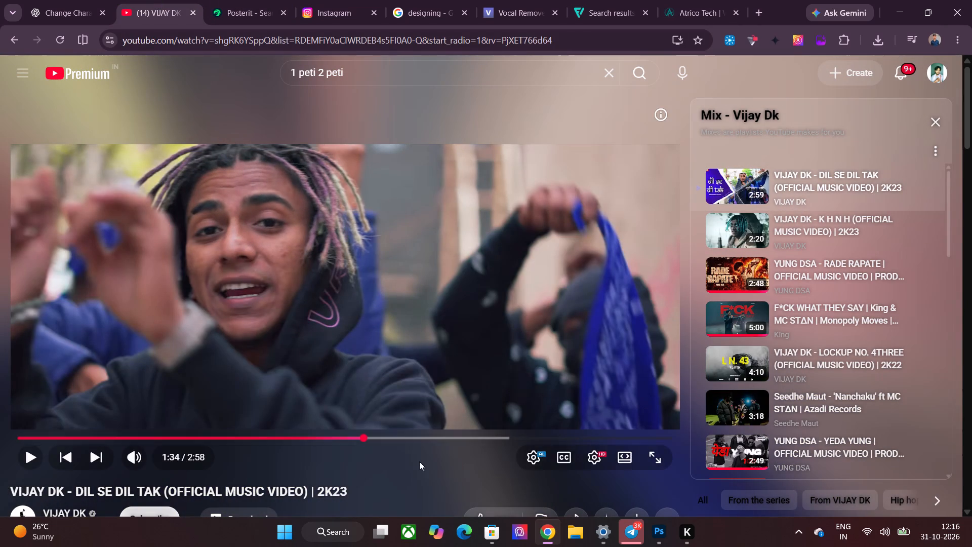
Switch back to Photoshop and replace the duplicated website text with the company's info e-mail address.
left_click(657, 536)
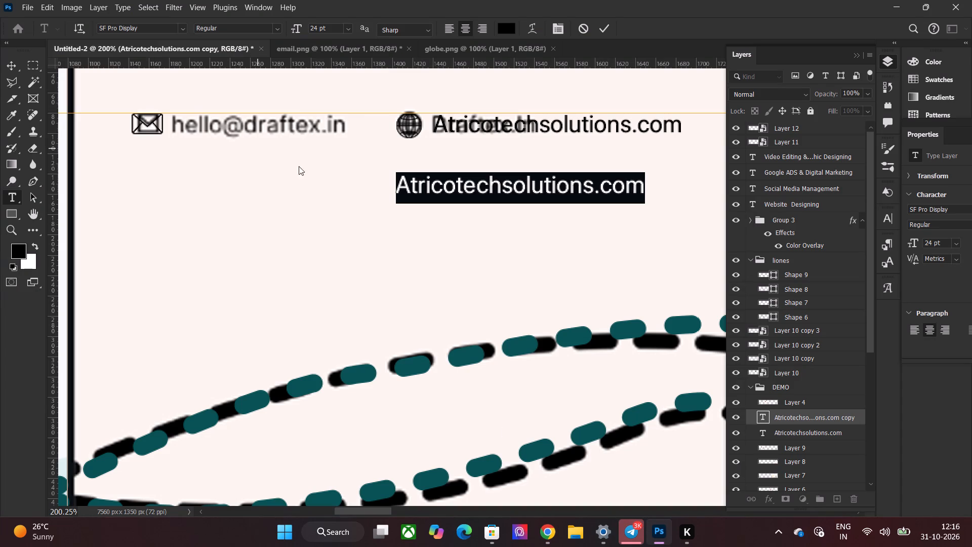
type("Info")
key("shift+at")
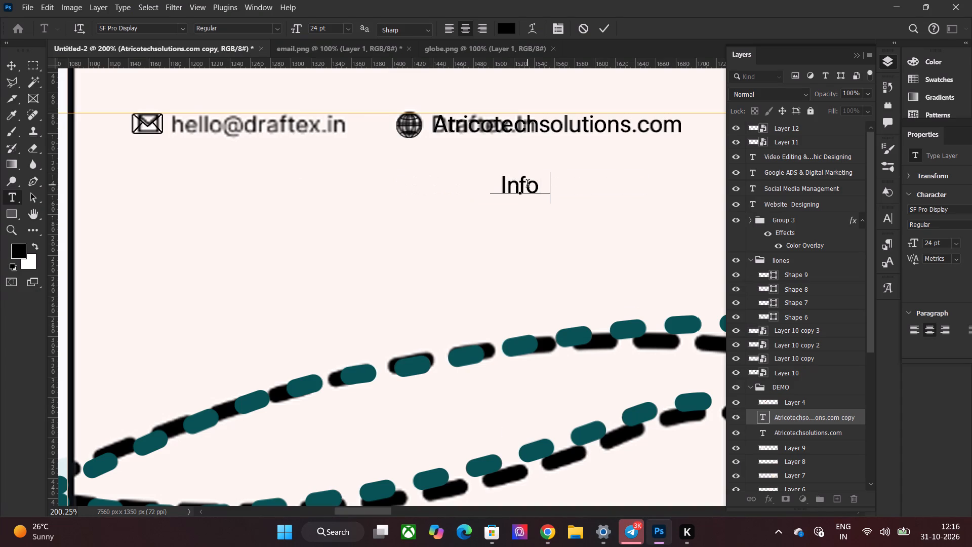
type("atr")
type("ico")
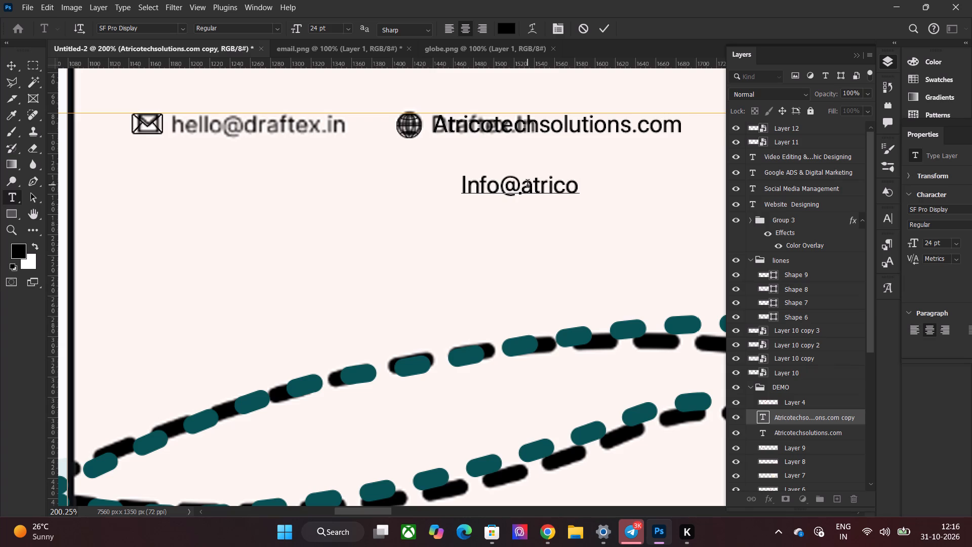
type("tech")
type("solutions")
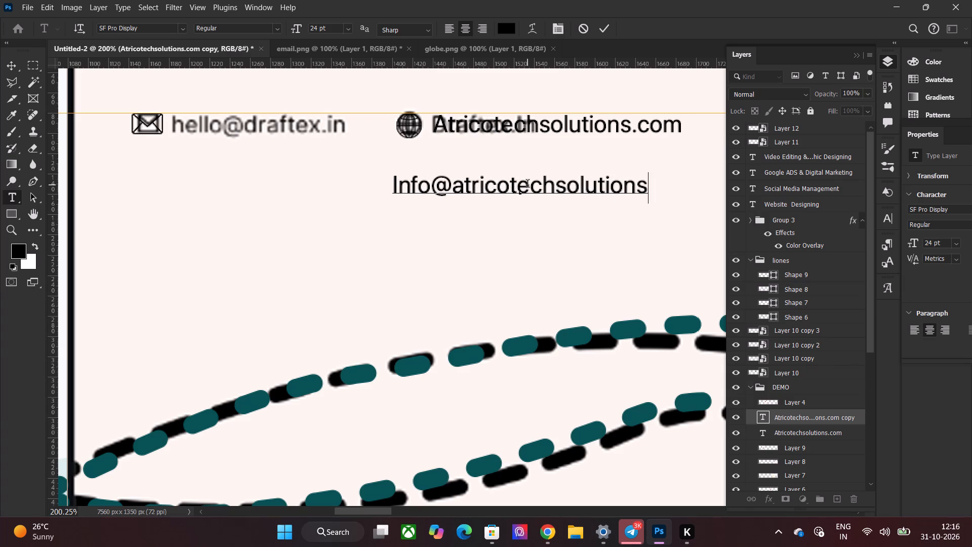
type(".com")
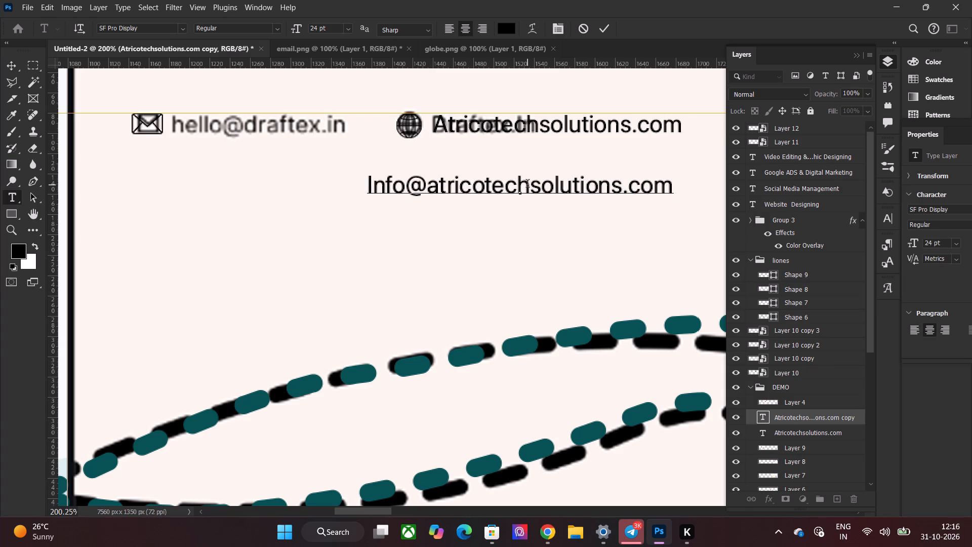
left_click(606, 27)
Move the new e-mail text up into the header row, just right of the envelope icon over the old e-mail text.
left_click_drag(603, 185, 411, 125)
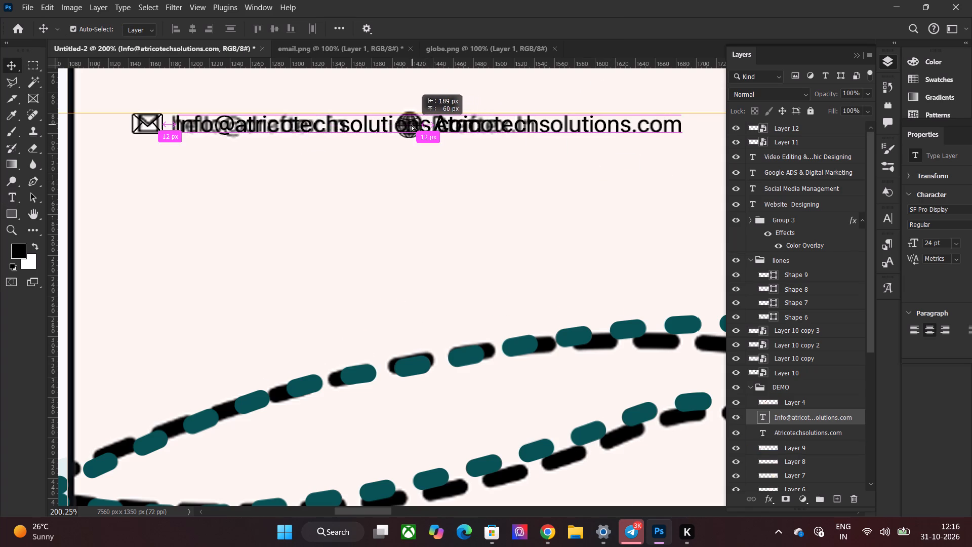
left_click_drag(411, 125, 406, 124)
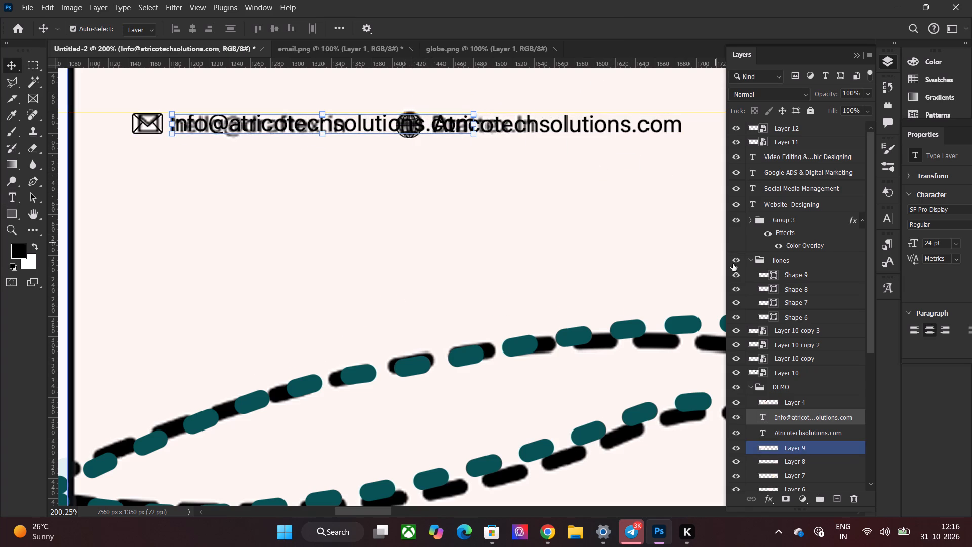
Shift the header's globe icon and Atricotechsolutions.com text together to the right, keeping them level with the e-mail text.
left_click(791, 405)
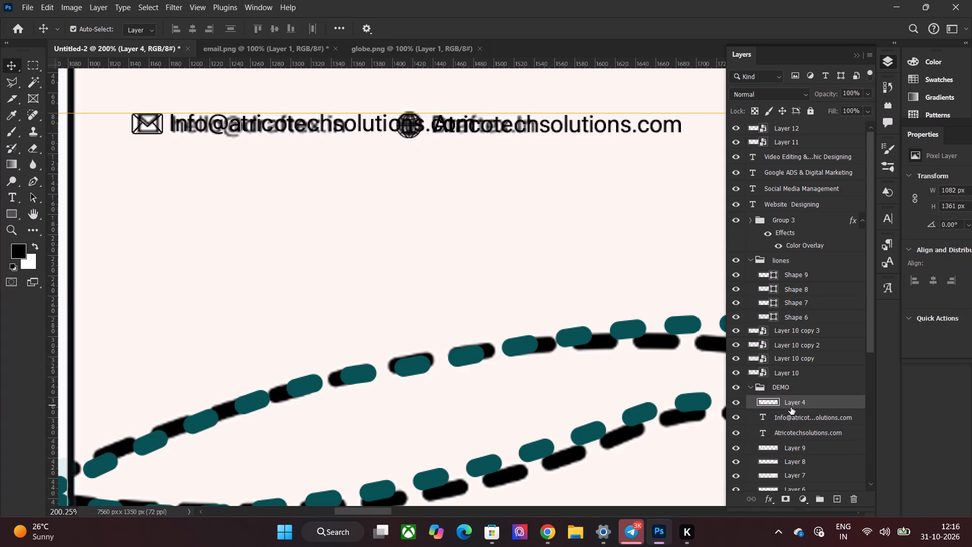
left_click(794, 431)
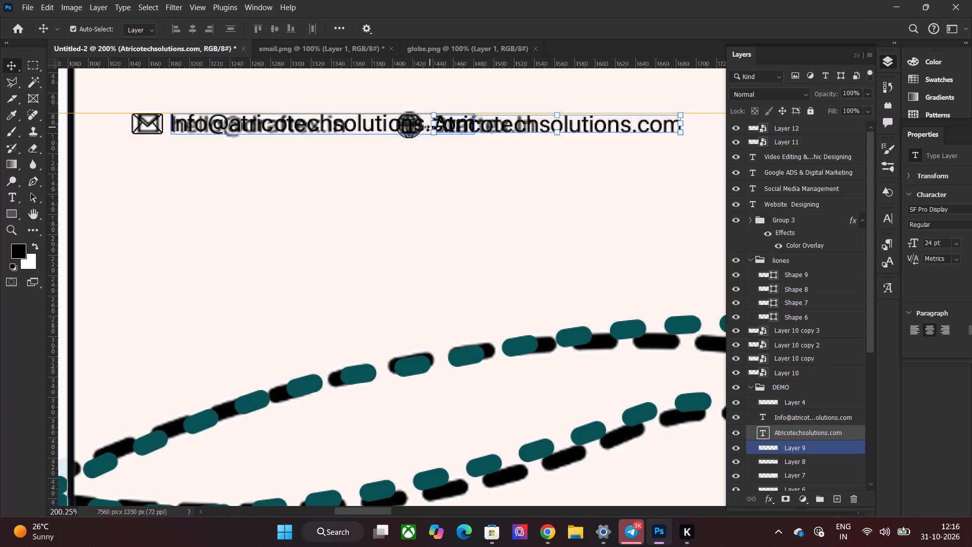
left_click(414, 136)
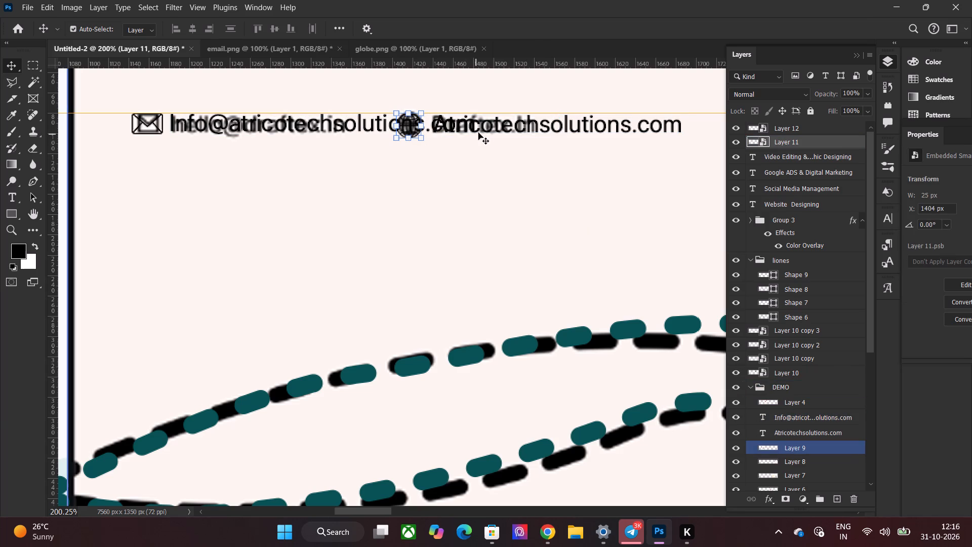
left_click(488, 126, "shift")
left_click_drag(480, 126, 502, 126)
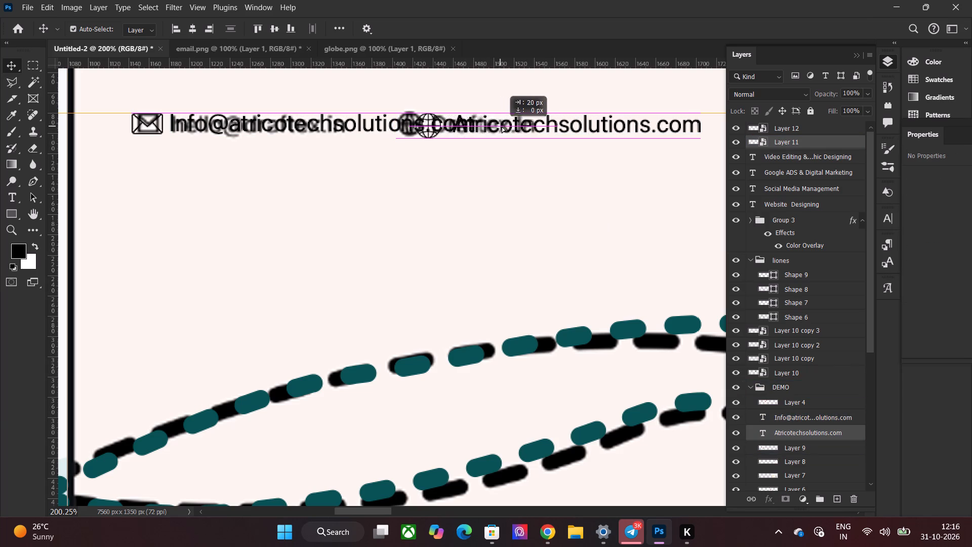
left_click_drag(502, 126, 516, 126)
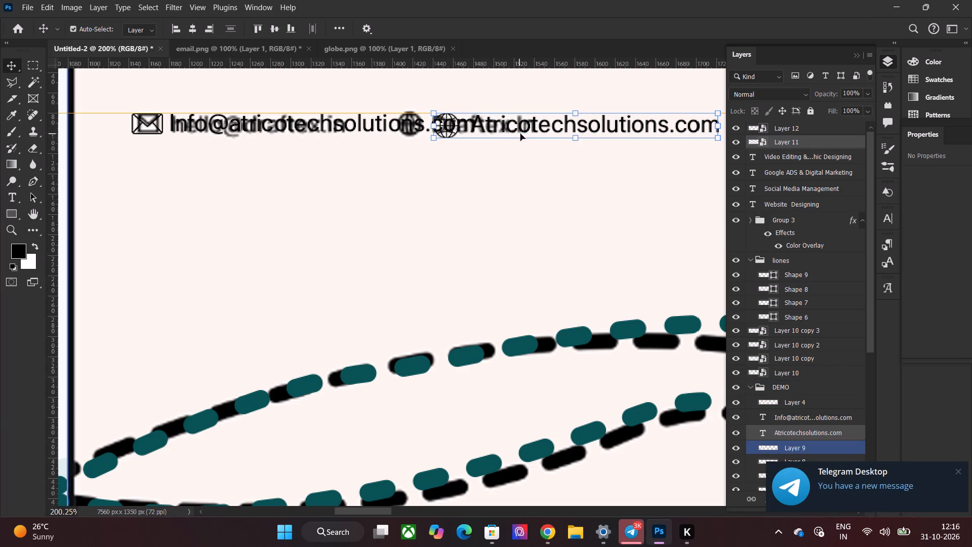
left_click(494, 179)
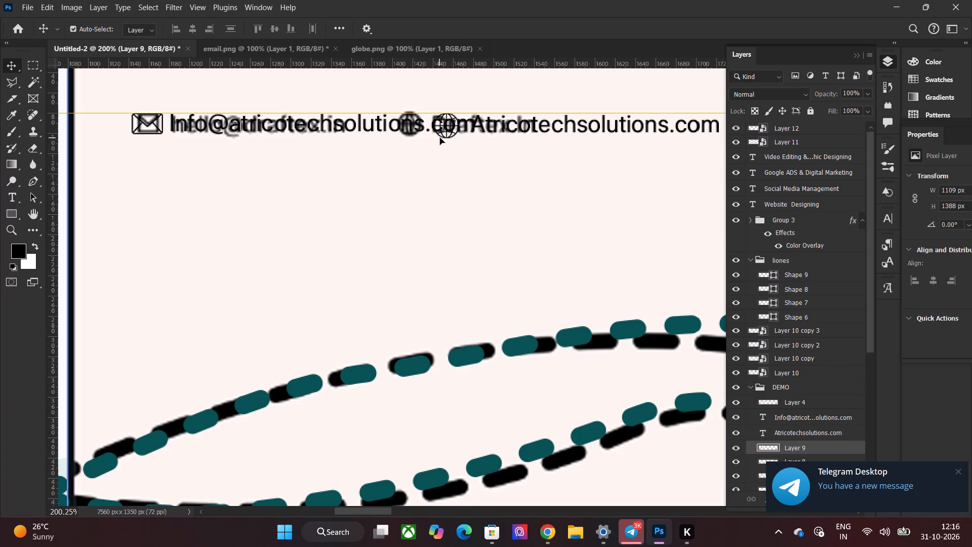
Move the email and website text layers out of the DEMO group to just above the Video Editing text layer.
scroll(750, 343, "down", 7)
scroll(799, 375, "up", 2)
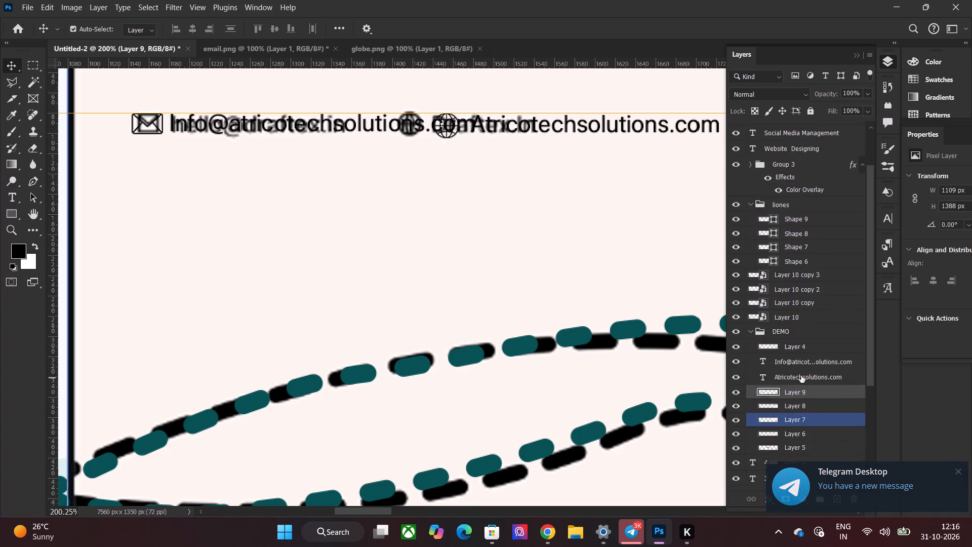
scroll(801, 375, "up", 11)
scroll(807, 337, "down", 6)
scroll(590, 254, "down", 2)
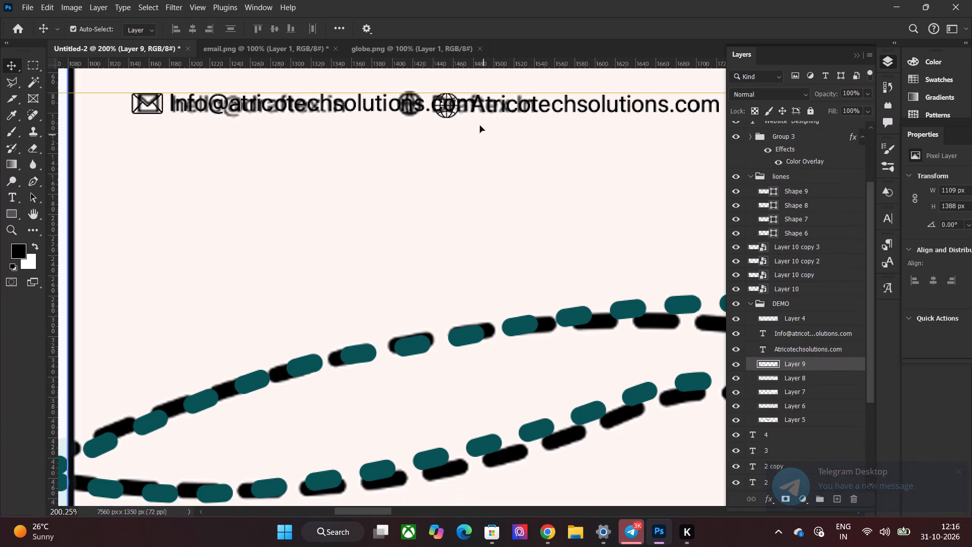
left_click(451, 105)
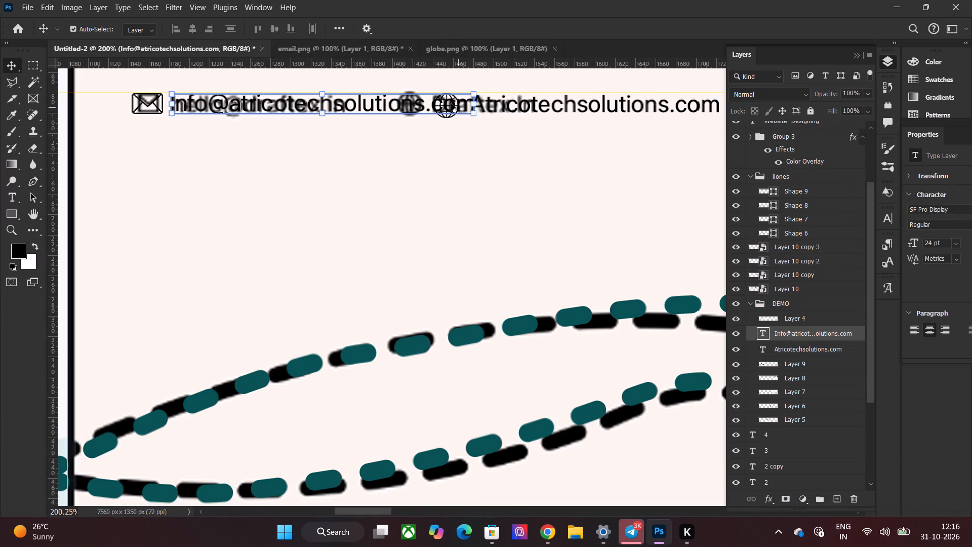
left_click(810, 356, "shift")
left_click_drag(810, 343, 825, 129)
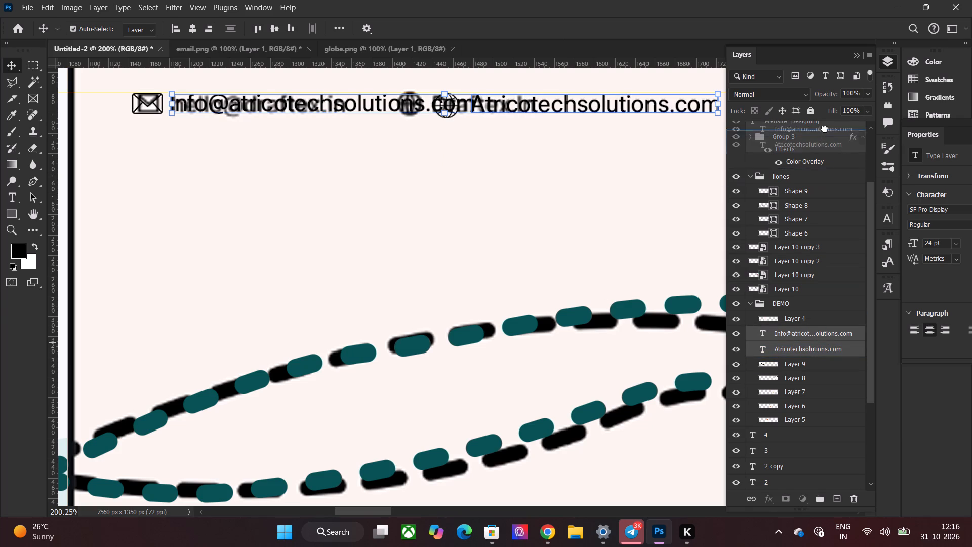
left_click_drag(825, 129, 839, 129)
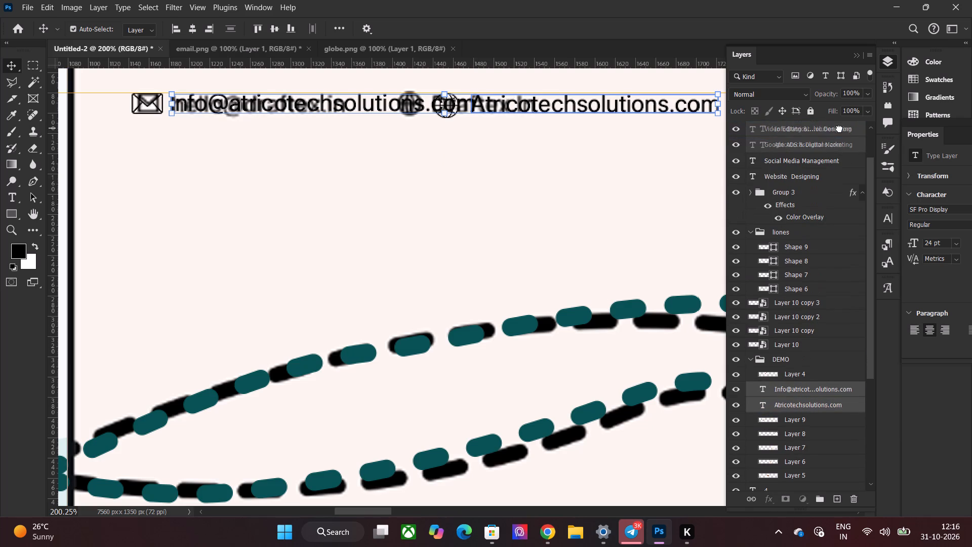
left_click_drag(839, 129, 847, 127)
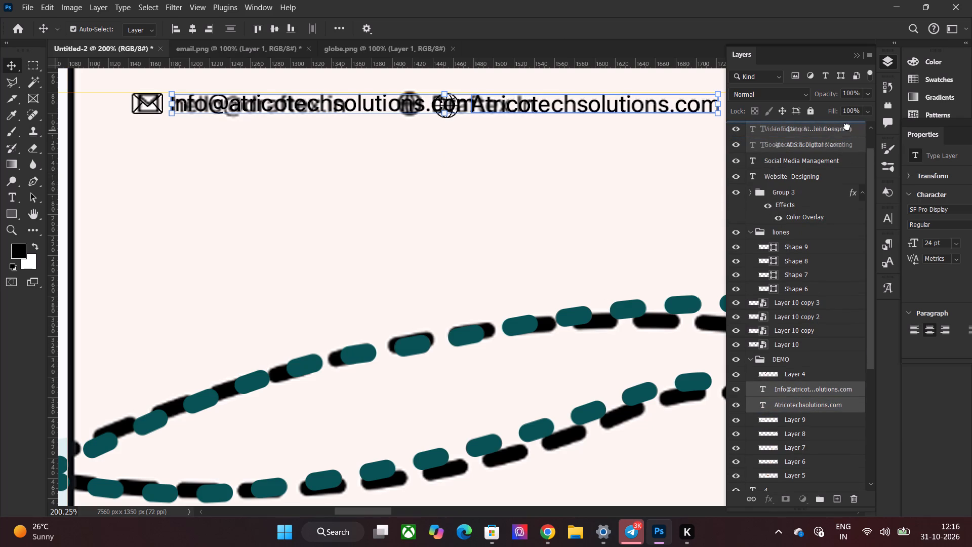
left_click_drag(847, 127, 851, 123)
Check the globe and email icon layers in the layer stack, and hide the DEMO reference group.
scroll(835, 215, "down", 1)
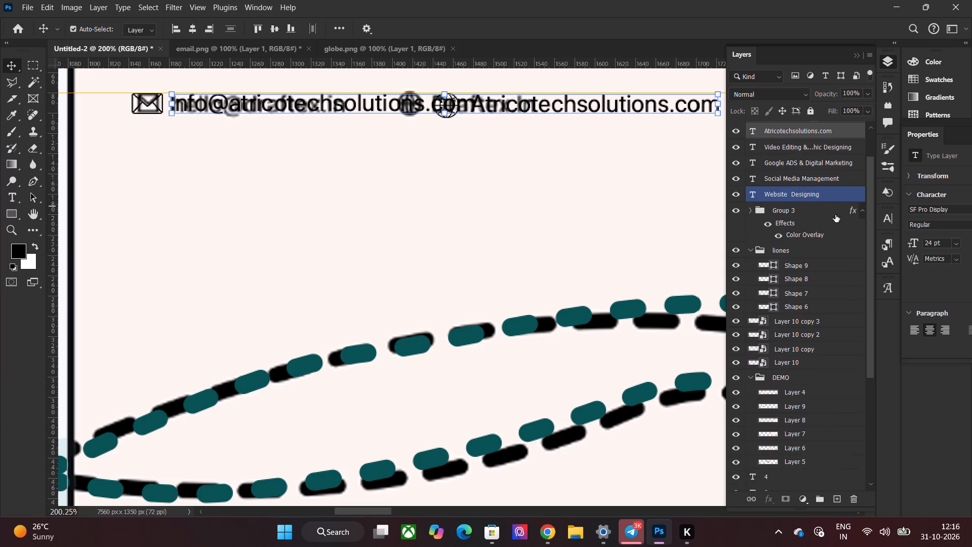
scroll(835, 215, "down", 2)
left_click(445, 141)
left_click(444, 116)
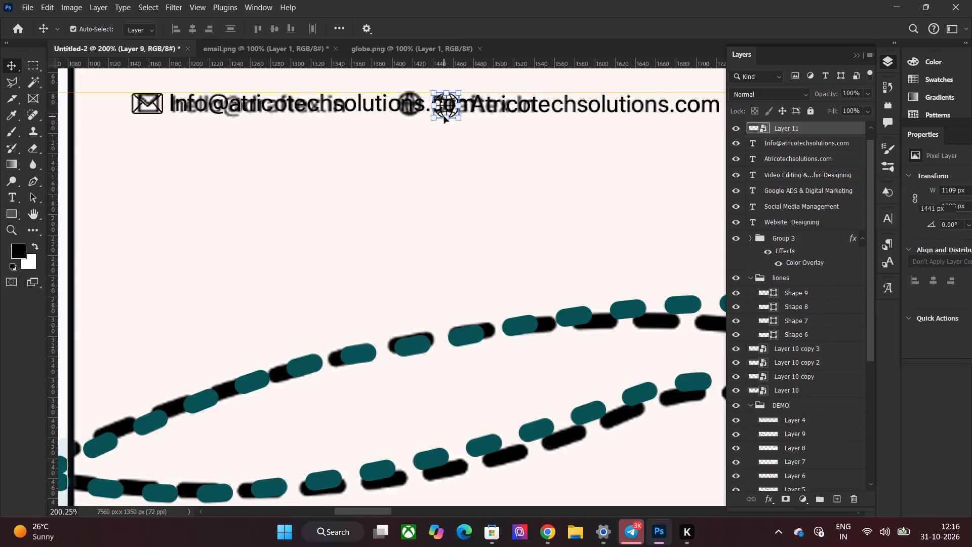
scroll(808, 220, "up", 8)
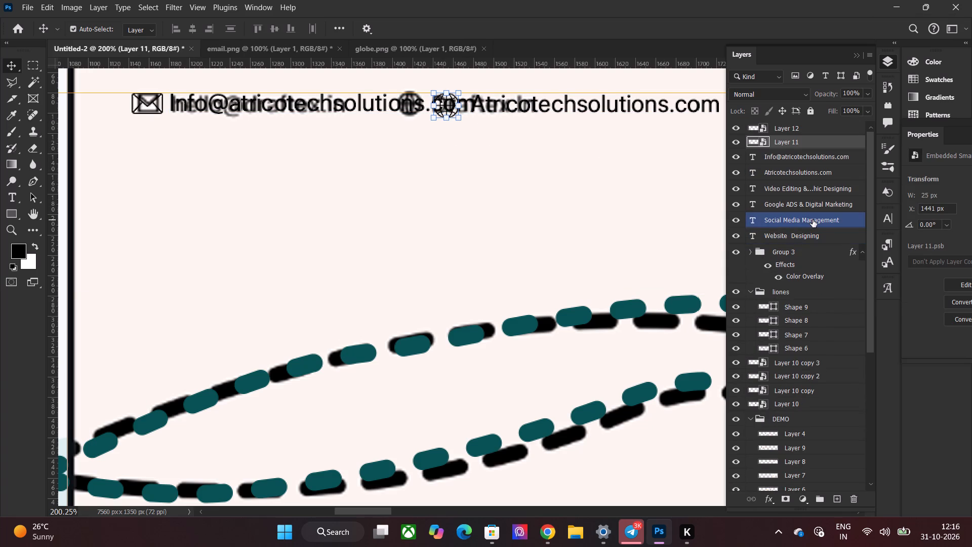
scroll(813, 220, "up", 1)
left_click(789, 131)
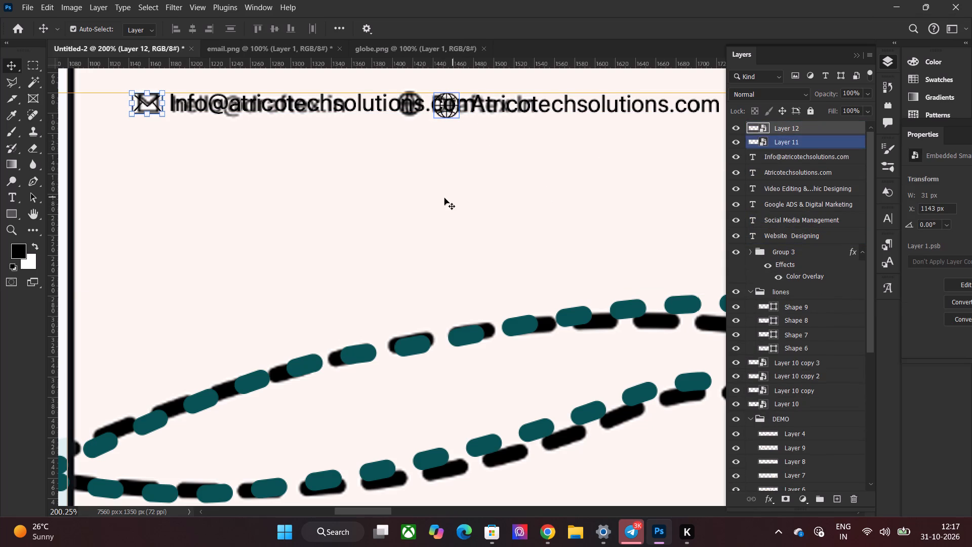
left_click(444, 198)
left_click(733, 416)
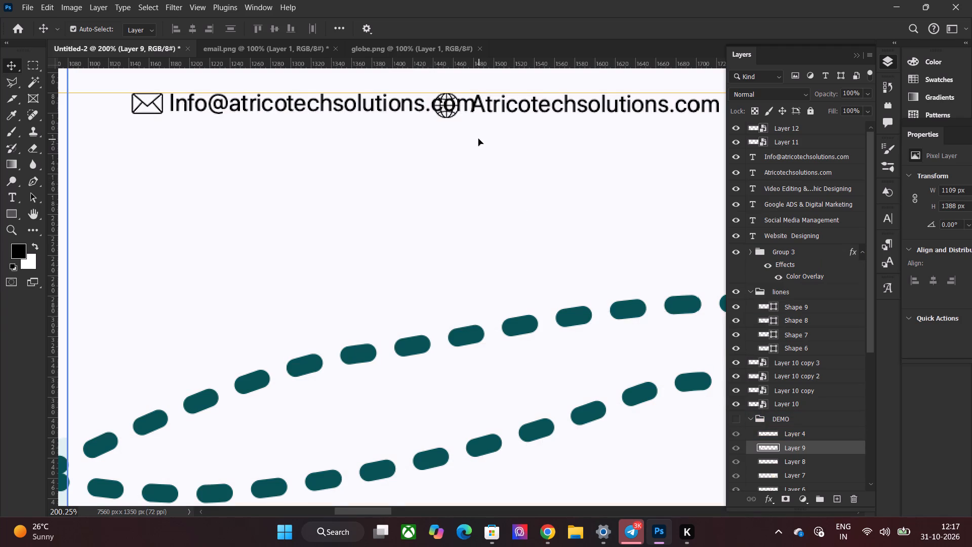
Move the globe icon and website text together farther along the header row, leaving a gap after the email text.
left_click(448, 115)
left_click(580, 106, "shift")
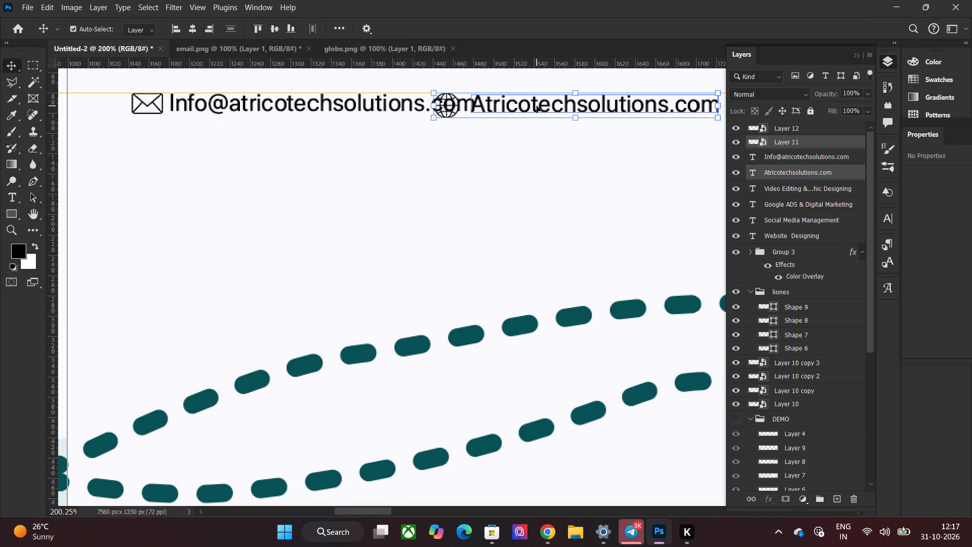
left_click_drag(526, 105, 590, 107)
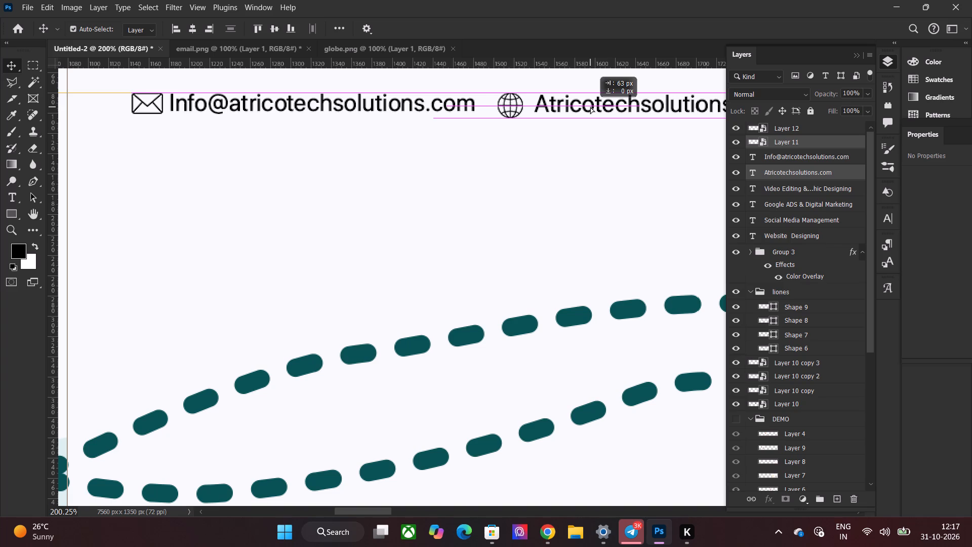
left_click_drag(590, 107, 595, 107)
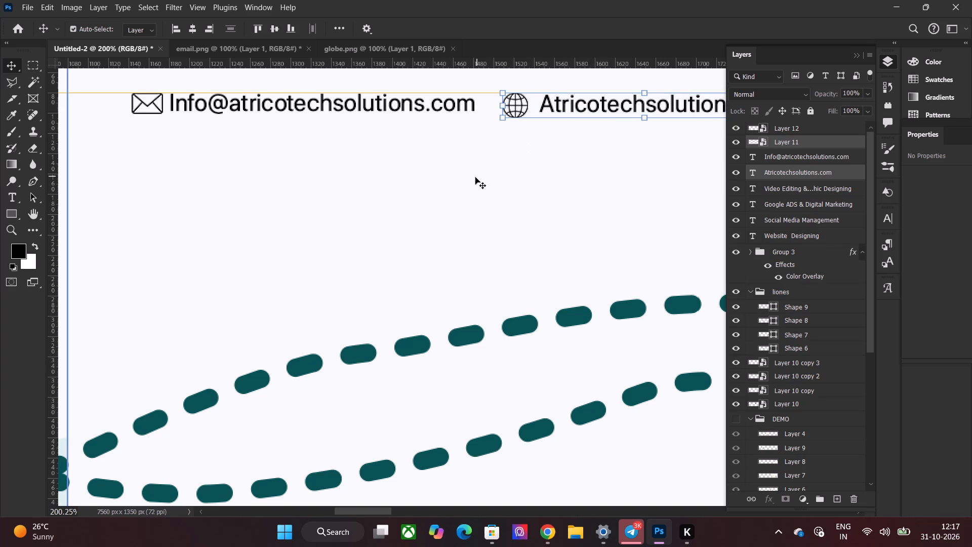
left_click(475, 177)
key("ctrl+0")
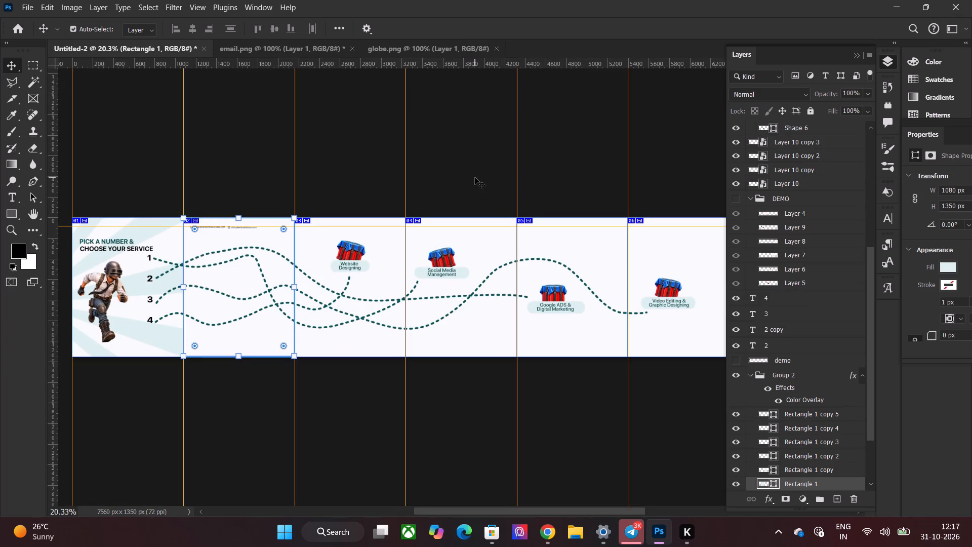
Lock Group 2, which holds the slide background rectangles, so the header icons can be selected without catching the background.
scroll(218, 318, "up", 9, "alt")
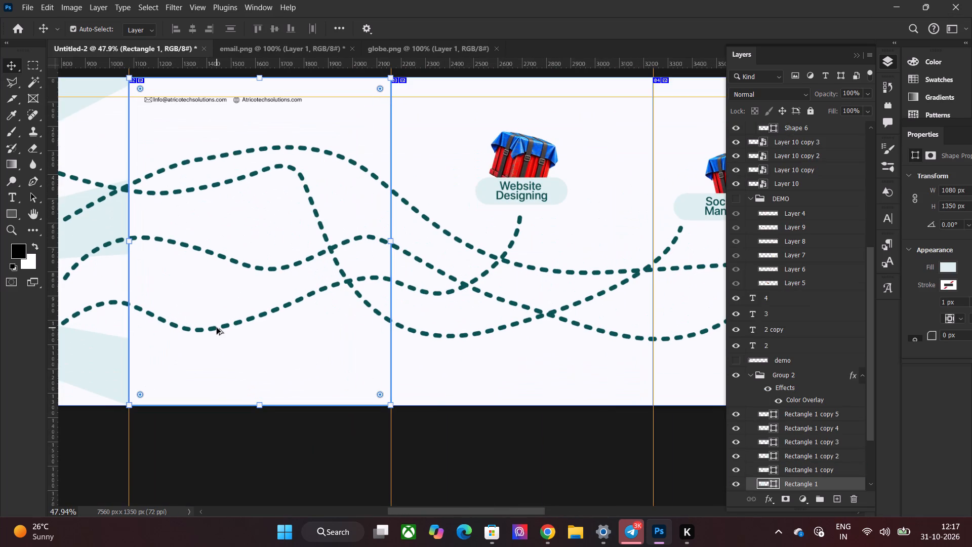
scroll(217, 328, "up", 5, "alt")
scroll(185, 265, "up", 7)
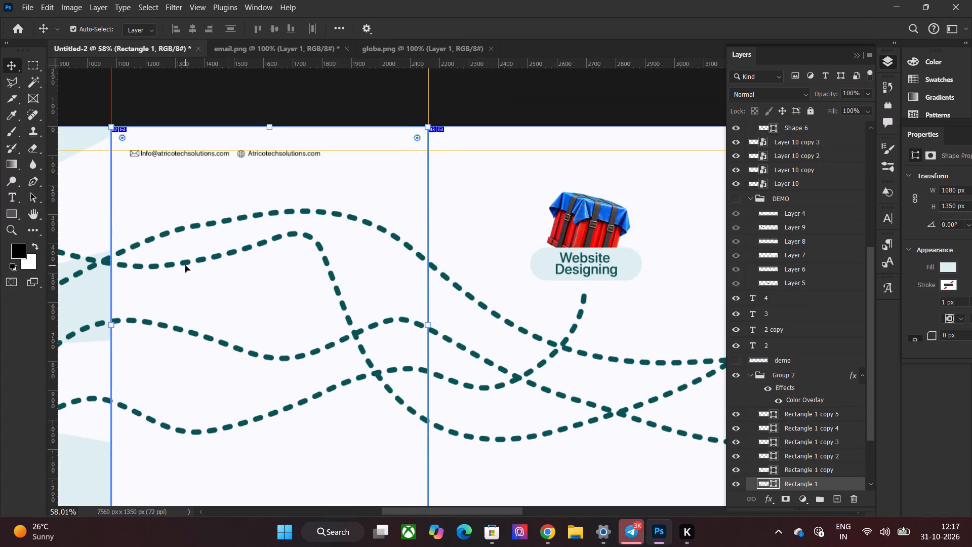
left_click(135, 154)
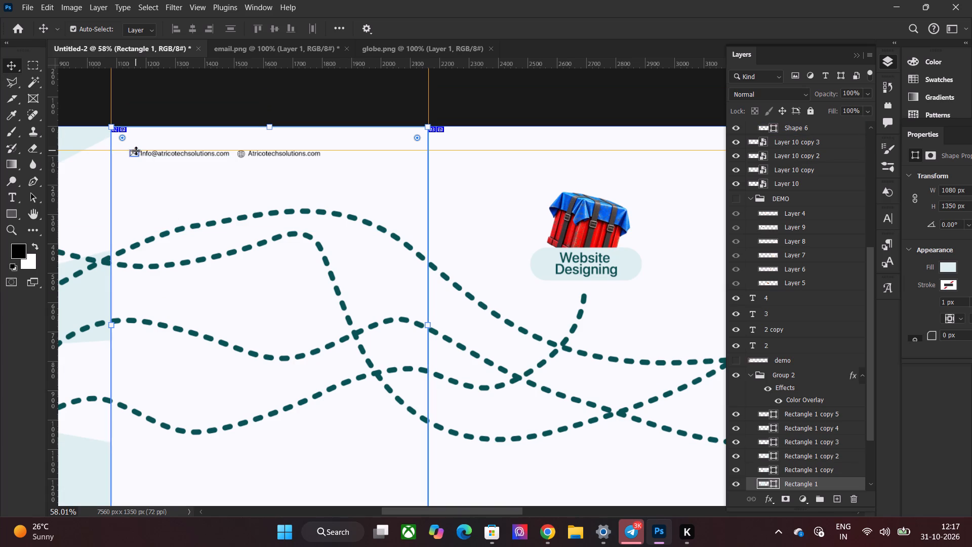
left_click(135, 154)
left_click(138, 154)
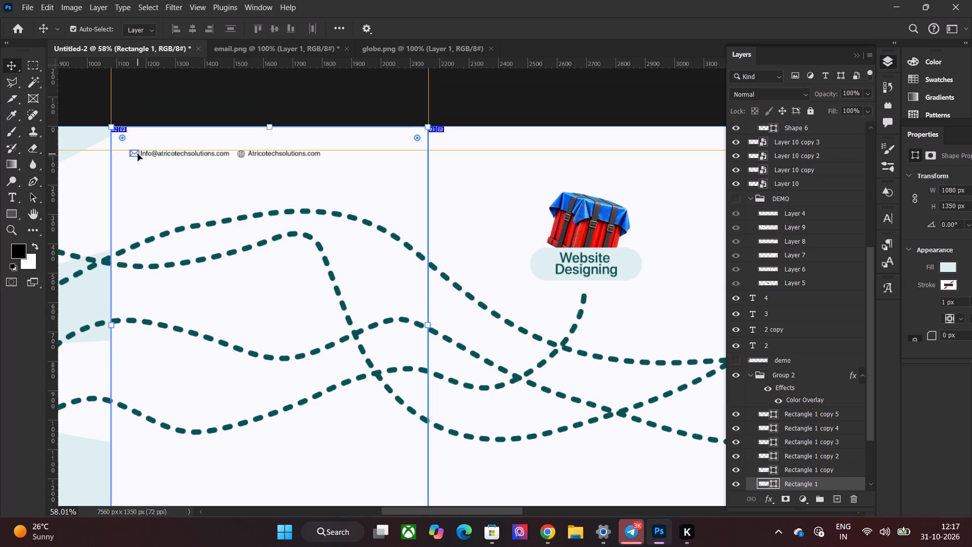
left_click(137, 154)
left_click(136, 154)
scroll(860, 332, "down", 3)
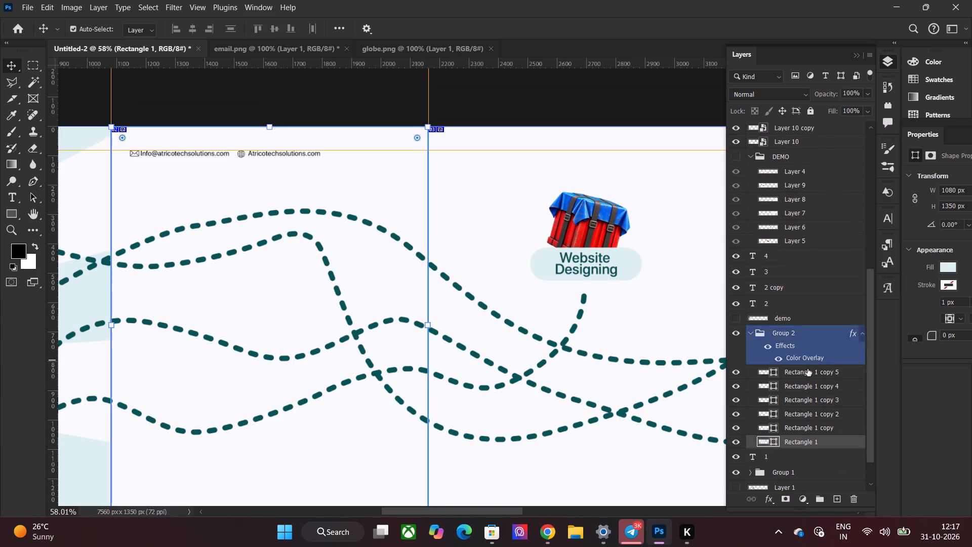
left_click(806, 333)
left_click(805, 114)
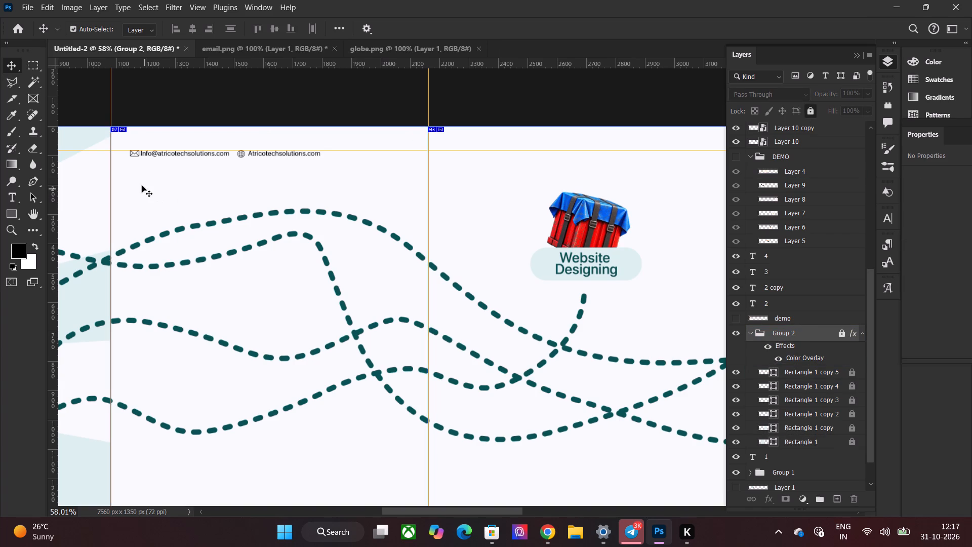
Select the email icon and email text together in the second slide's header row.
left_click(134, 155)
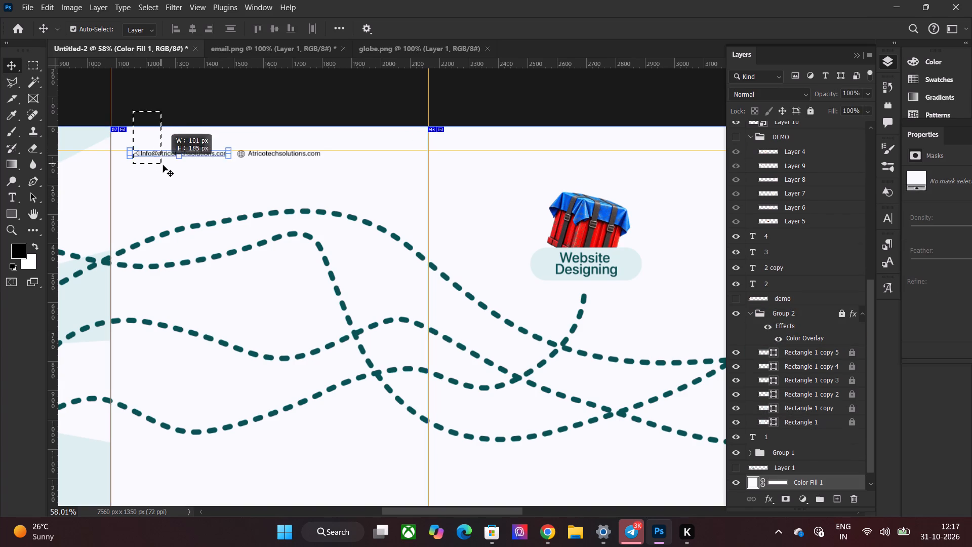
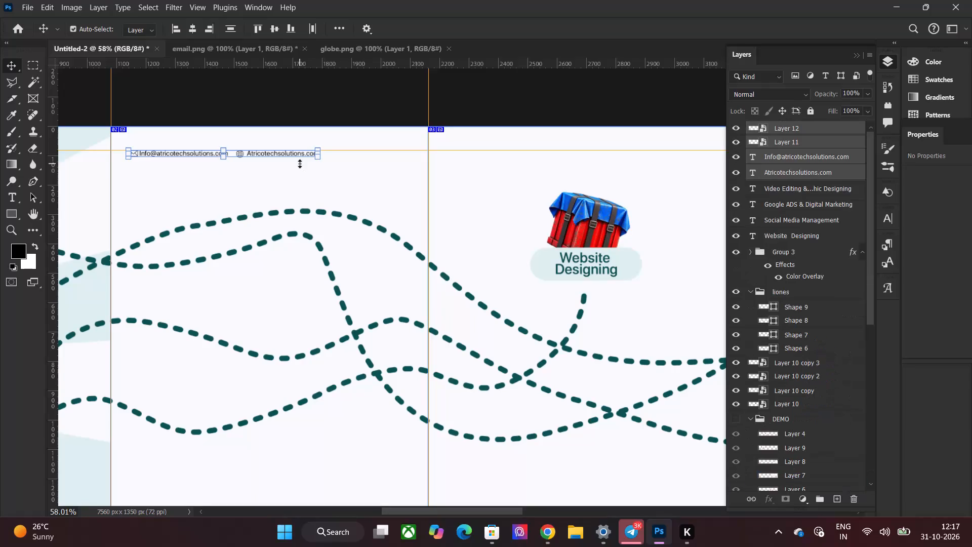
Nudge the selected header icons and contact texts up to the horizontal guide on the second slide, and deselect them.
key("Up")
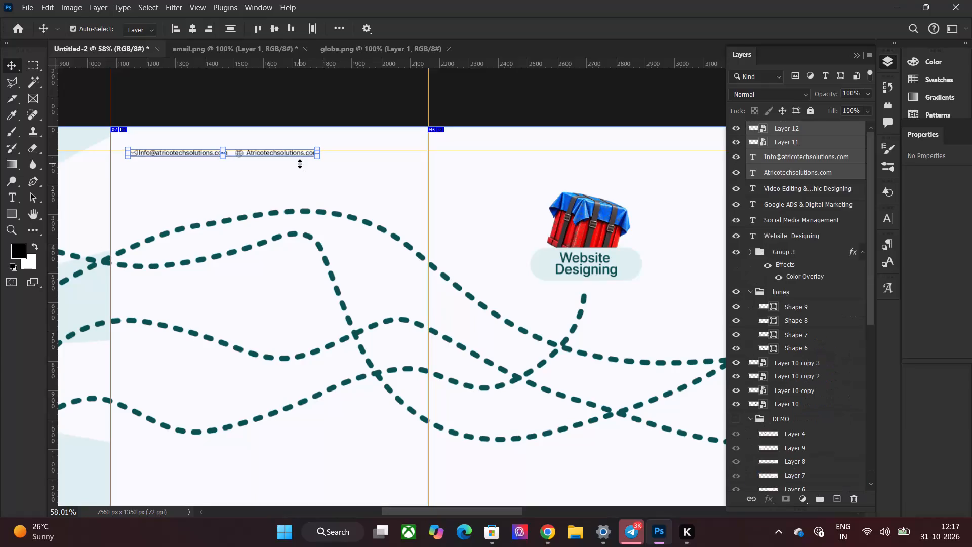
key("Up")
key("Up")
key("Up")
key("Left")
key("Down")
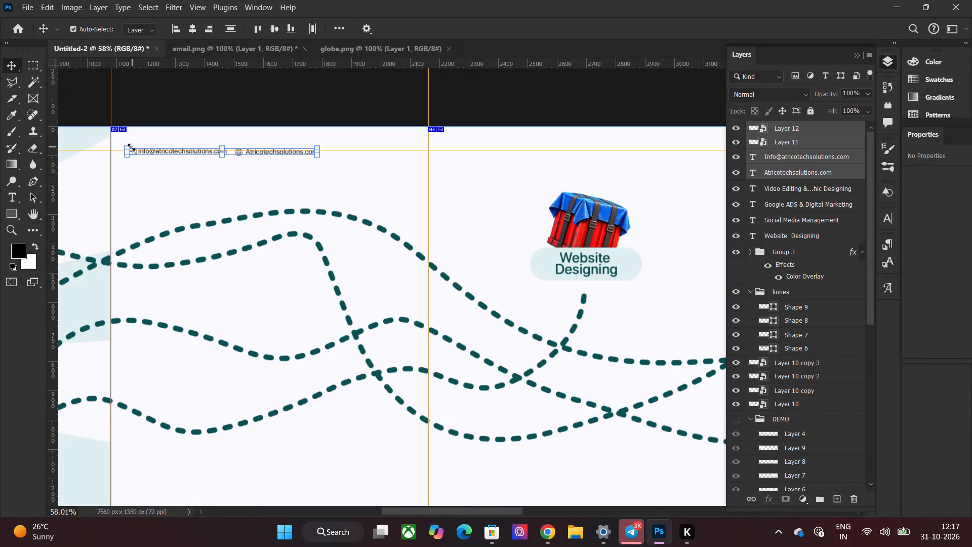
left_click(258, 110)
Check the header against the neighbouring slides and show the DEMO reference group again.
scroll(258, 110, "down", 7)
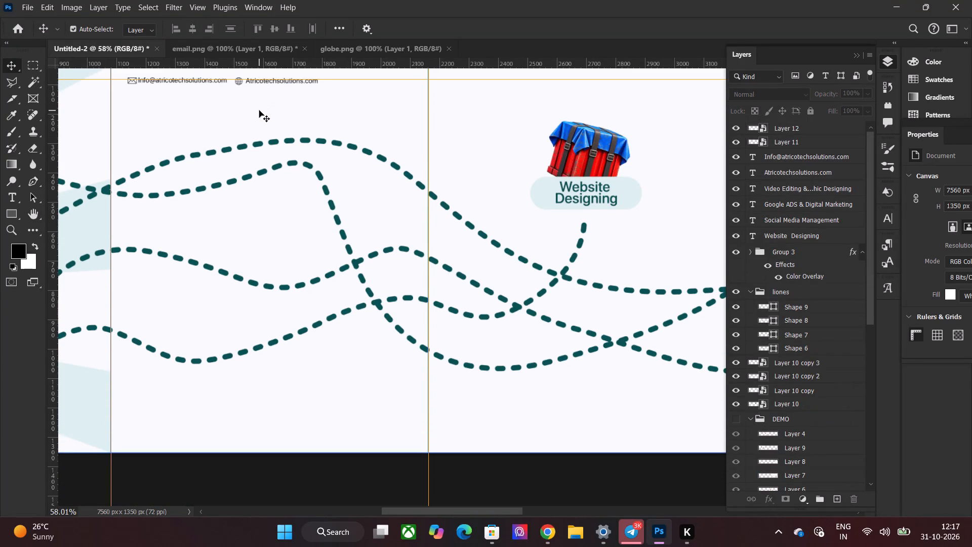
left_click_drag(468, 510, 439, 511)
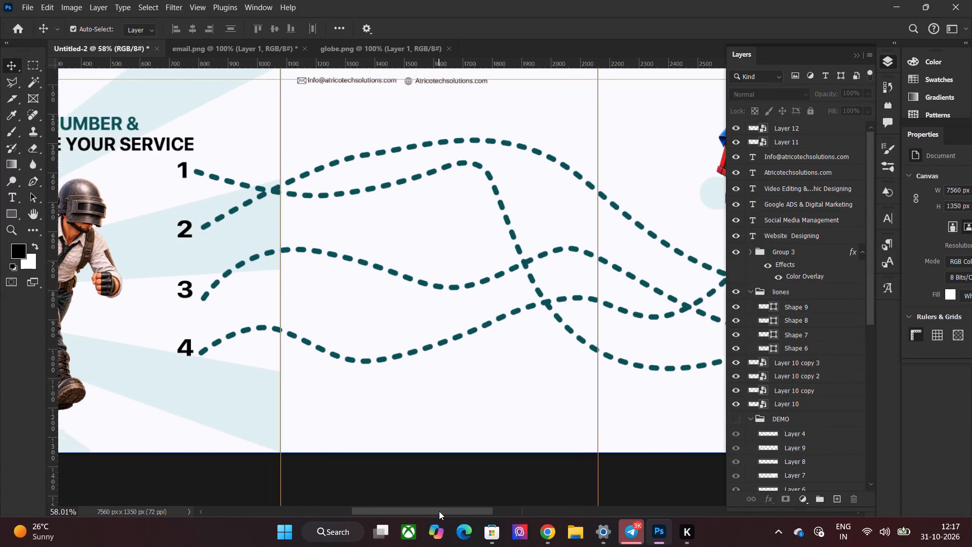
left_click_drag(439, 511, 427, 511)
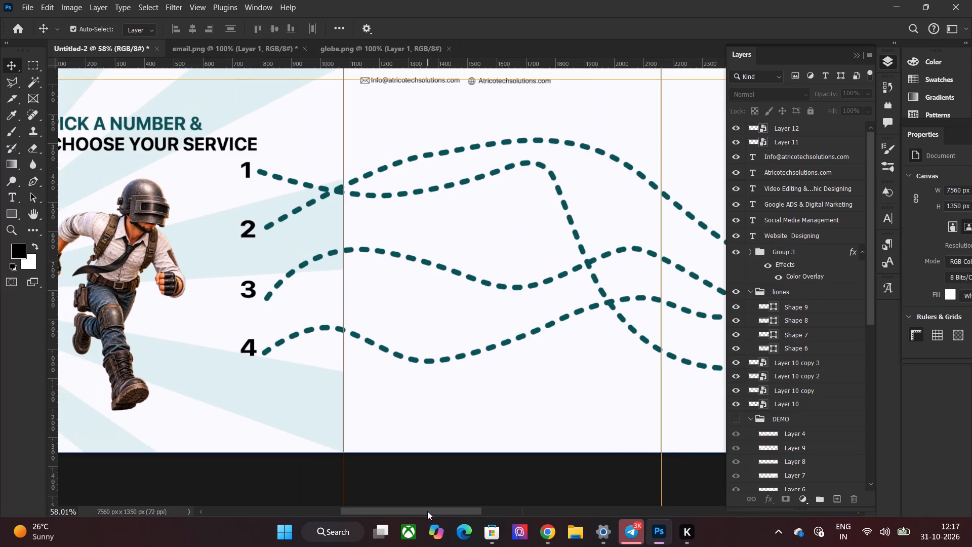
left_click_drag(427, 511, 544, 511)
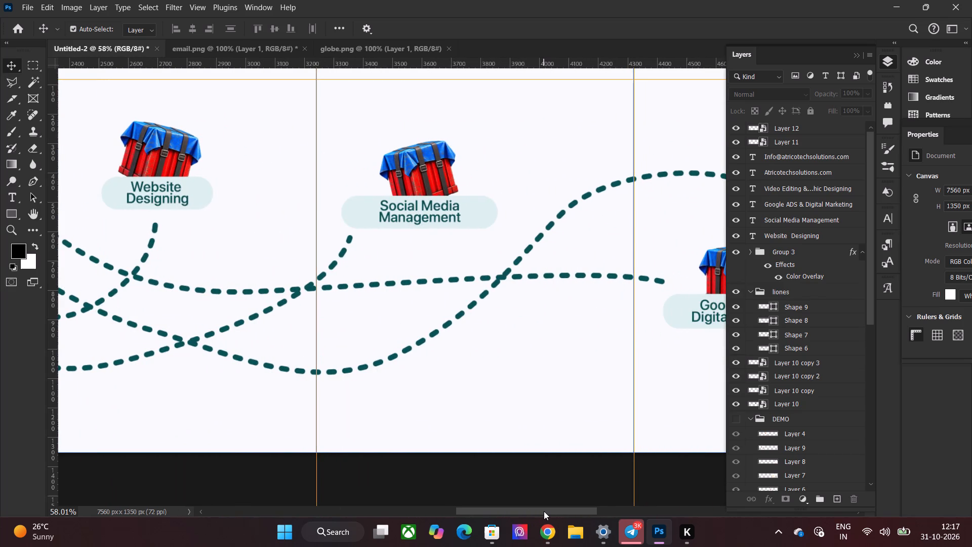
left_click_drag(544, 511, 438, 511)
scroll(359, 333, "up", 3)
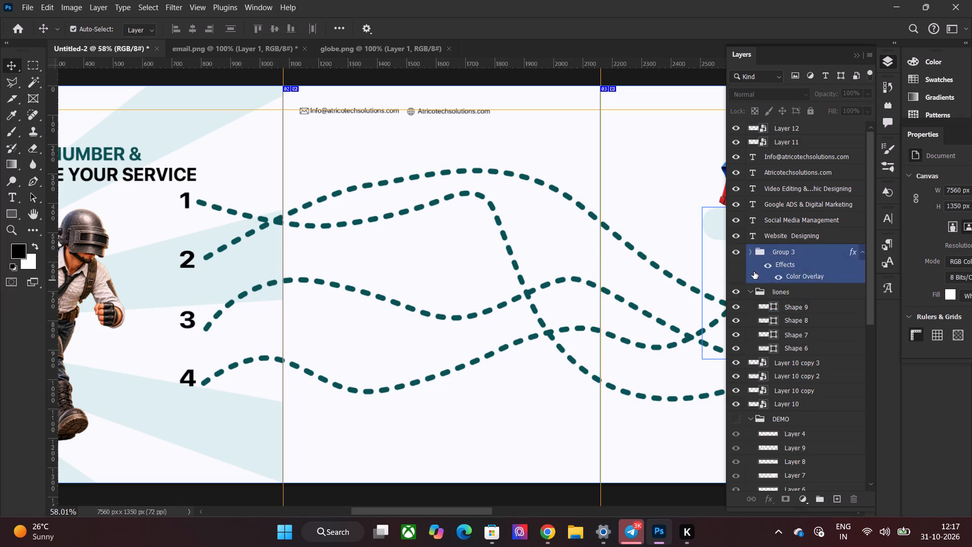
scroll(767, 297, "down", 6)
left_click(738, 332)
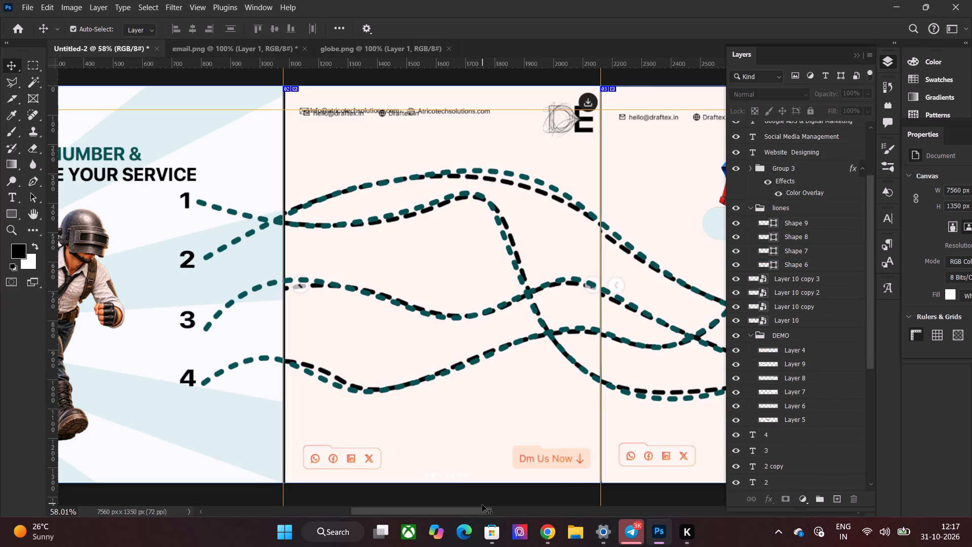
Draw a rounded rectangle about 264 × 73 px over the reference's Dm Us Now button on the second slide.
left_click_drag(474, 509, 500, 509)
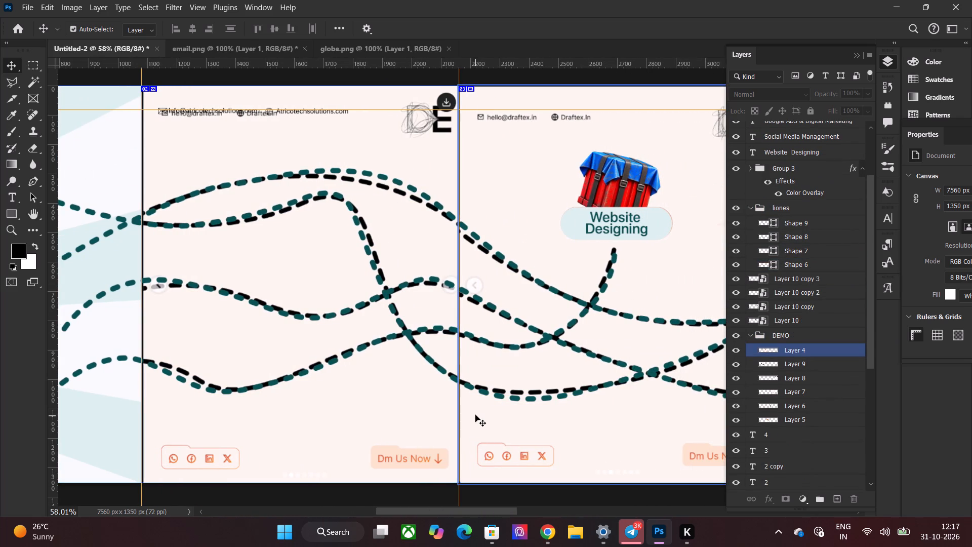
scroll(475, 415, "down", 4)
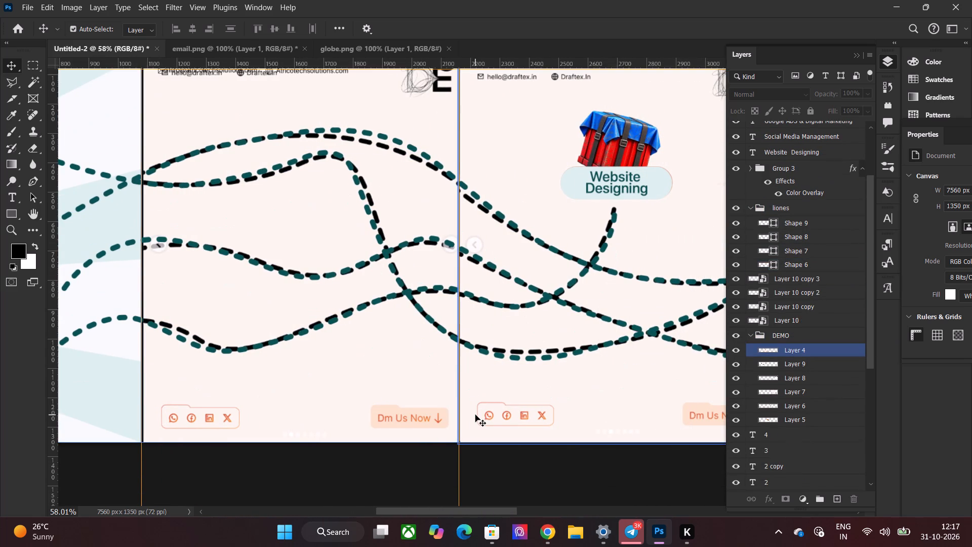
scroll(475, 415, "down", 3)
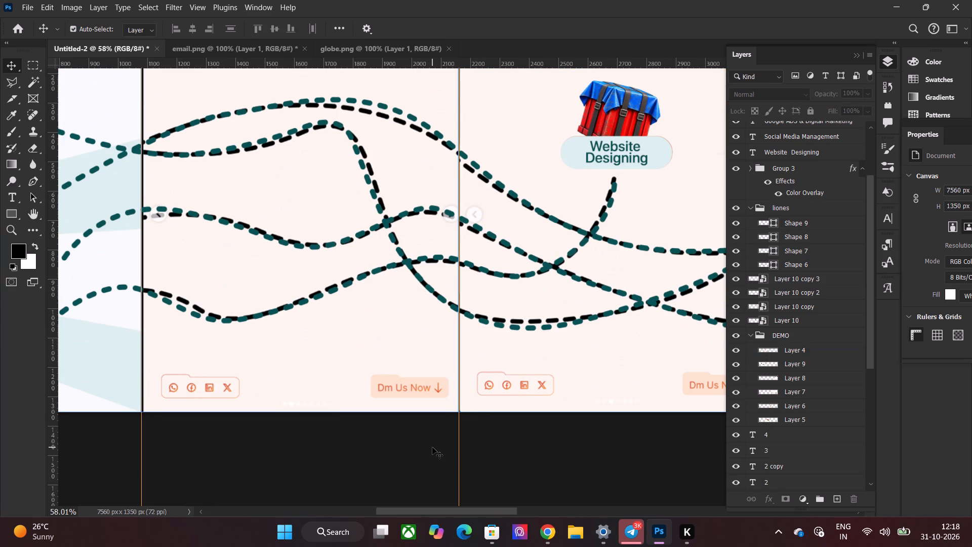
scroll(432, 447, "up", 6, "alt")
scroll(421, 423, "down", 3, "alt")
scroll(348, 423, "up", 2, "alt")
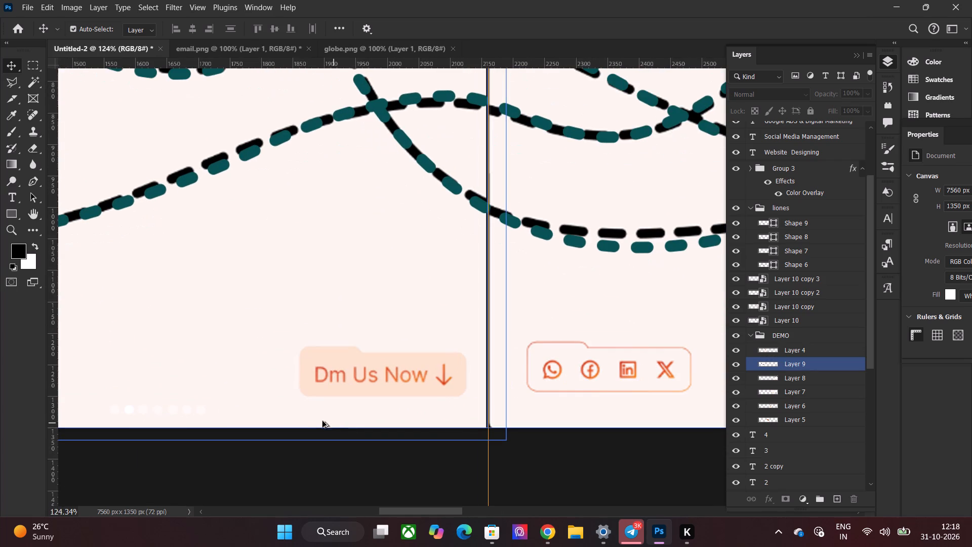
scroll(321, 420, "up", 1)
scroll(321, 420, "down", 2)
scroll(320, 420, "up", 1, "alt")
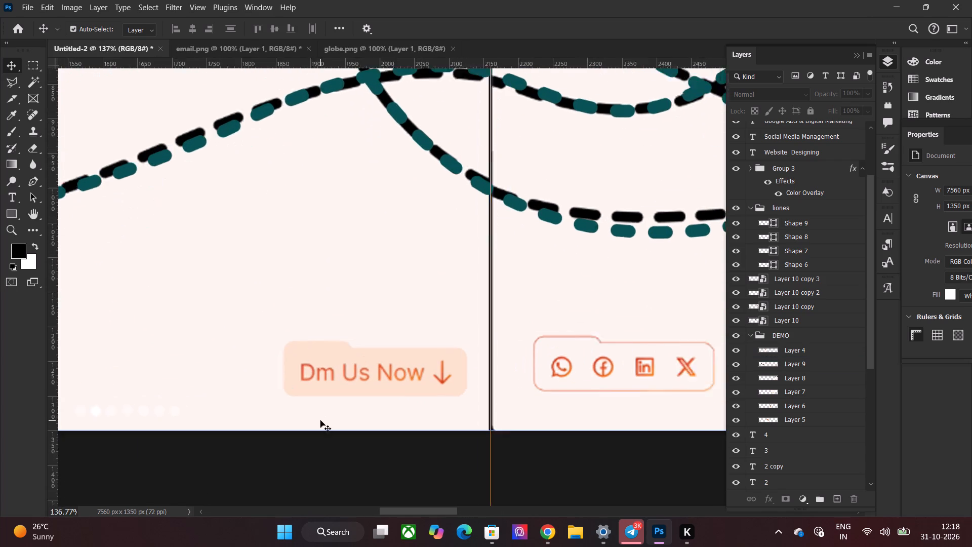
scroll(320, 420, "up", 3, "alt")
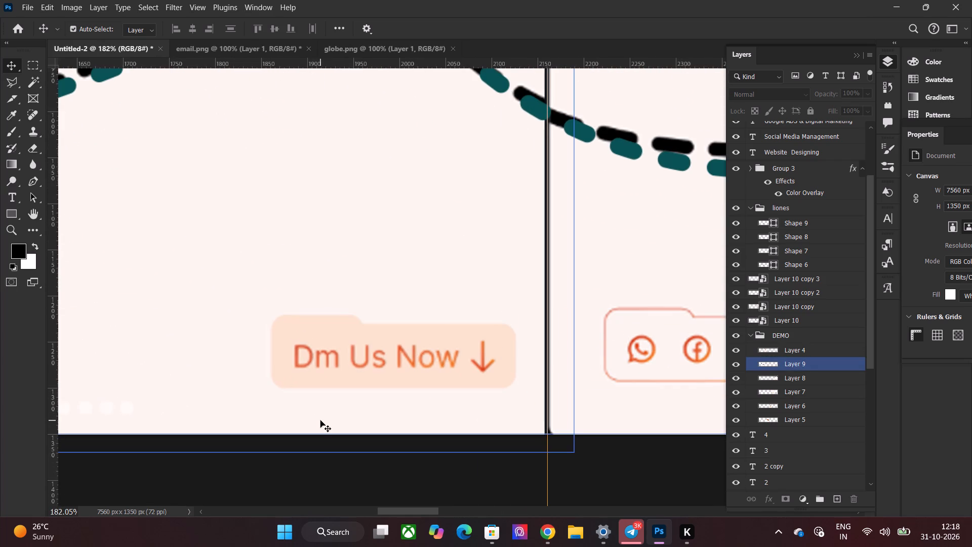
left_click(15, 213)
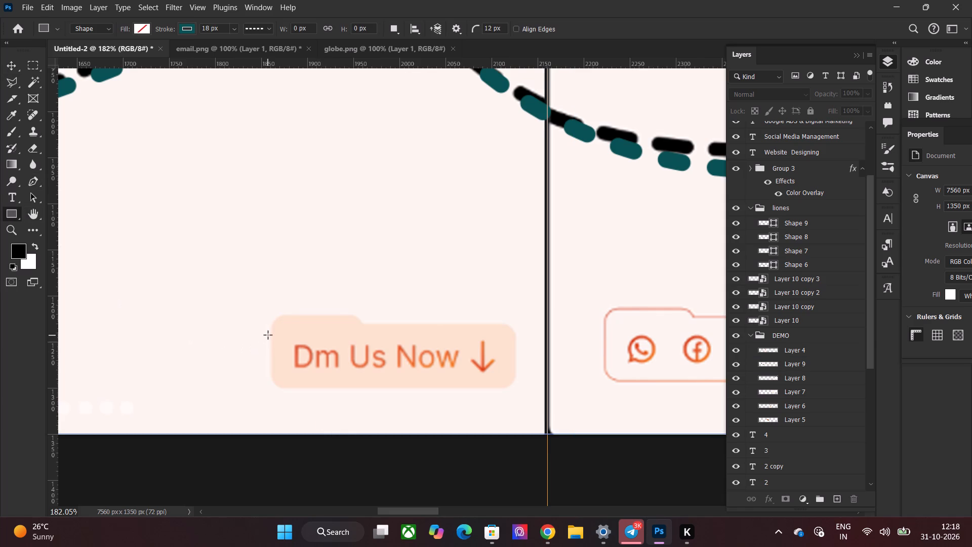
left_click_drag(273, 325, 345, 355)
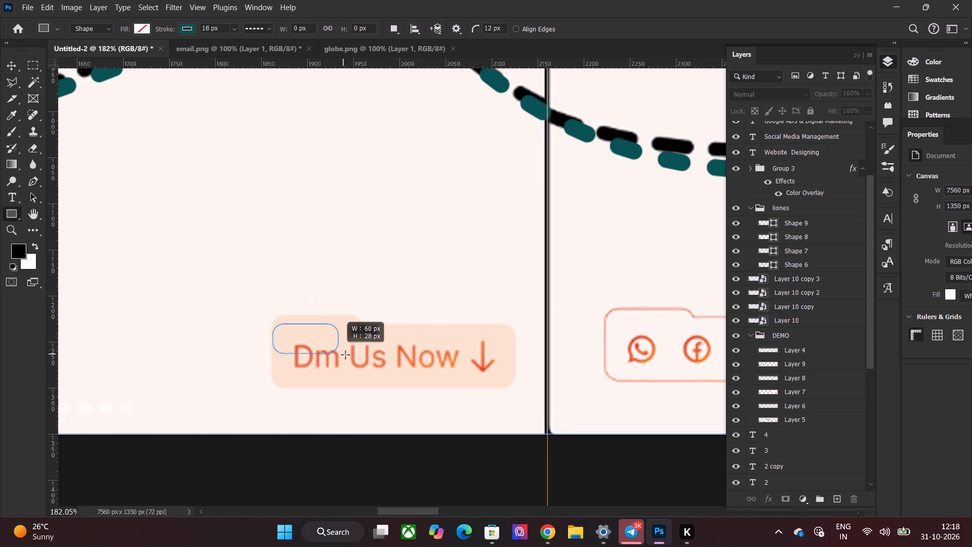
left_click_drag(345, 355, 515, 390)
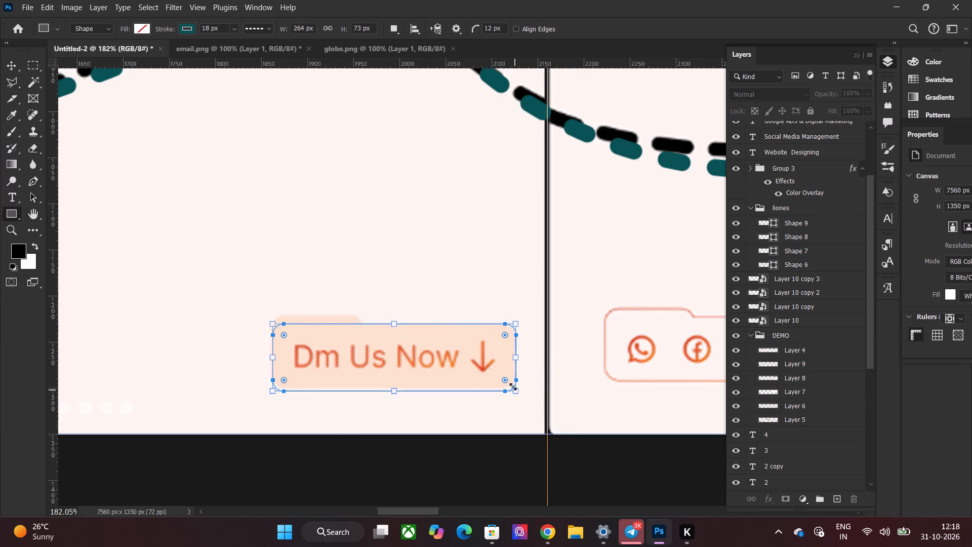
Remove the new rectangle's stroke and fill it with the pale blue recently used colour.
left_click(192, 30)
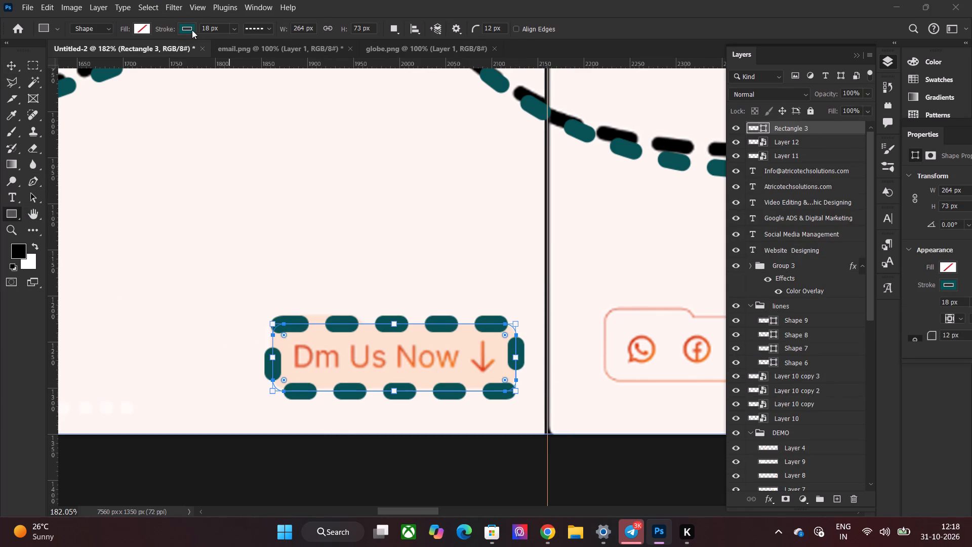
left_click(116, 47)
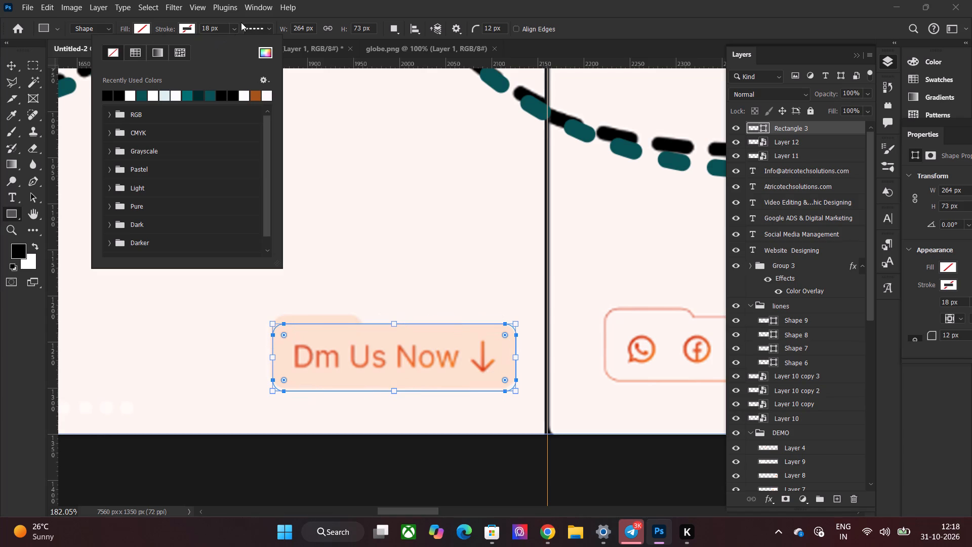
left_click(142, 34)
left_click(168, 95)
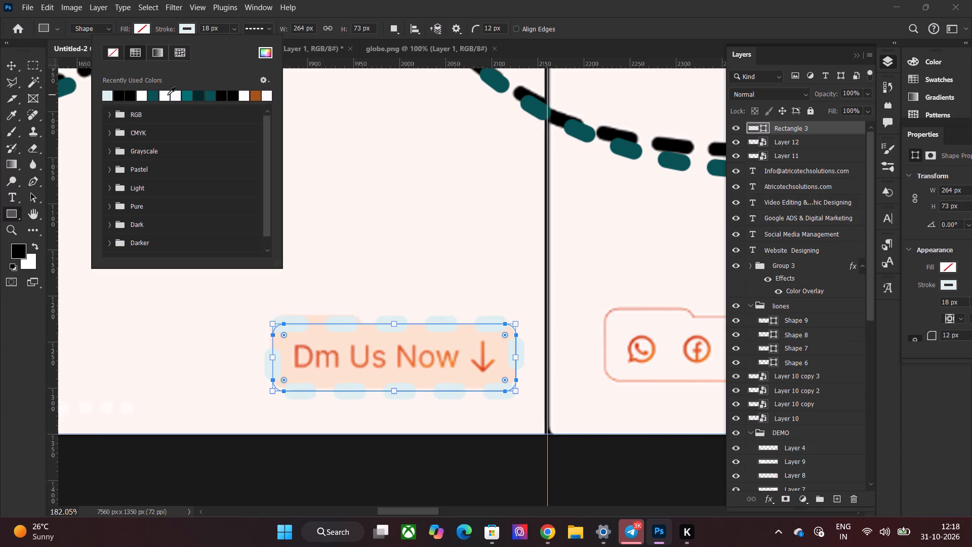
left_click(186, 25)
left_click(186, 25)
left_click(108, 54)
left_click(132, 35)
left_click(137, 31)
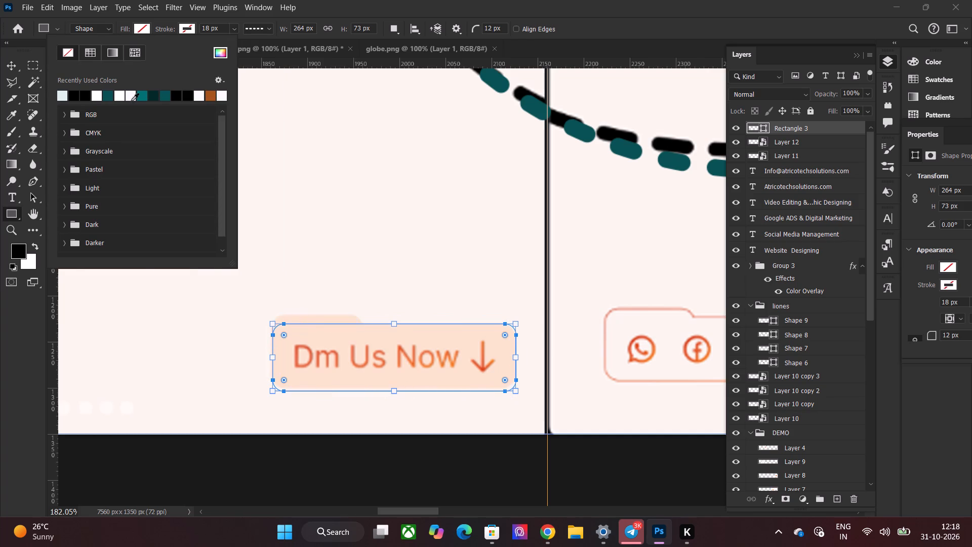
left_click(62, 95)
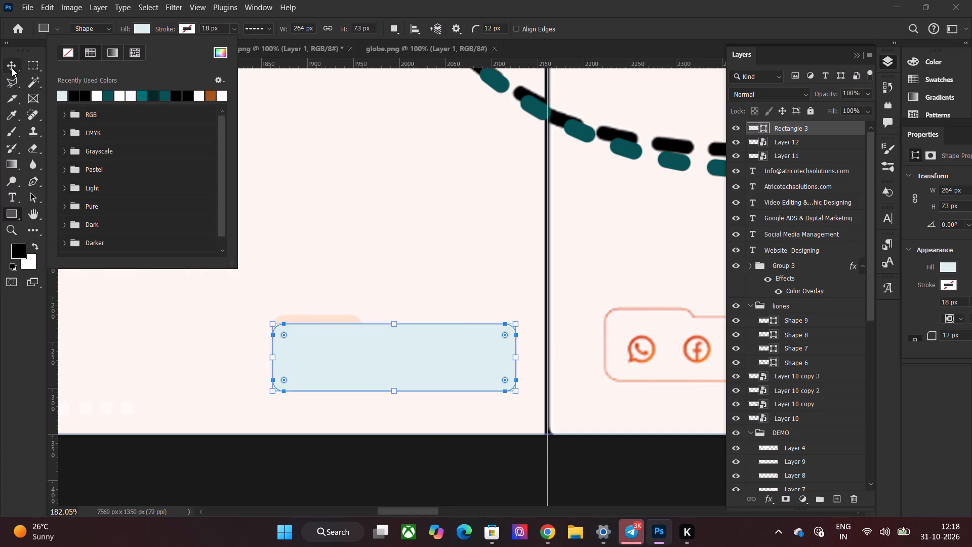
left_click(8, 66)
left_click(264, 215)
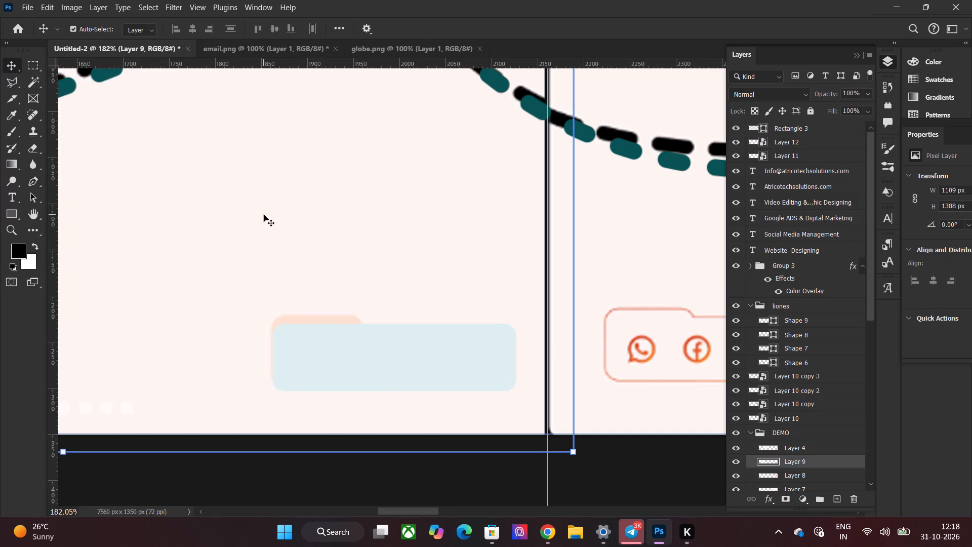
left_click(353, 373)
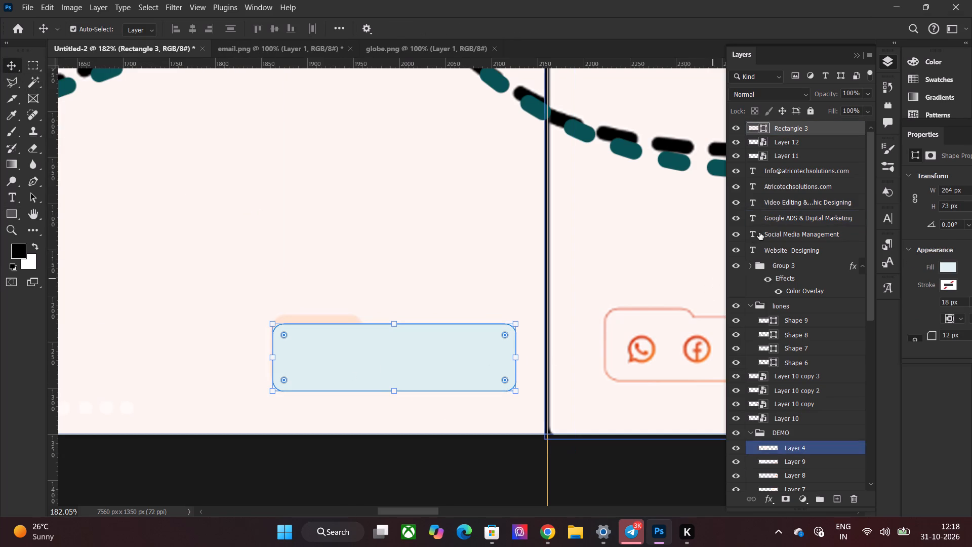
scroll(786, 213, "up", 3)
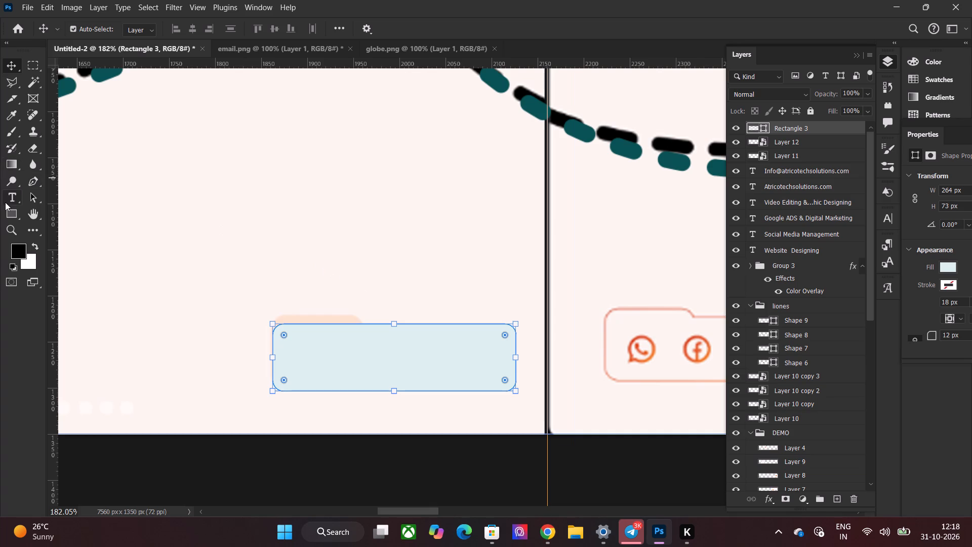
Add a text layer reading "DM US -" in the empty area above the pale blue button rectangle.
left_click(7, 202)
left_click(259, 238)
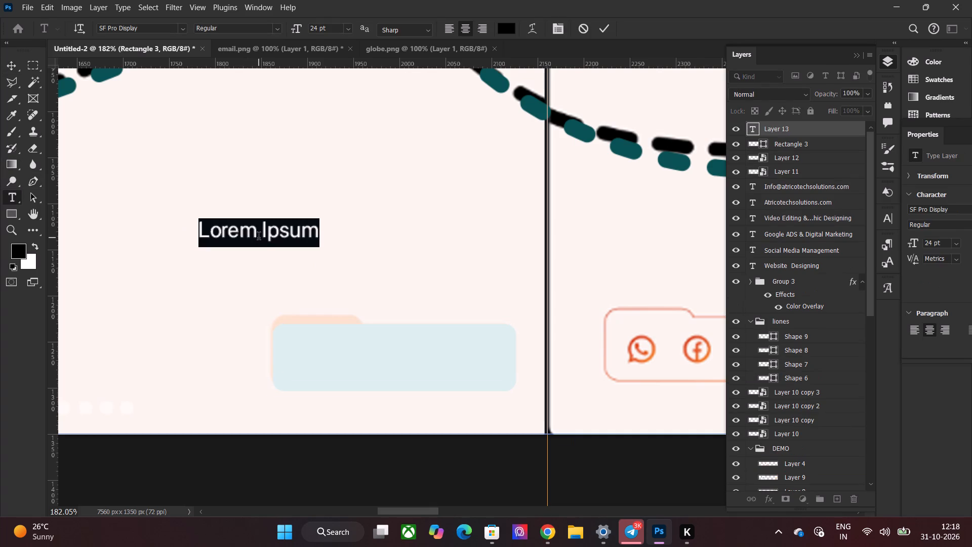
key("shift+d")
type("M US")
key("space")
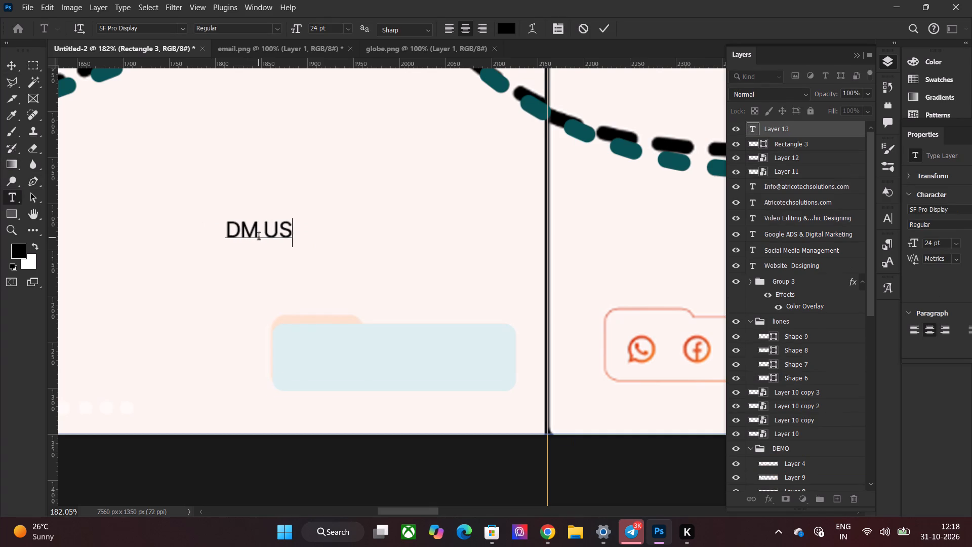
type("_")
key("BackSpace")
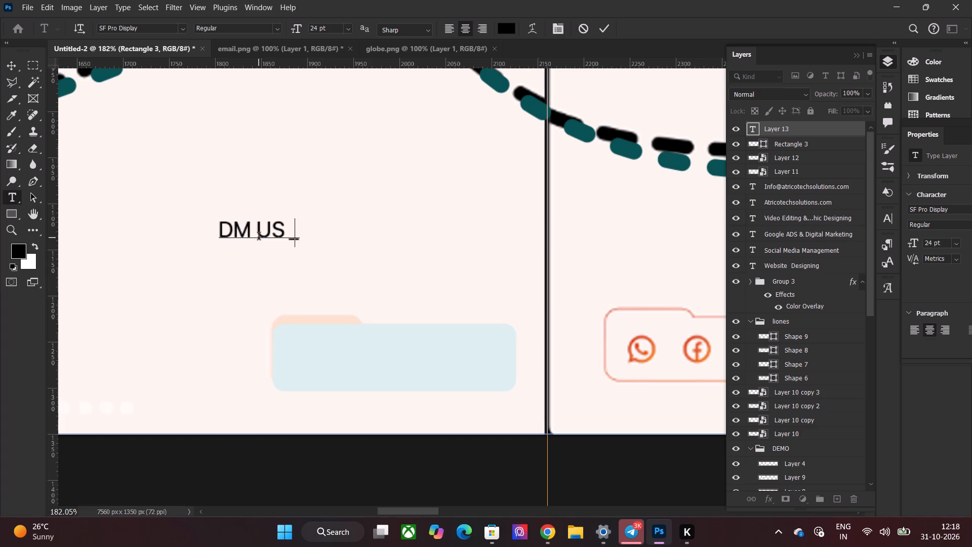
key("minus")
Colour all of the DM US - text dark teal 085153, sampled from the dashed lines, and commit the text.
key("ctrl+a")
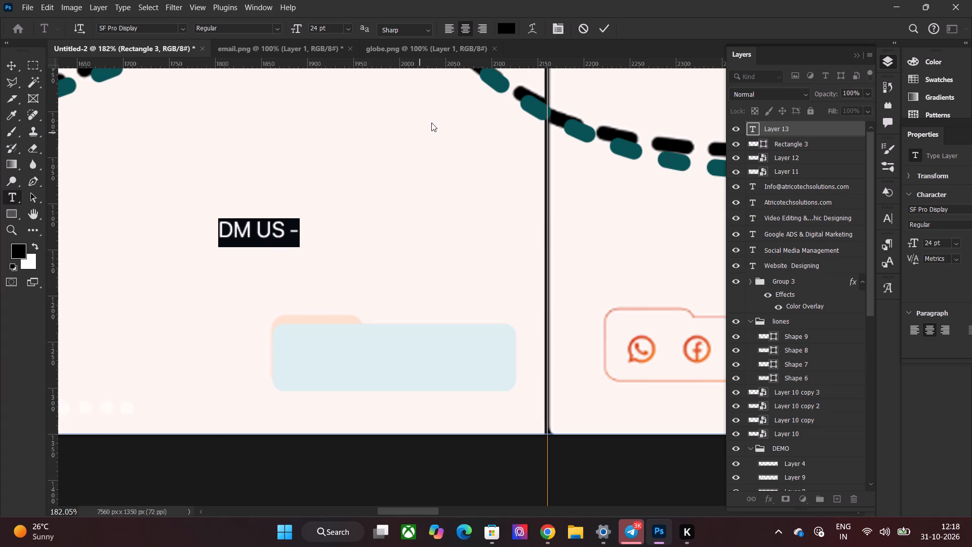
left_click(507, 28)
left_click(527, 103)
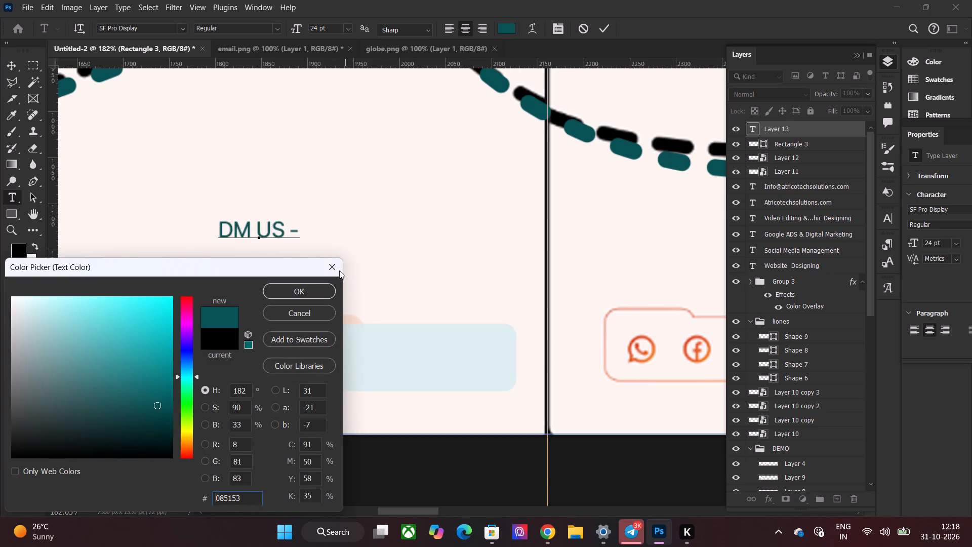
left_click(323, 283)
left_click(610, 27)
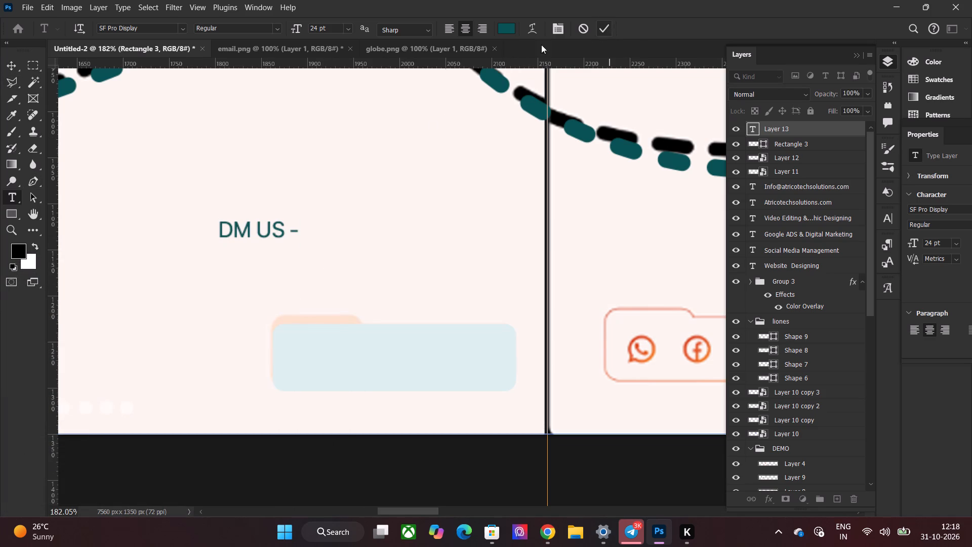
Move the DM US - text onto the pale blue button, enlarge it to about 183%, and centre it within the button.
left_click(10, 70)
left_click_drag(274, 232, 380, 344)
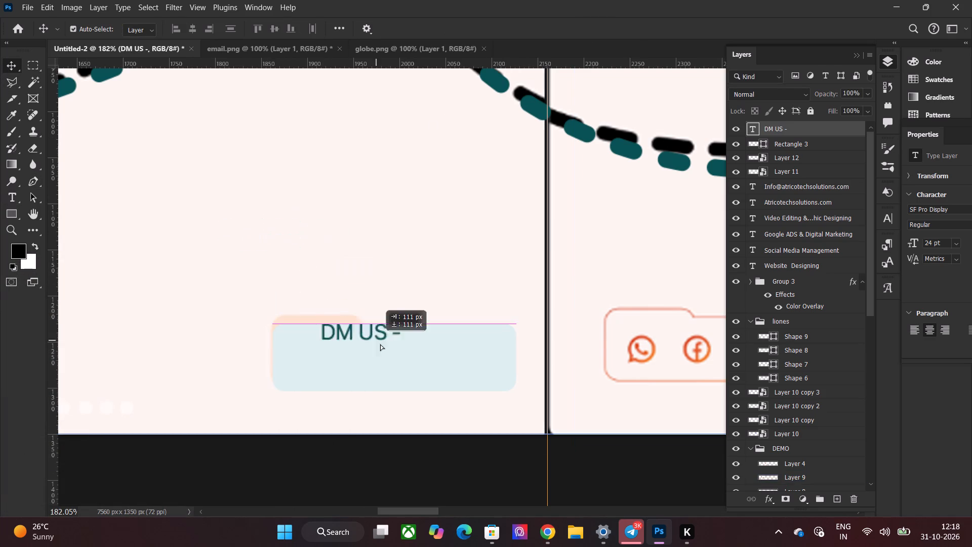
left_click_drag(380, 344, 392, 362)
left_click_drag(416, 346, 452, 346)
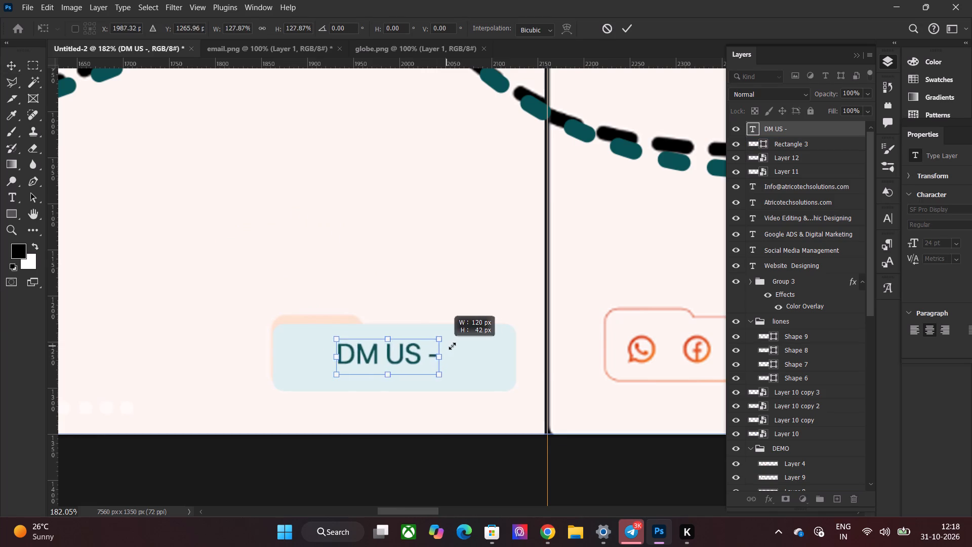
left_click_drag(452, 346, 492, 349)
left_click_drag(413, 349, 400, 365)
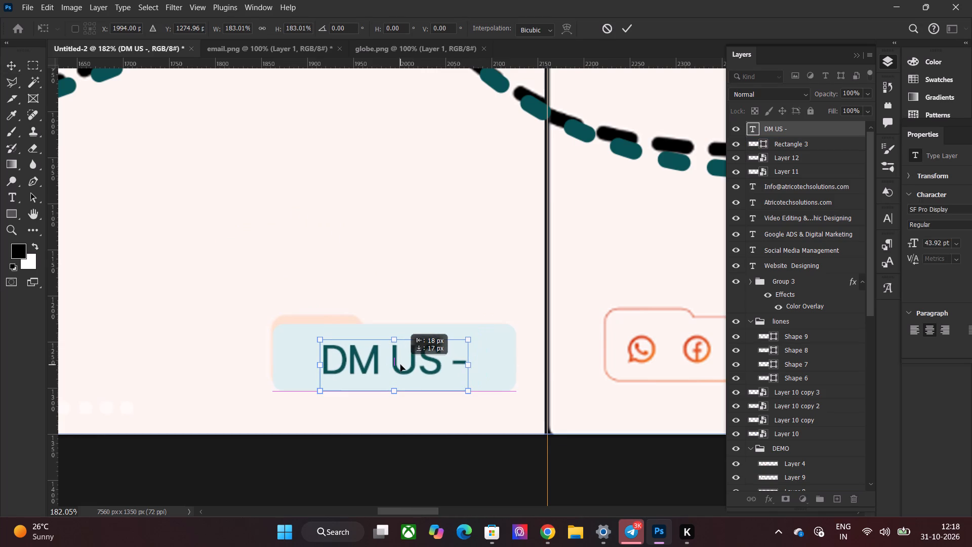
left_click_drag(400, 365, 393, 365)
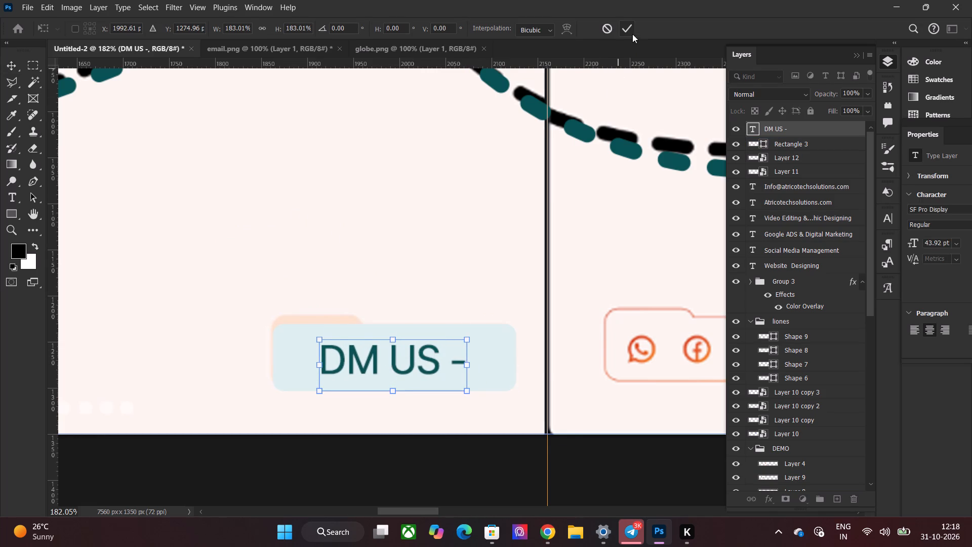
left_click(631, 34)
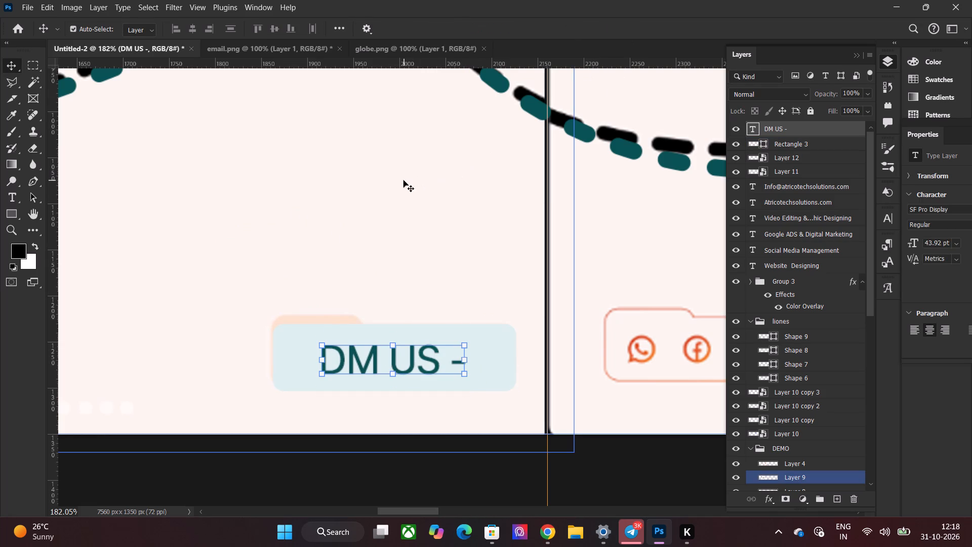
key("Up")
key("Up")
key("Up")
key("Down")
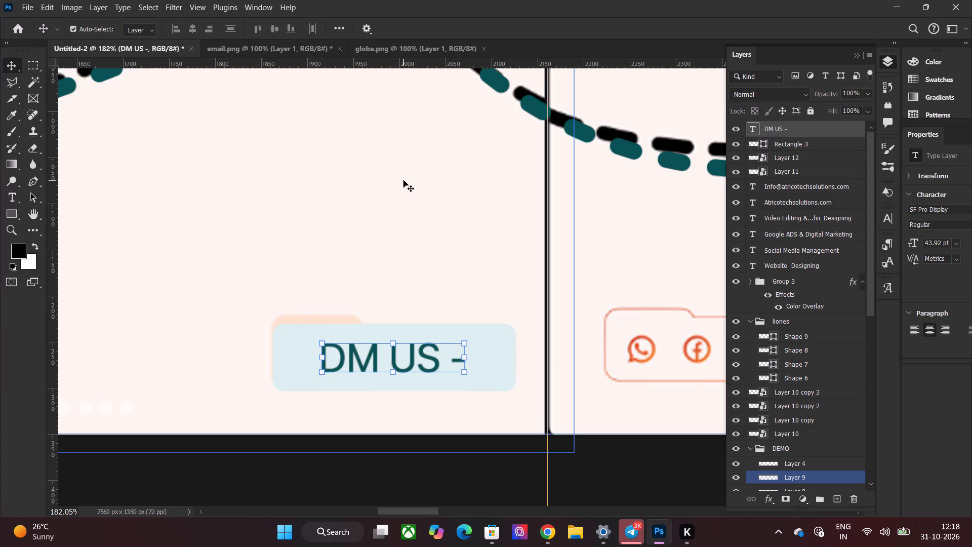
Hide the DEMO group containing the reference slides.
left_click(403, 180)
key("ctrl+0")
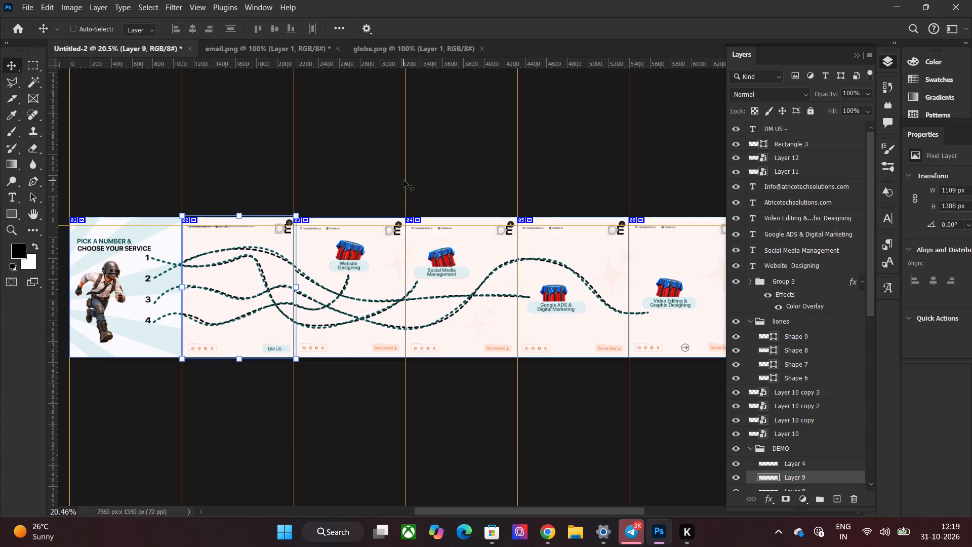
scroll(227, 395, "up", 6, "alt")
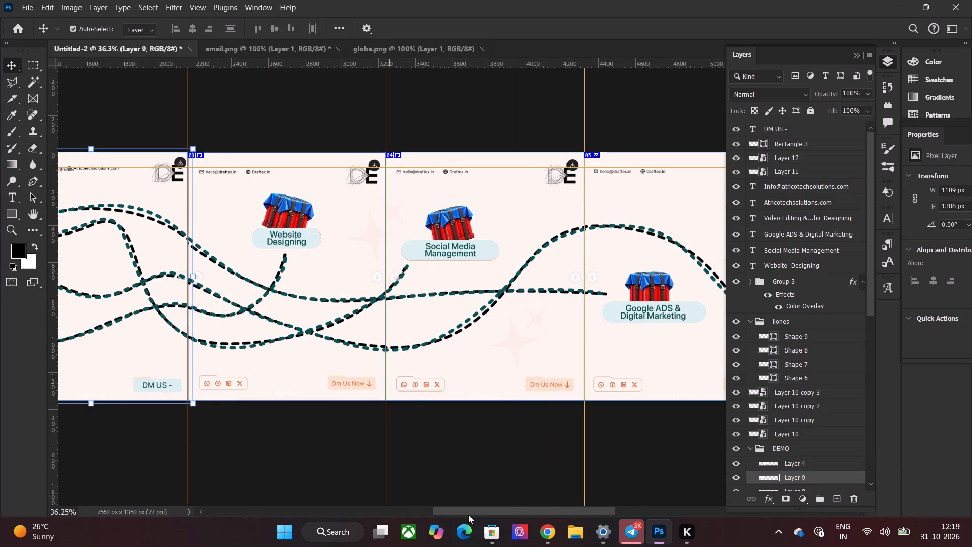
left_click_drag(469, 511, 408, 510)
scroll(349, 463, "up", 3, "alt")
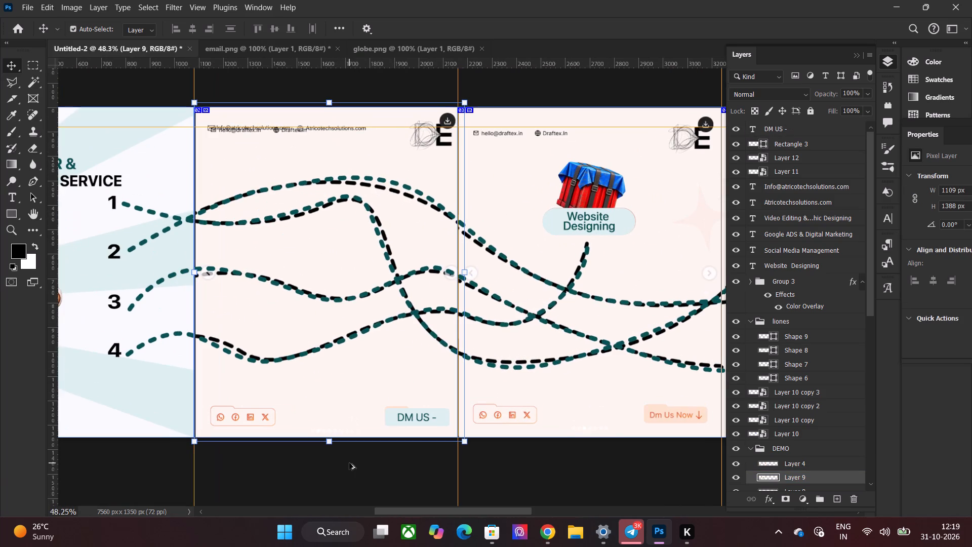
scroll(348, 463, "down", 6)
scroll(244, 390, "up", 2)
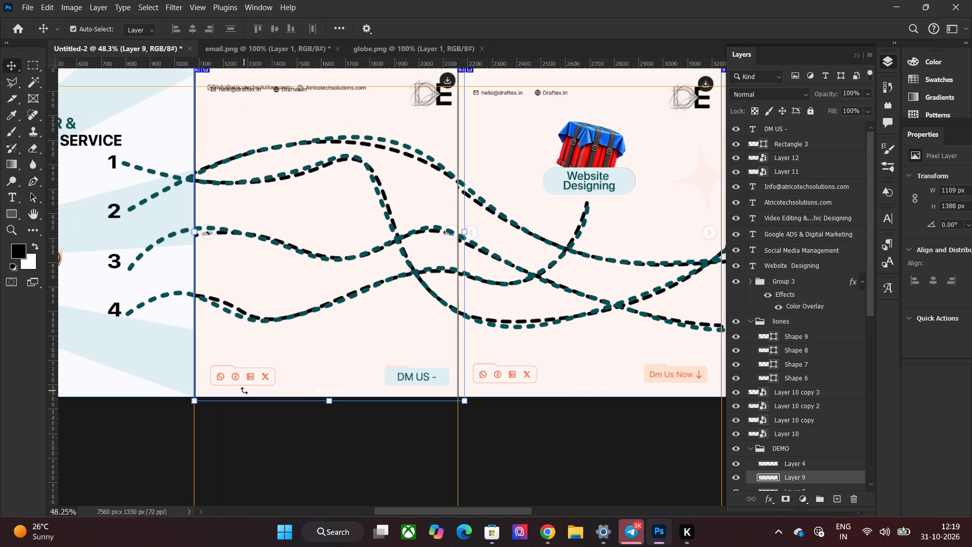
scroll(261, 431, "up", 2)
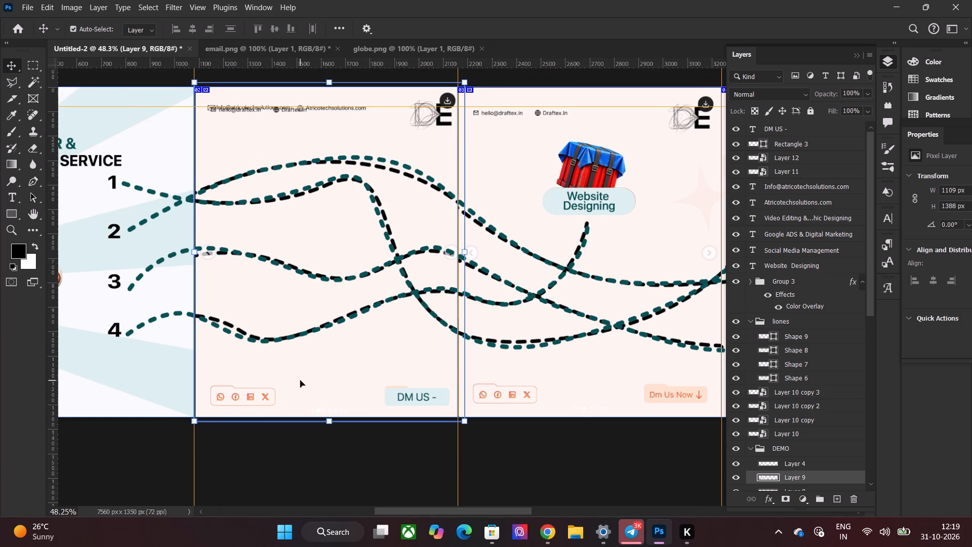
left_click(300, 380)
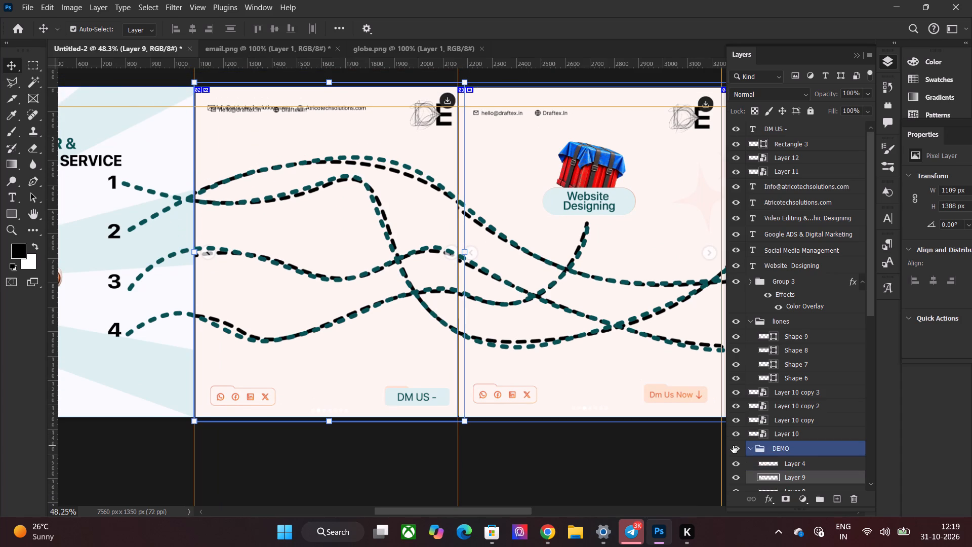
left_click(733, 445)
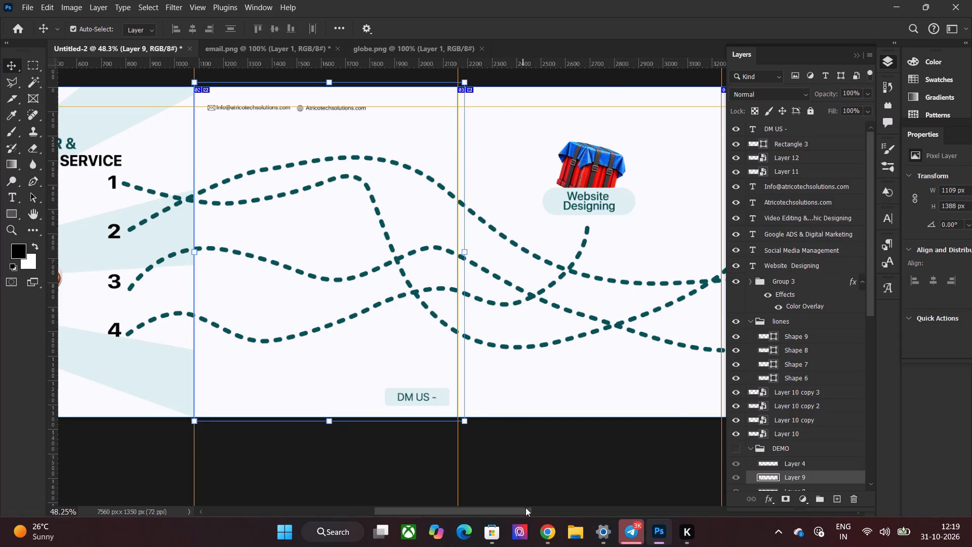
Group the second slide's email and website header layers together with the pale blue button rectangle, naming the group em.
left_click_drag(525, 507, 500, 514)
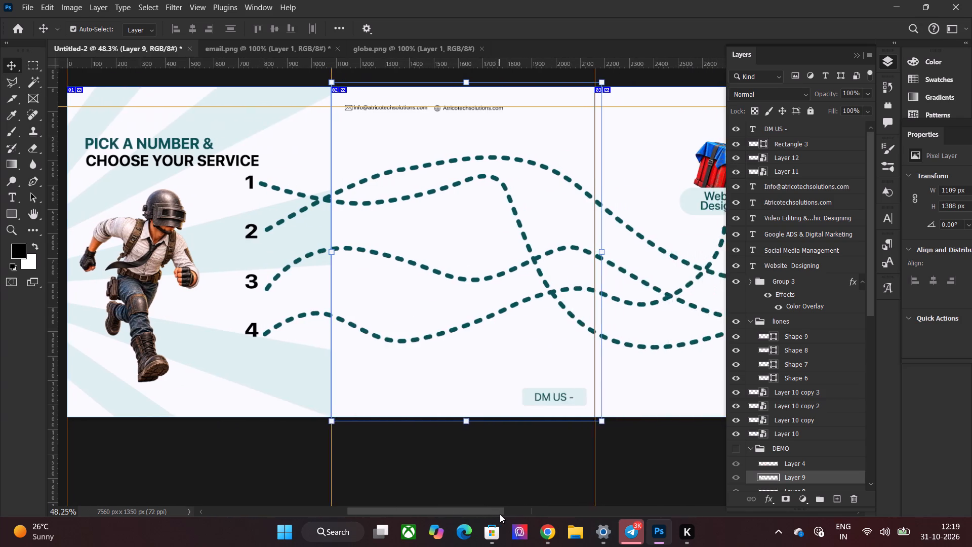
left_click_drag(500, 514, 569, 517)
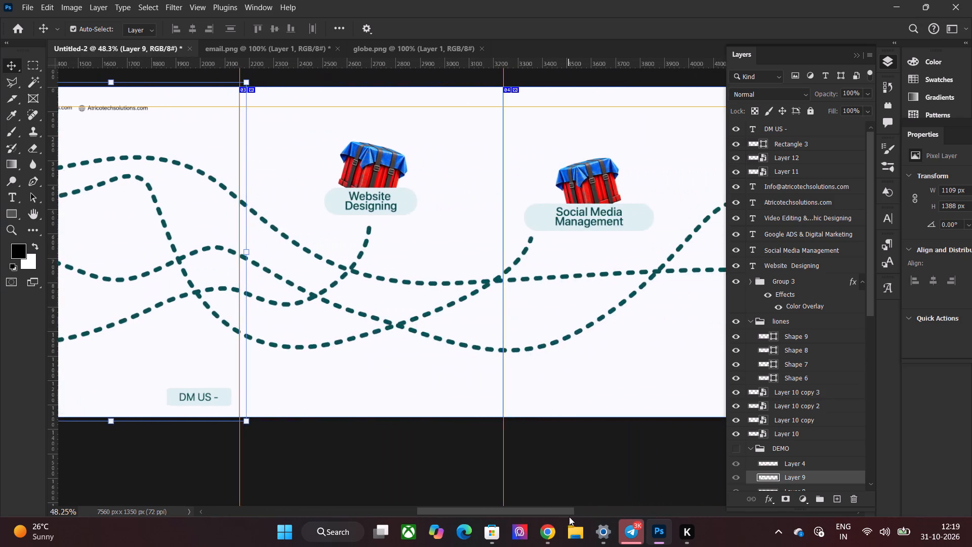
left_click_drag(569, 517, 509, 517)
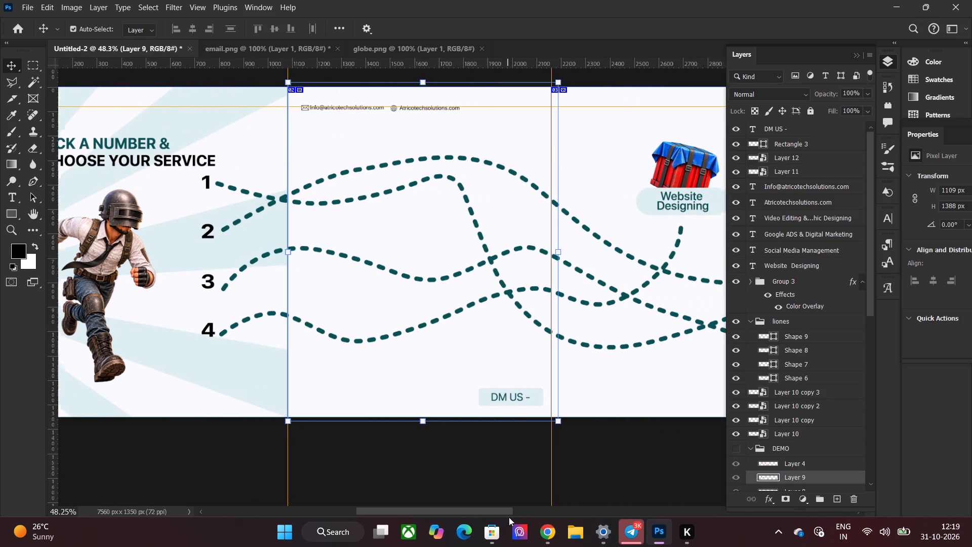
left_click_drag(509, 517, 516, 517)
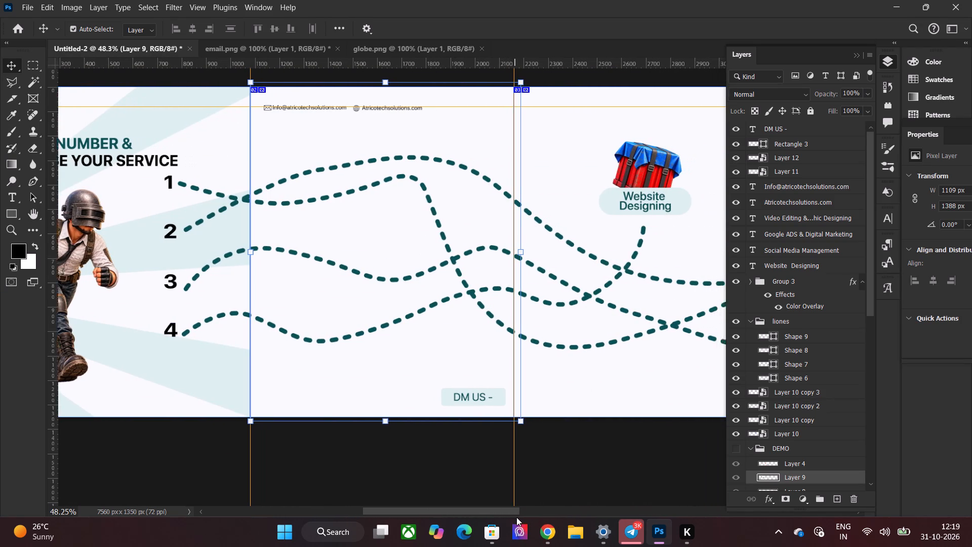
left_click_drag(516, 517, 510, 517)
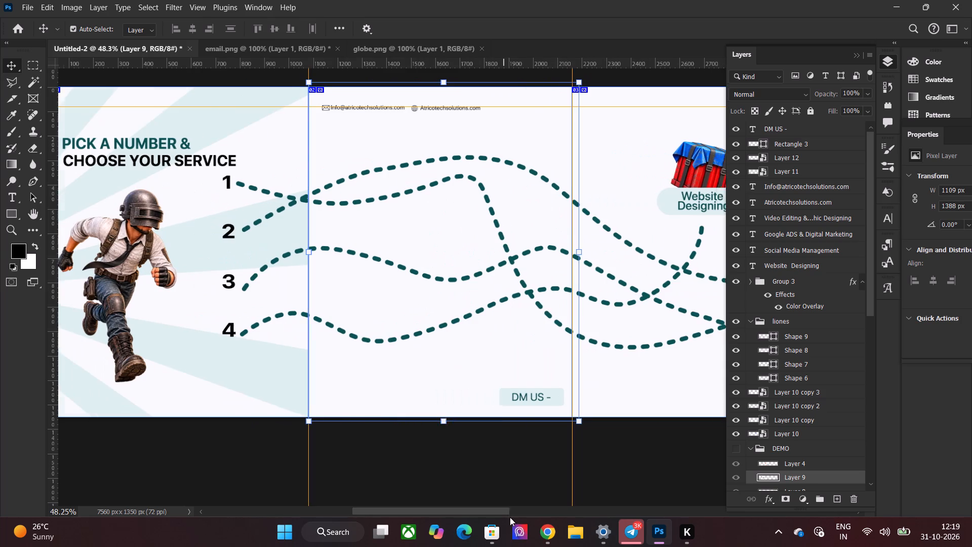
left_click_drag(510, 517, 544, 517)
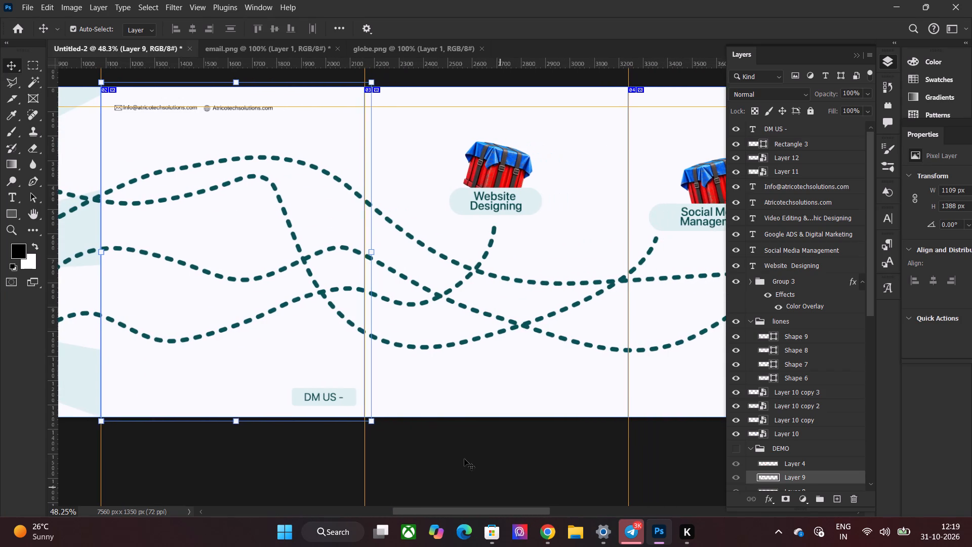
left_click(120, 109)
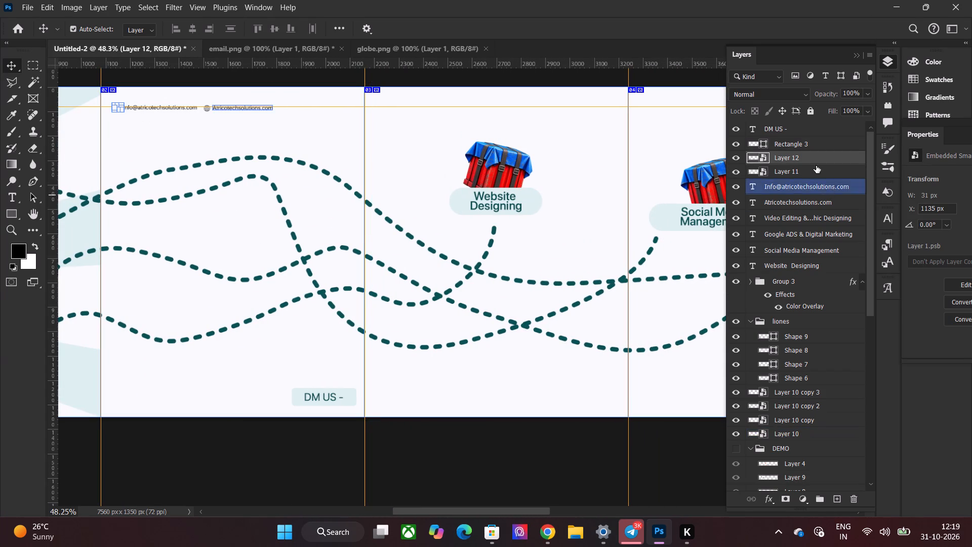
left_click(816, 166)
left_click(814, 194)
left_click(806, 202)
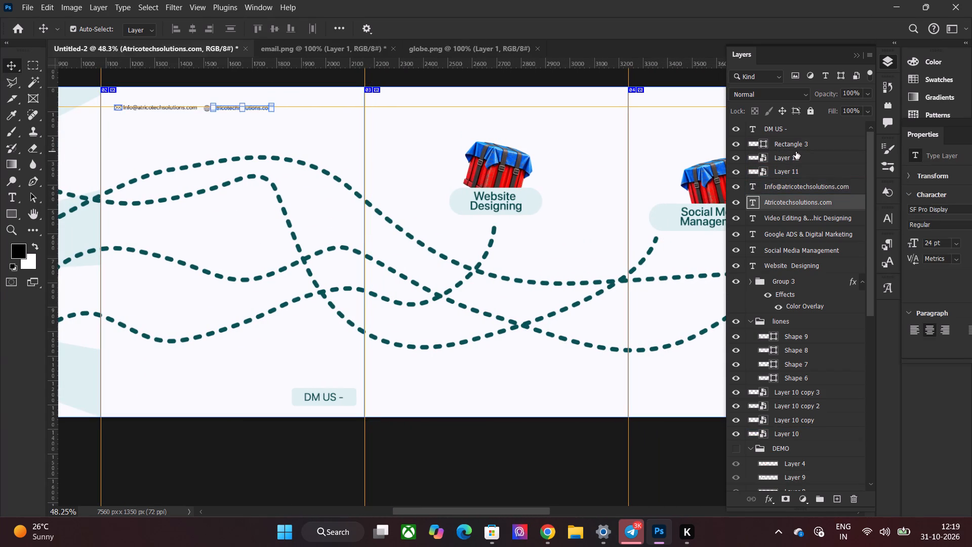
left_click(796, 151, "shift")
key("ctrl+g")
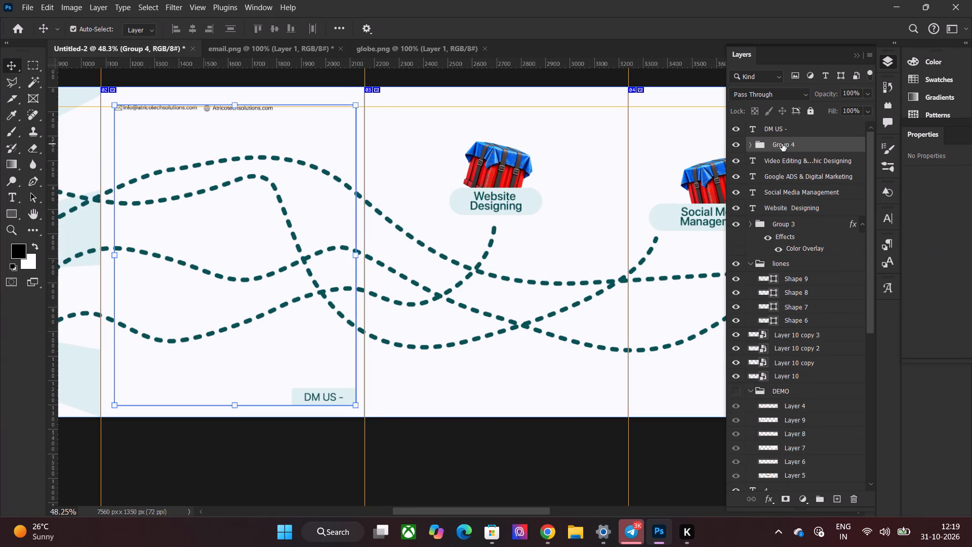
double_click(782, 144)
type("em")
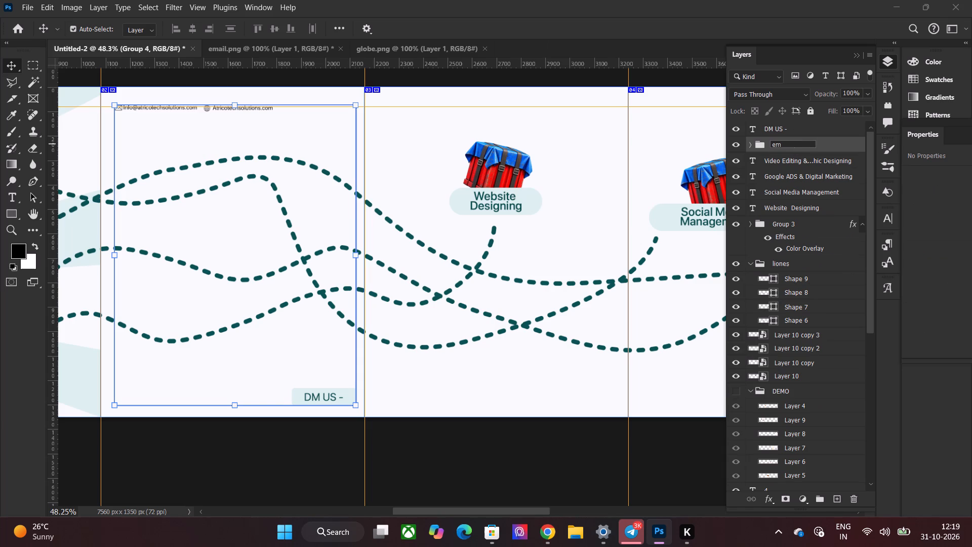
left_click(833, 146)
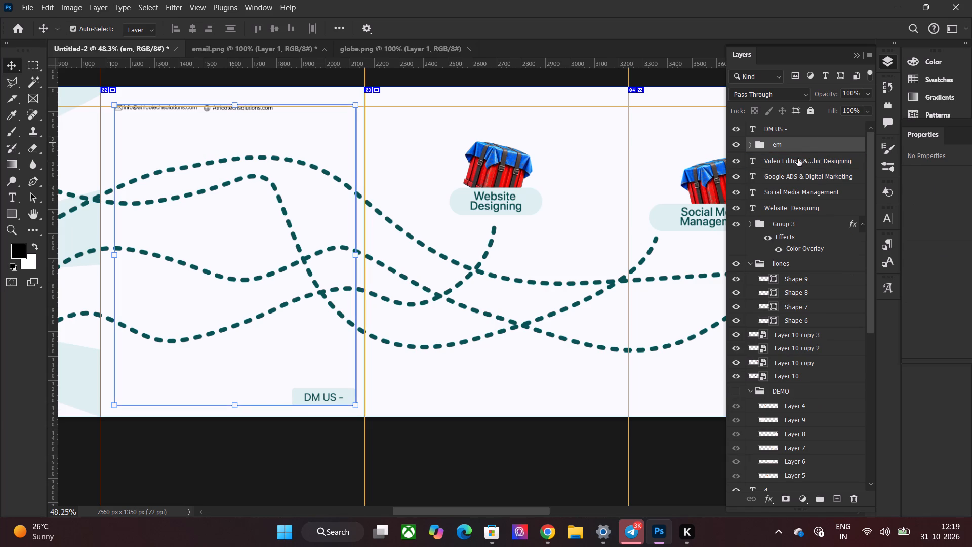
Move the button shape Rectangle 3 out of the em group, placing it directly above the group, and check the group's contents.
left_click(792, 184)
left_click(800, 143)
left_click(737, 144)
left_click(737, 144)
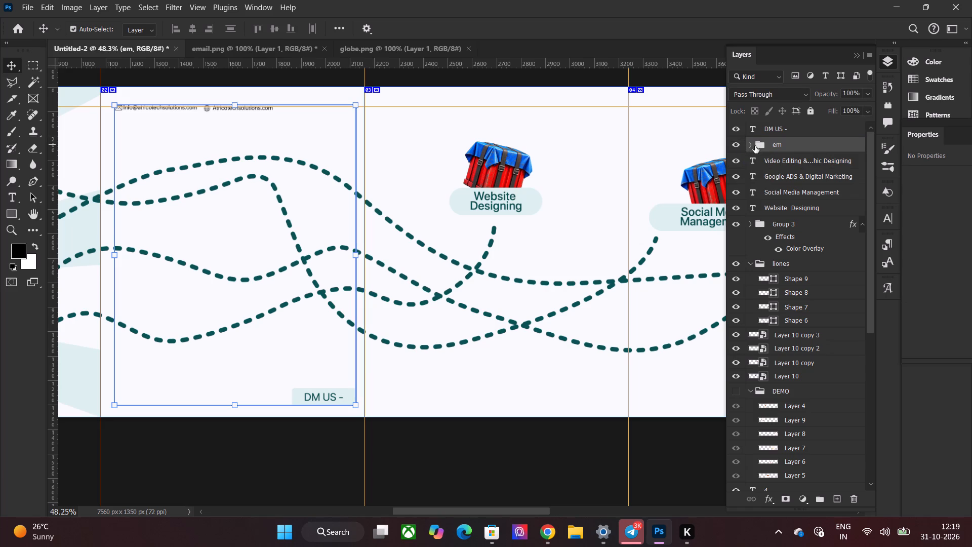
left_click(755, 146)
left_click(752, 146)
left_click(783, 160)
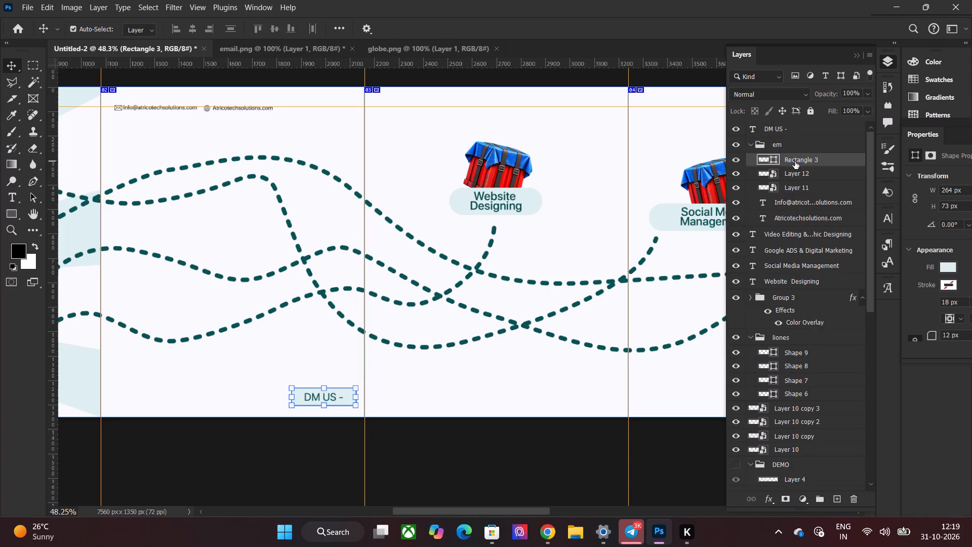
left_click_drag(795, 162, 788, 132)
left_click(753, 159)
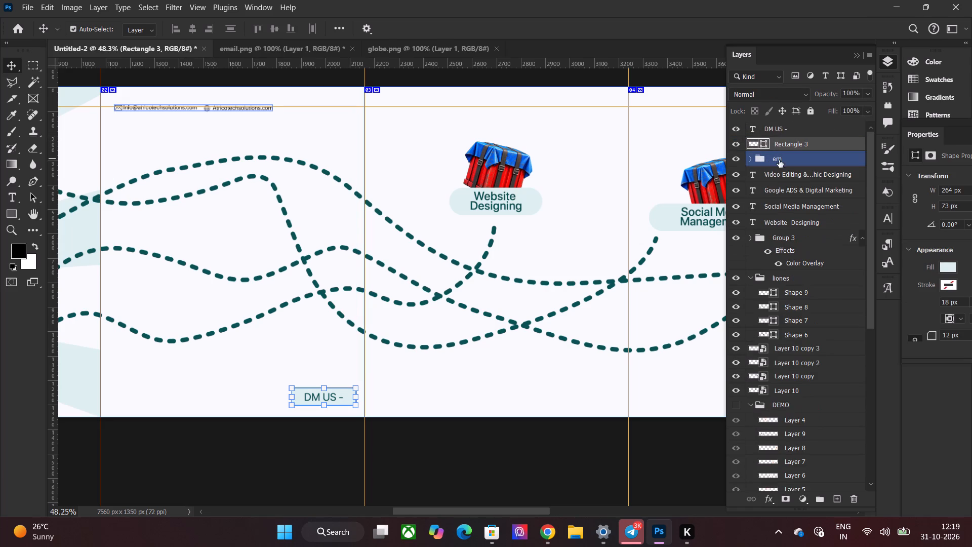
left_click(740, 157)
left_click(740, 157)
Duplicate the em header group and place the copy along the top of the third slide, centred at about X 2541.5 px.
left_click(782, 157)
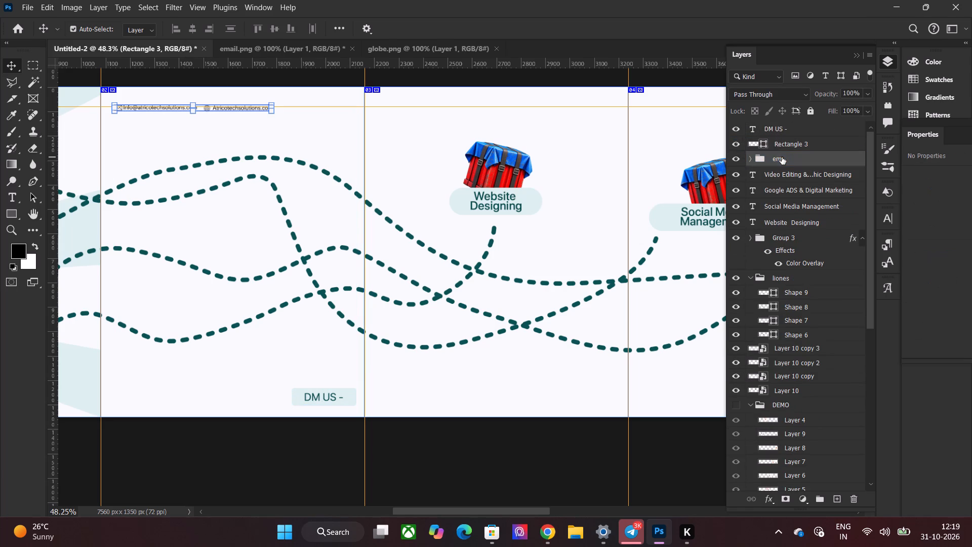
key("ctrl+j")
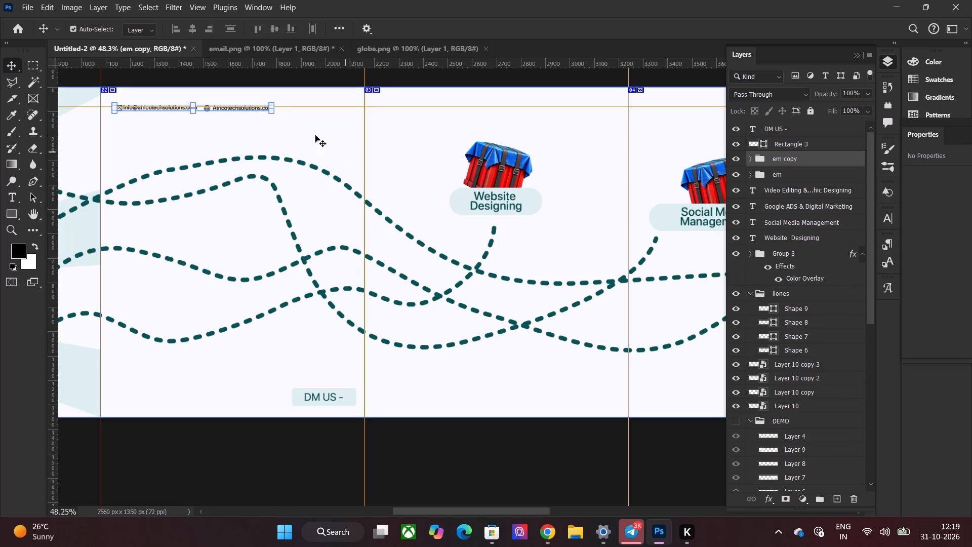
key("ctrl+t")
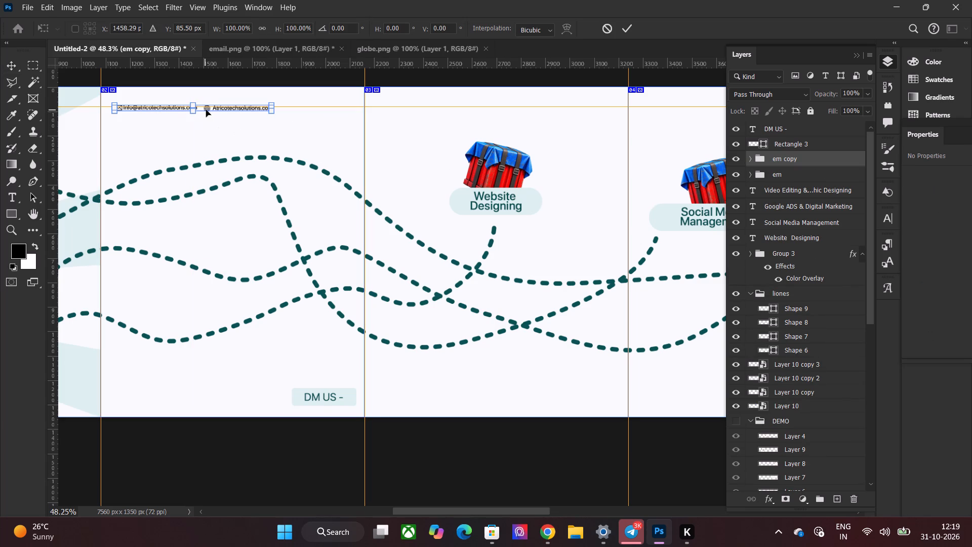
left_click_drag(207, 111, 212, 111)
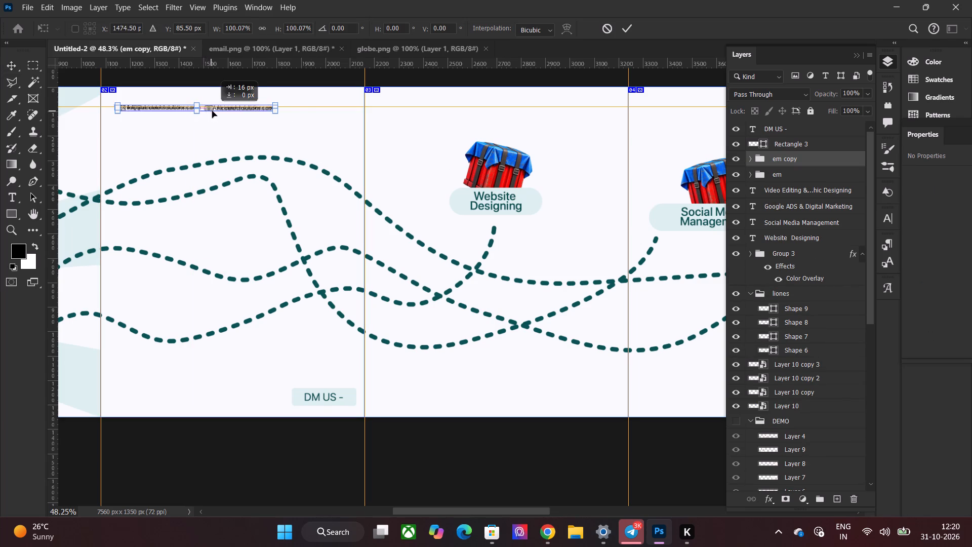
left_click_drag(212, 111, 459, 127)
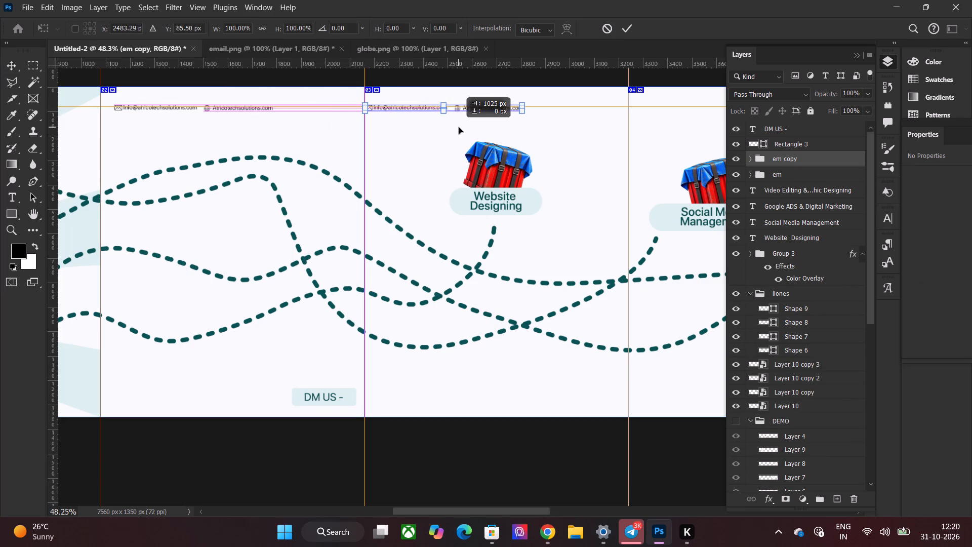
left_click_drag(459, 127, 471, 129)
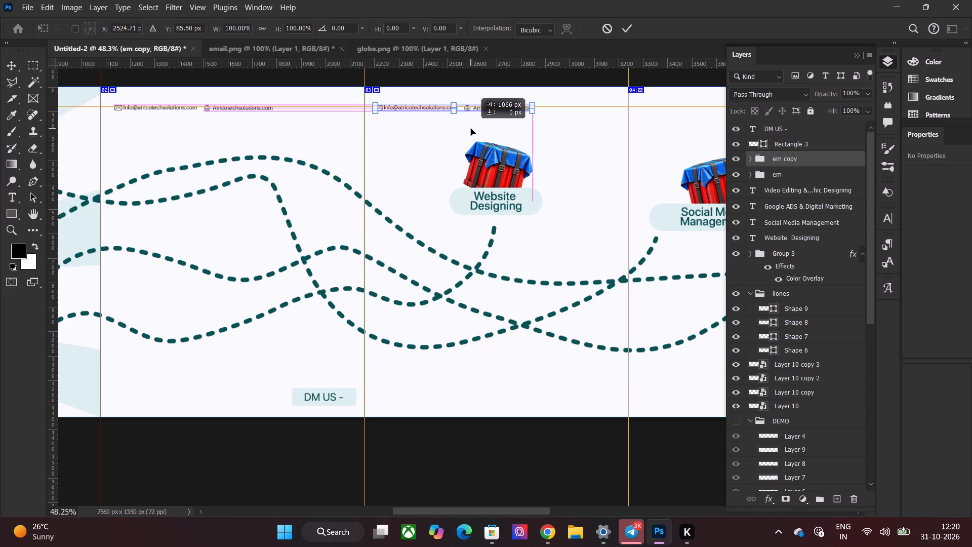
left_click_drag(471, 129, 475, 129)
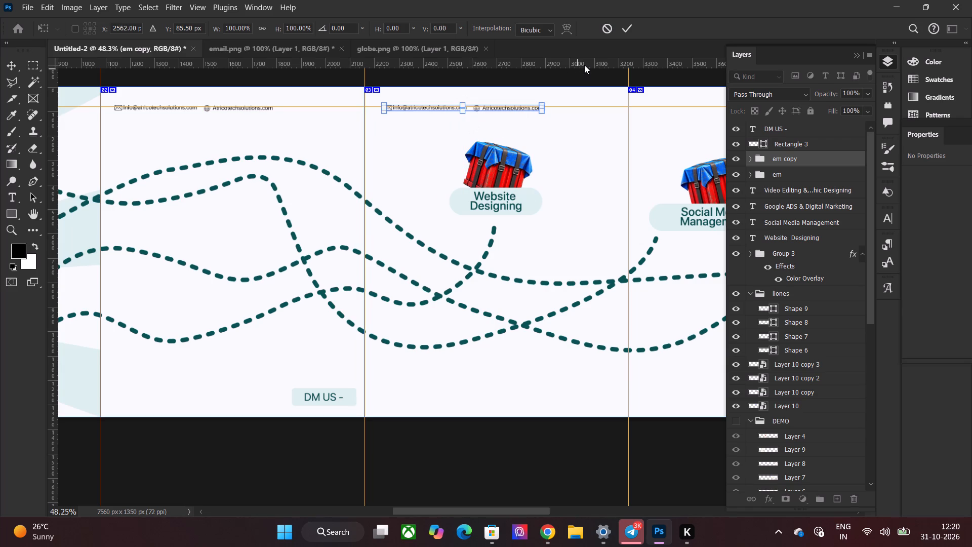
key("Left")
key("Left")
key("Left")
key("Left")
key("Left")
key("Left")
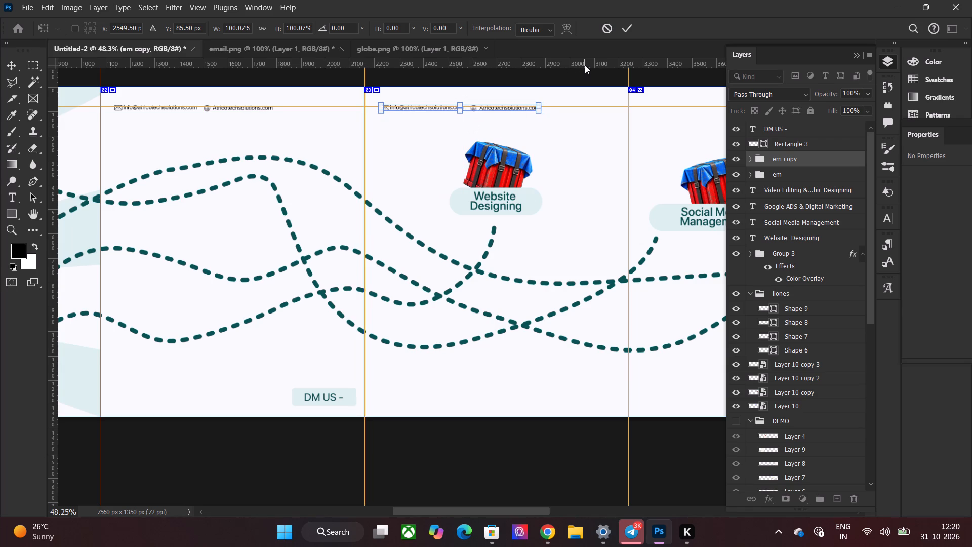
key("Left")
key("Left")
key("Left")
key("Left")
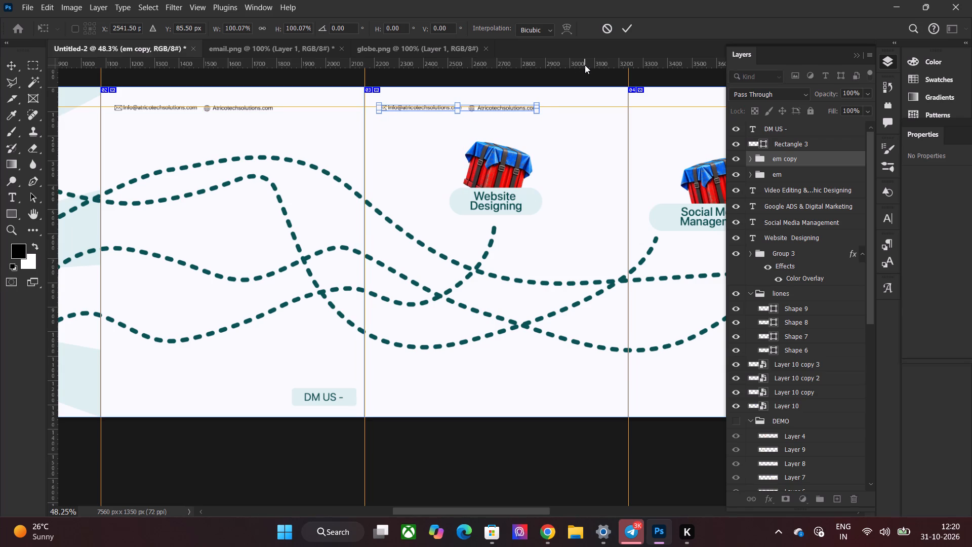
left_click(620, 25)
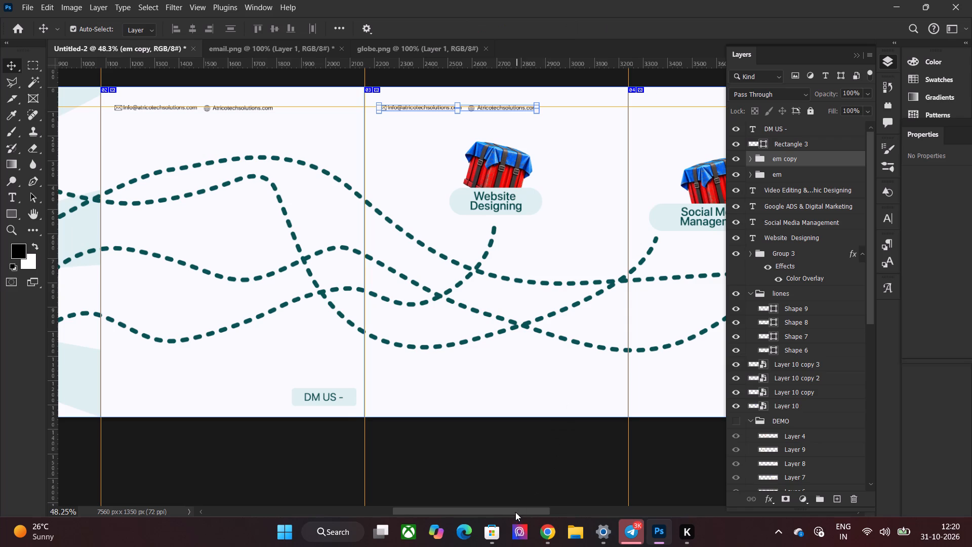
Duplicate the third slide's header group and place the copy at the top of the fourth slide, at about X 3647 px.
left_click_drag(515, 511, 582, 511)
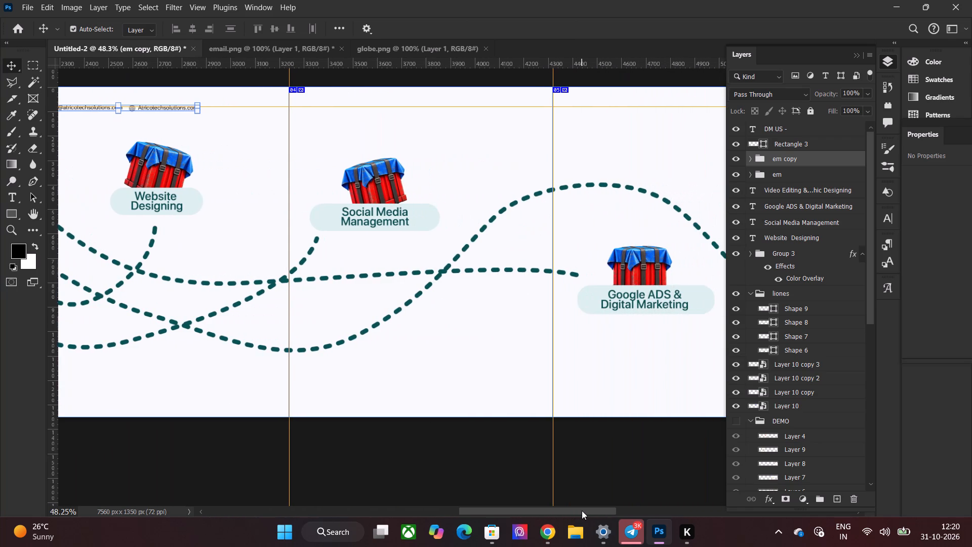
key("ctrl+j")
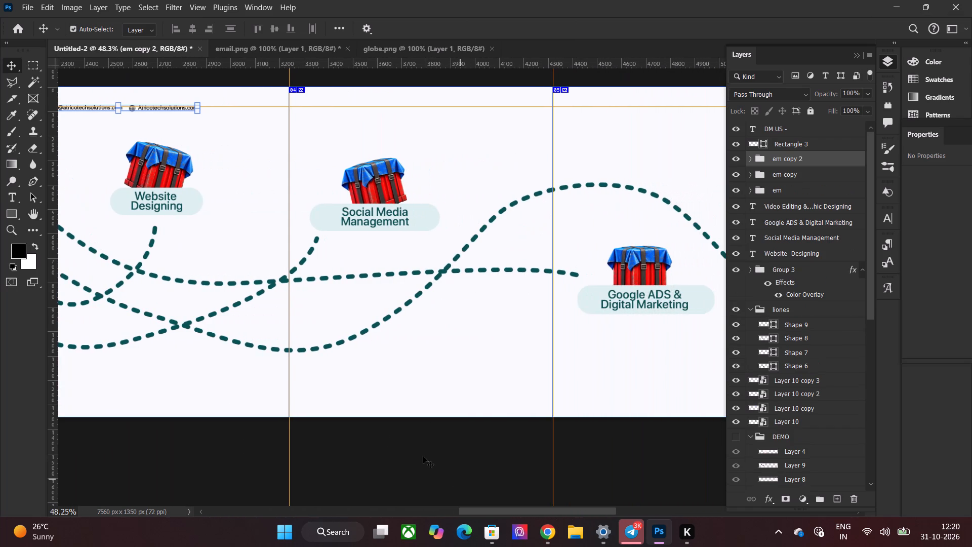
left_click_drag(150, 109, 159, 109)
key("ctrl+z")
left_click(779, 157)
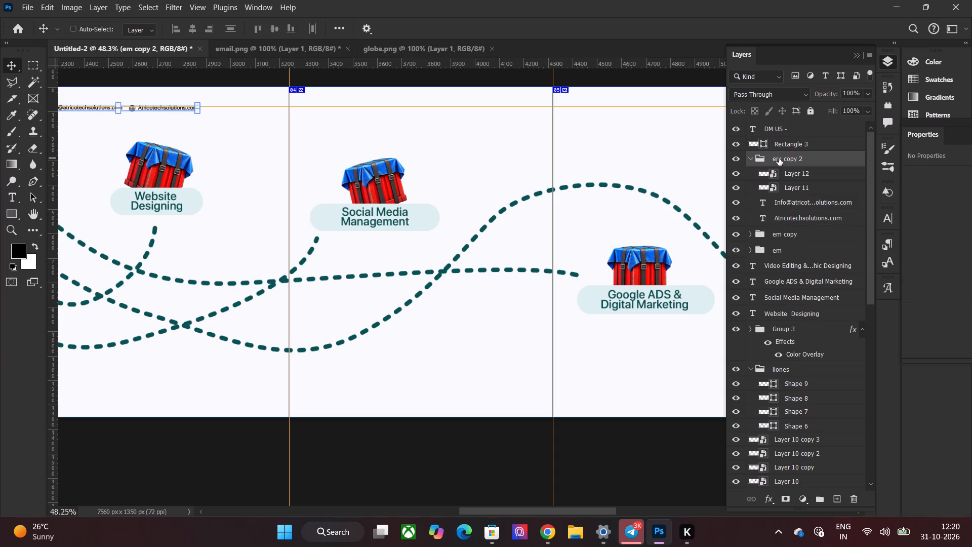
key("ctrl+t")
left_click_drag(167, 110, 168, 110)
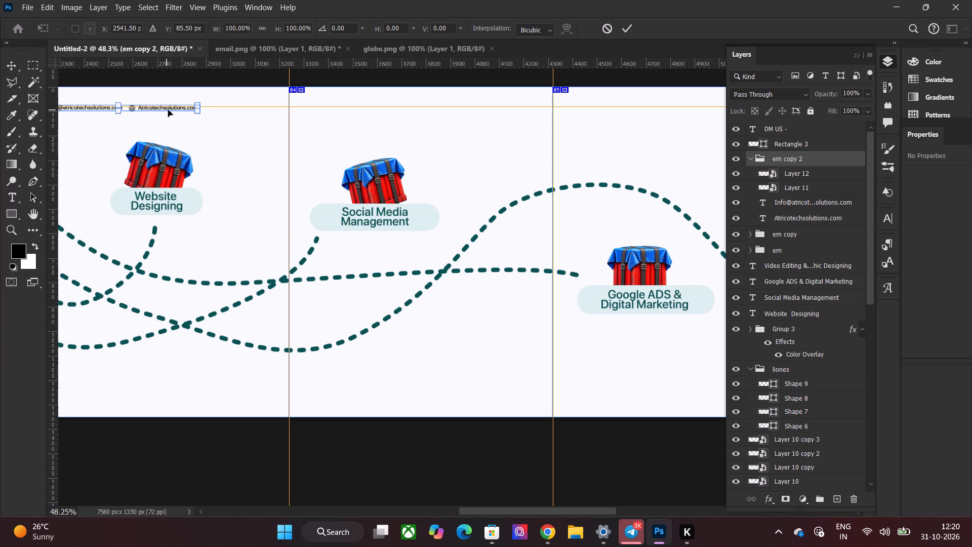
left_click_drag(168, 110, 443, 121)
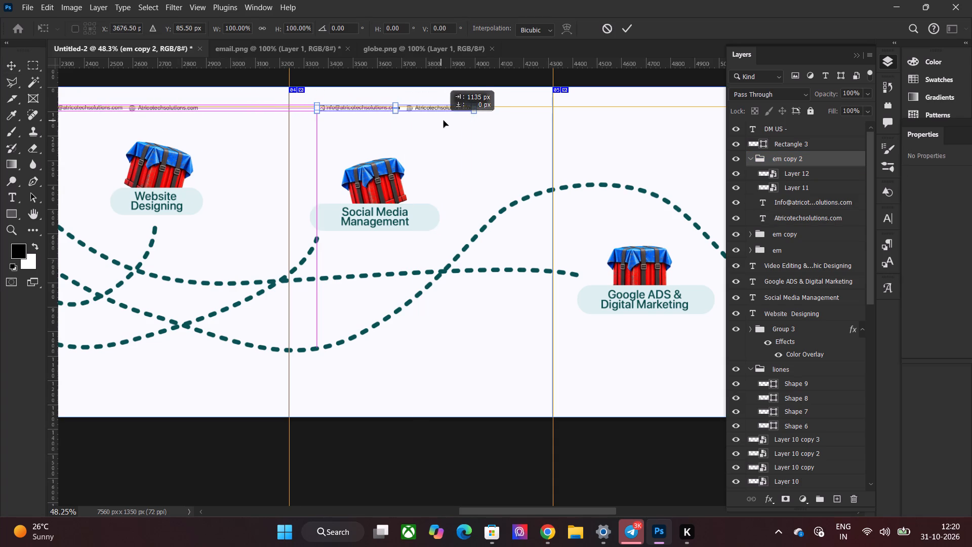
left_click_drag(443, 121, 438, 122)
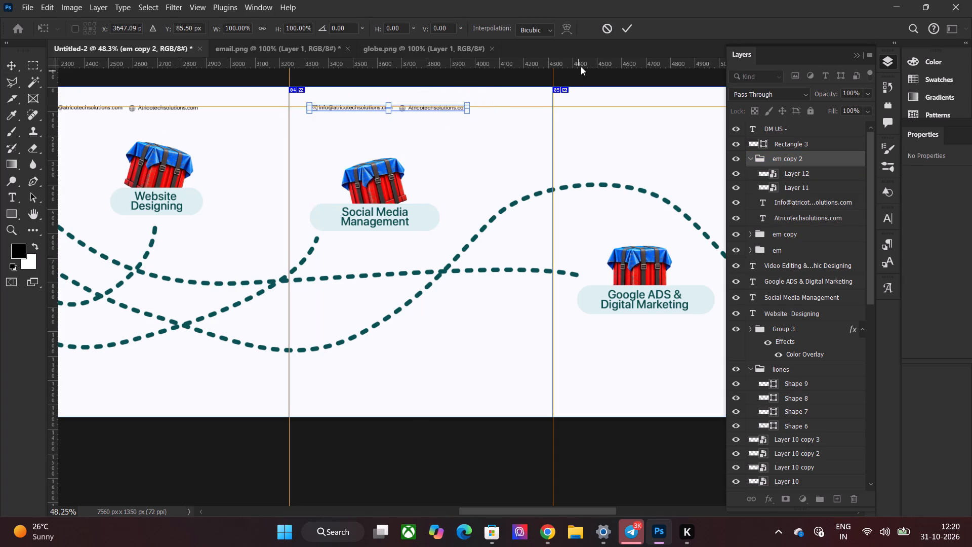
left_click(631, 28)
left_click(753, 157)
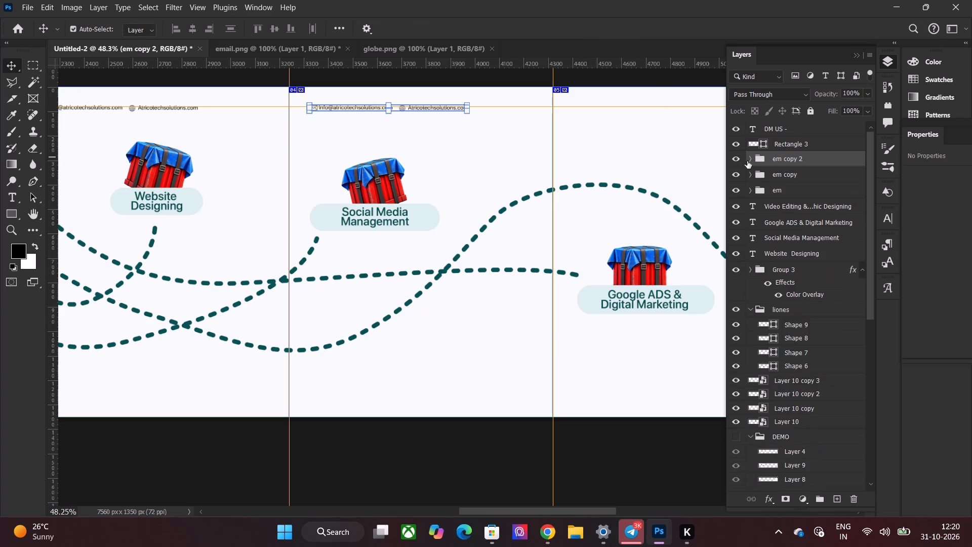
Duplicate the fourth slide's header group and place the copy at the top of the fifth slide, at about X 4732.5 px.
key("ctrl+j")
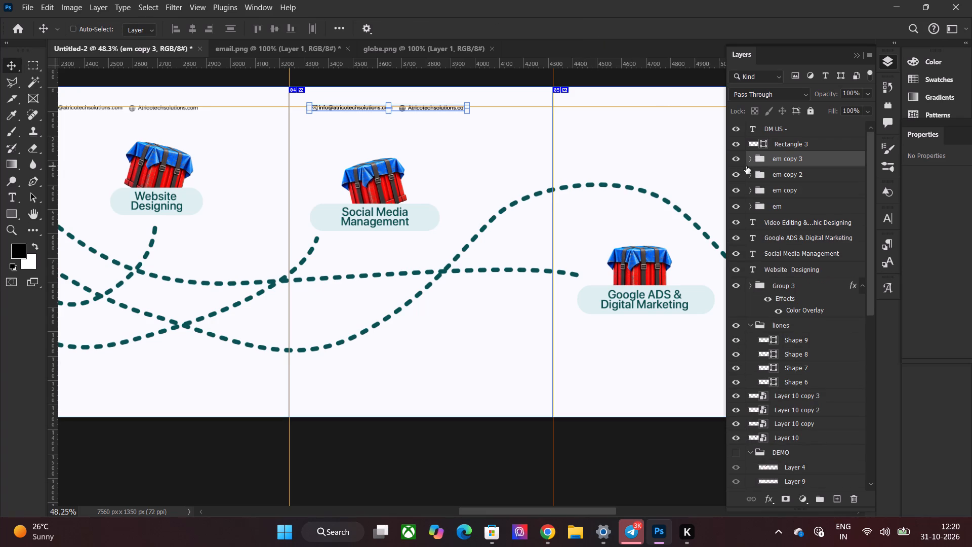
key("ctrl+t")
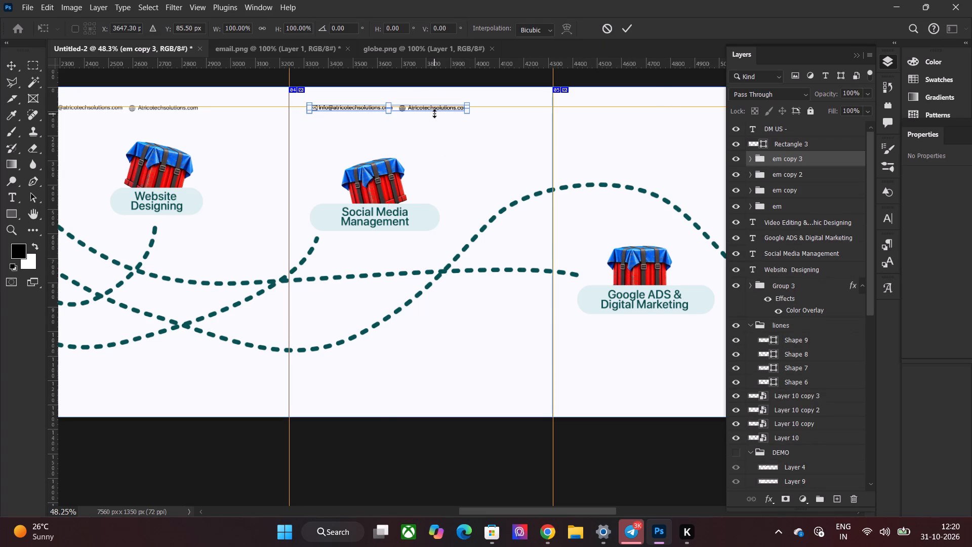
left_click_drag(434, 109, 616, 109)
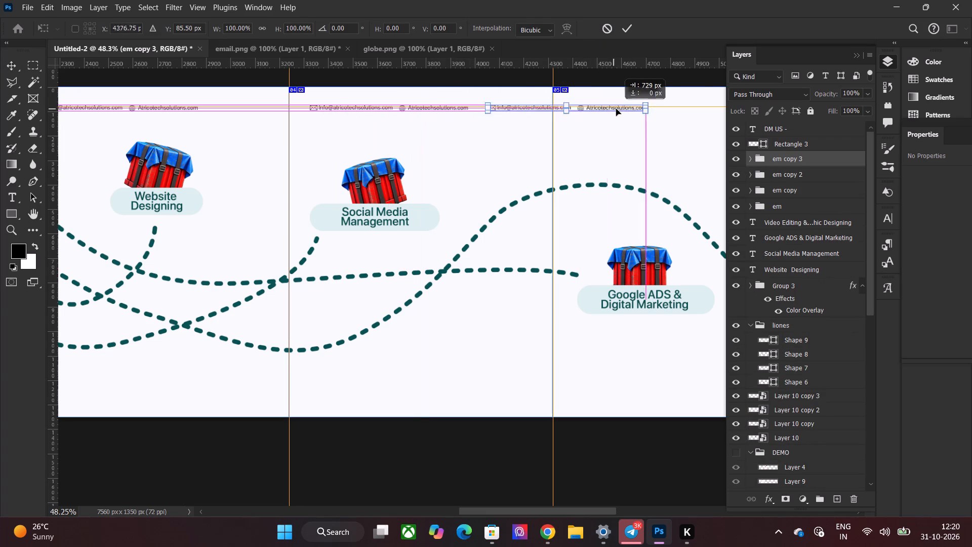
left_click_drag(616, 109, 699, 110)
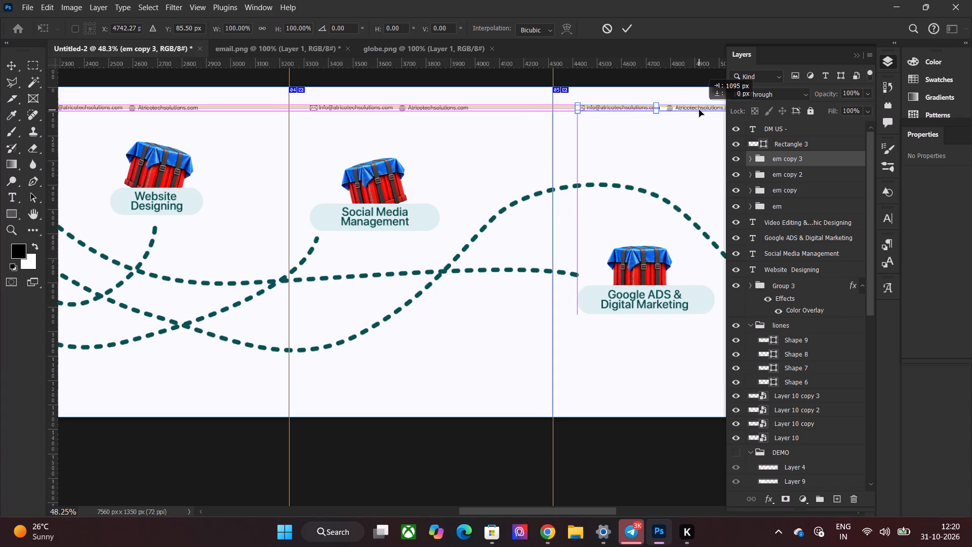
left_click_drag(699, 110, 699, 112)
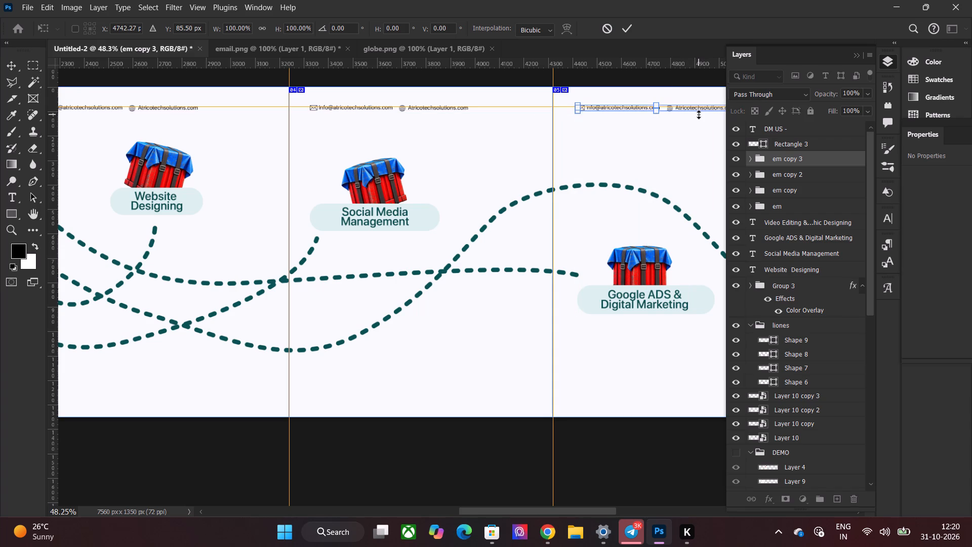
key("Left")
key("Left")
key("Left")
key("Left")
key("Left")
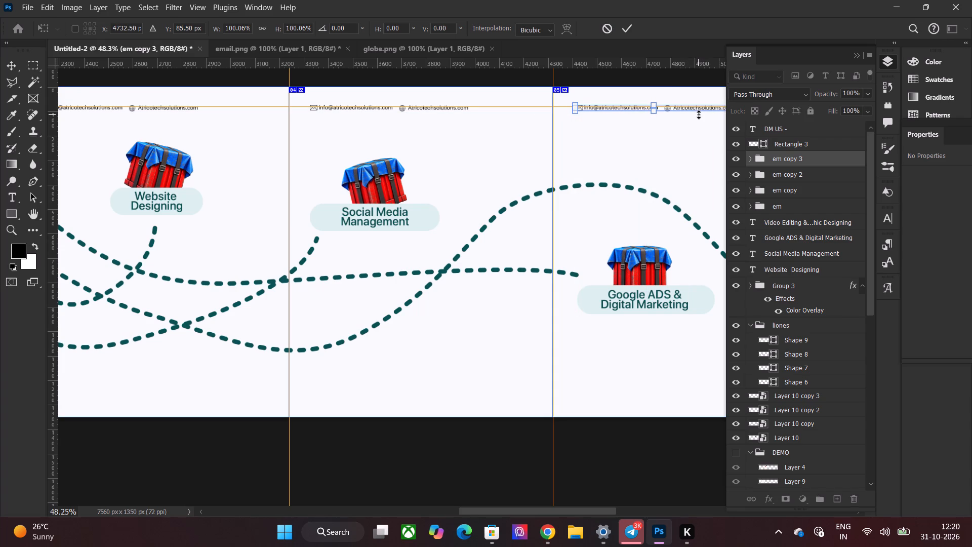
left_click(629, 26)
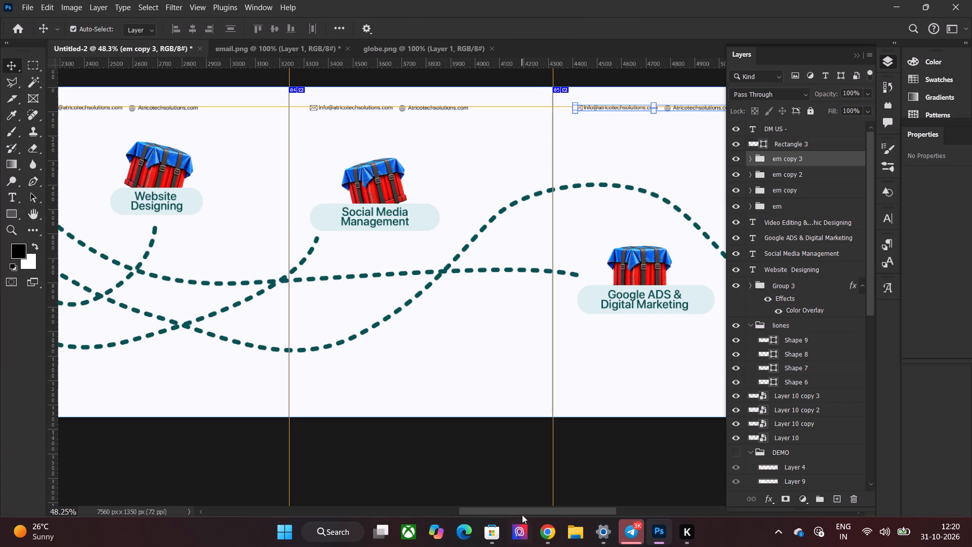
Duplicate the fifth slide's header group, place the copy at the top of the sixth slide at about X 5822.5 px, and deselect it.
left_click_drag(521, 514, 615, 510)
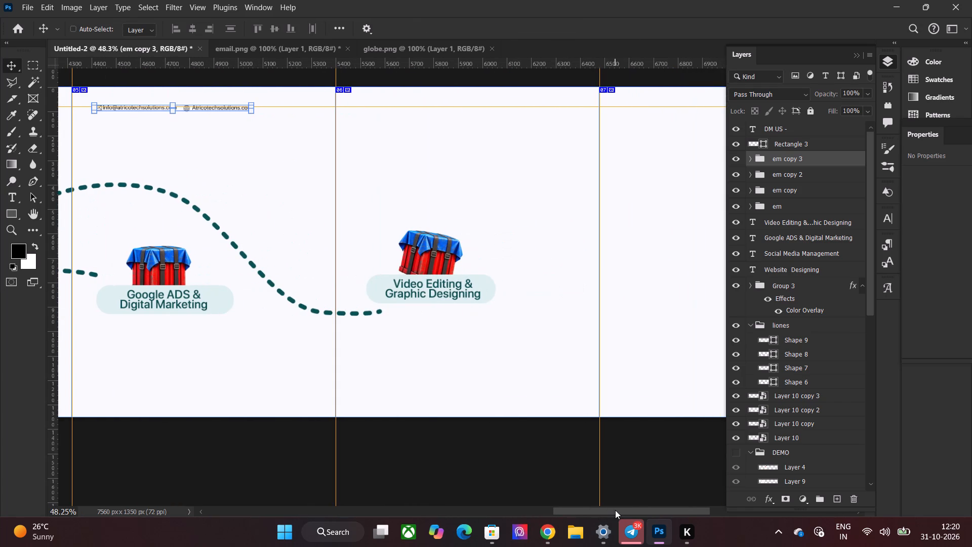
key("ctrl+j")
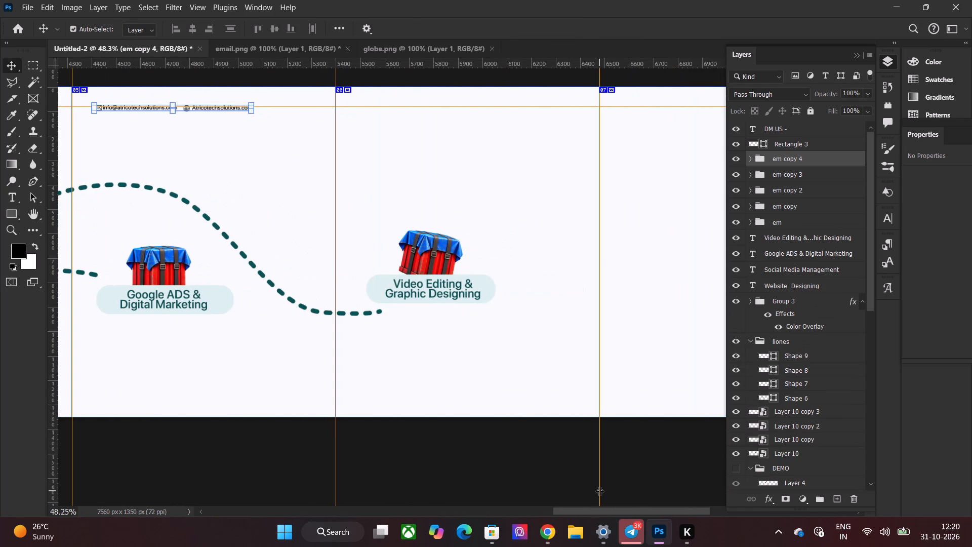
key("ctrl+t")
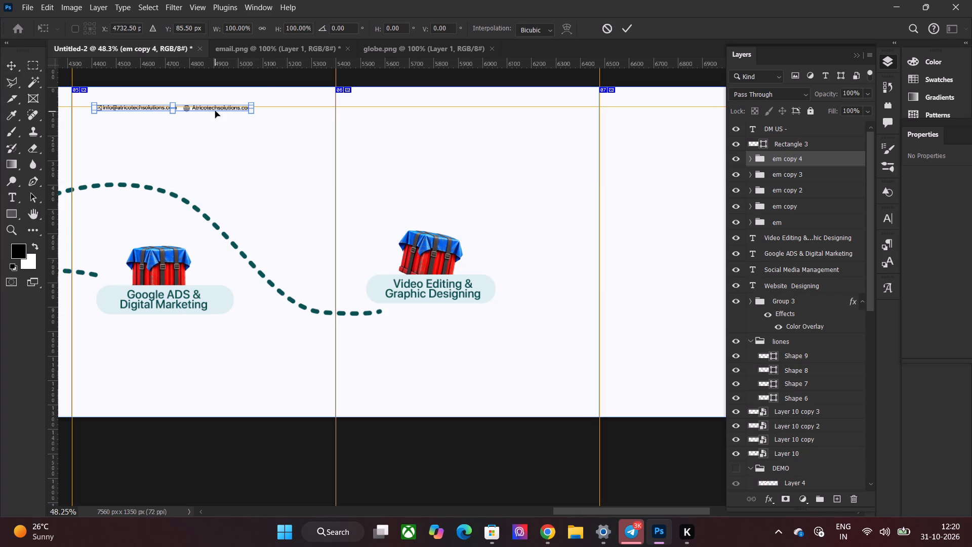
left_click_drag(215, 111, 472, 127)
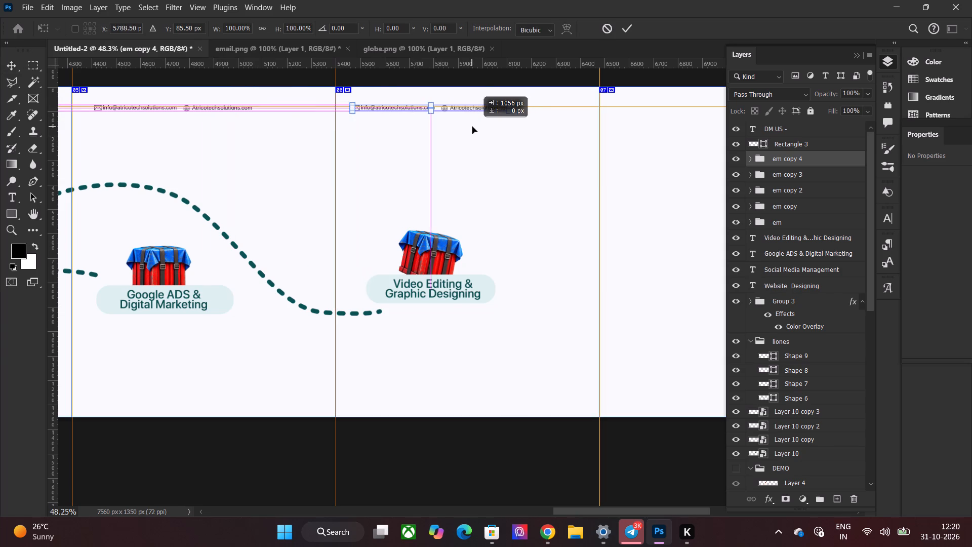
left_click_drag(472, 127, 483, 127)
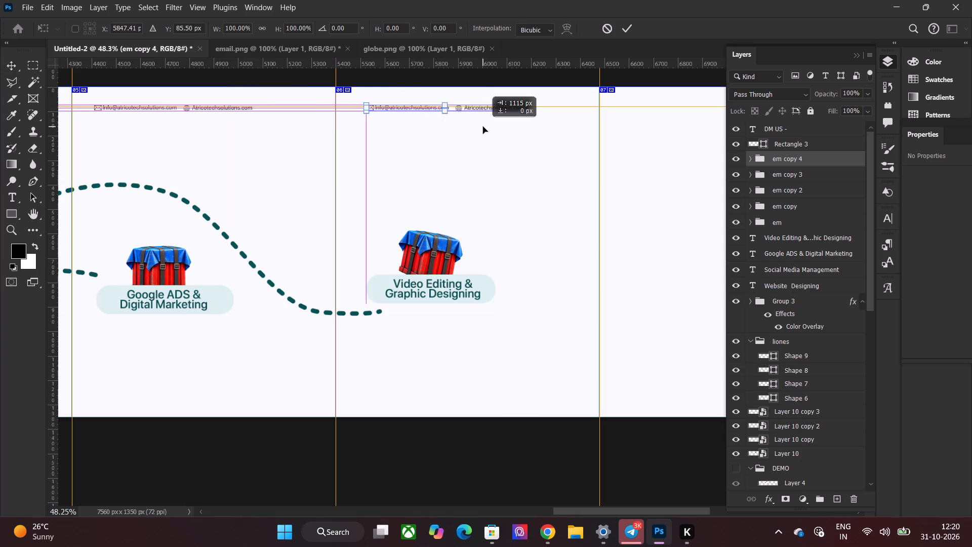
left_click_drag(483, 127, 481, 127)
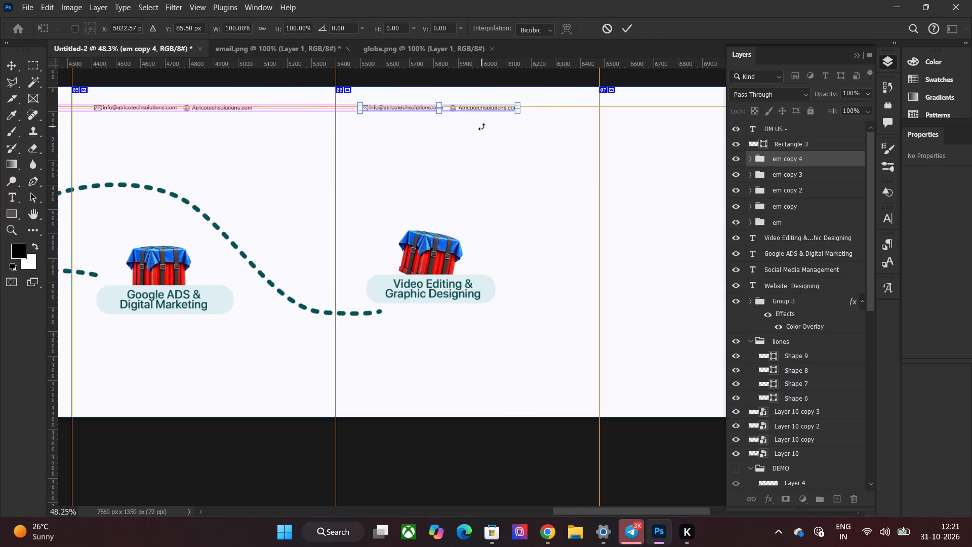
left_click(631, 25)
left_click(428, 471)
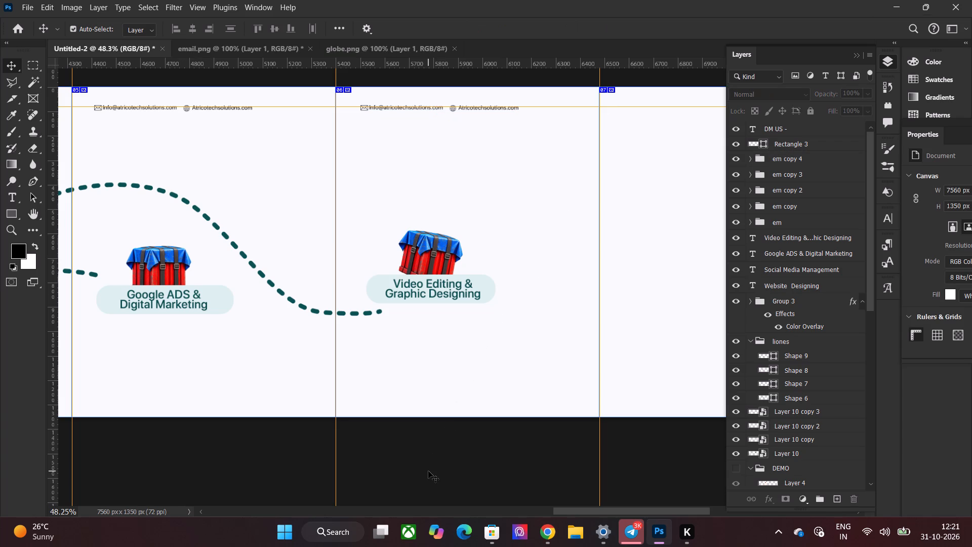
Nudge the number 4 on the first slide straight down to line up with the start of its dashed line.
left_click_drag(583, 511, 413, 512)
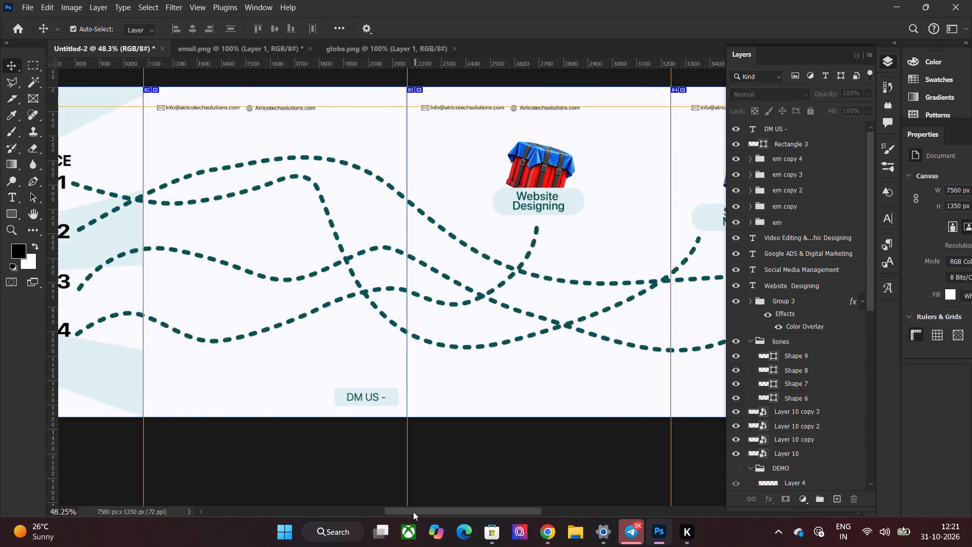
left_click_drag(413, 512, 374, 512)
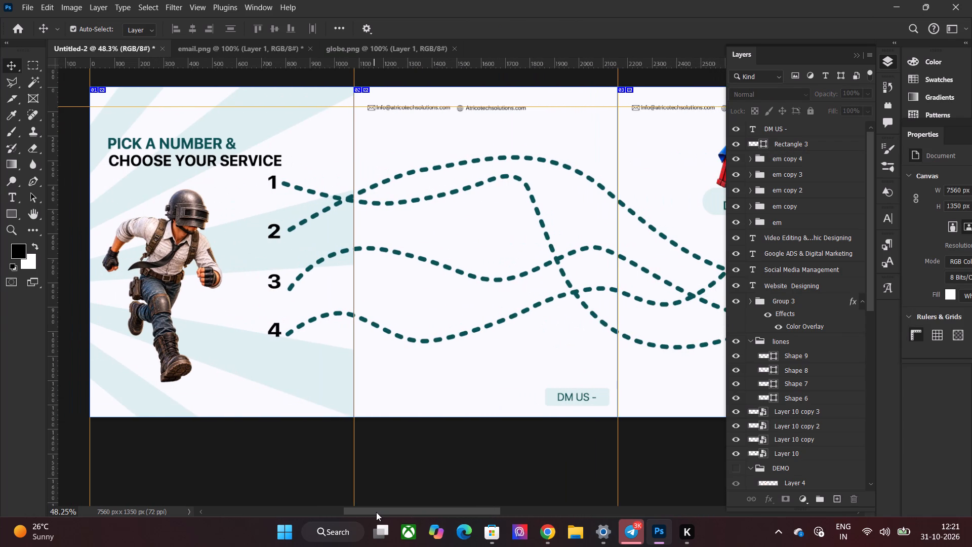
left_click(274, 336)
key("Down")
key("Down")
key("Down")
key("Down")
key("Down")
key("Down")
key("Down")
key("Down")
key("Down")
key("Down")
key("Down")
key("Down")
key("Down")
key("Down")
key("Down")
key("Down")
key("Down")
key("Down")
key("Down")
key("Down")
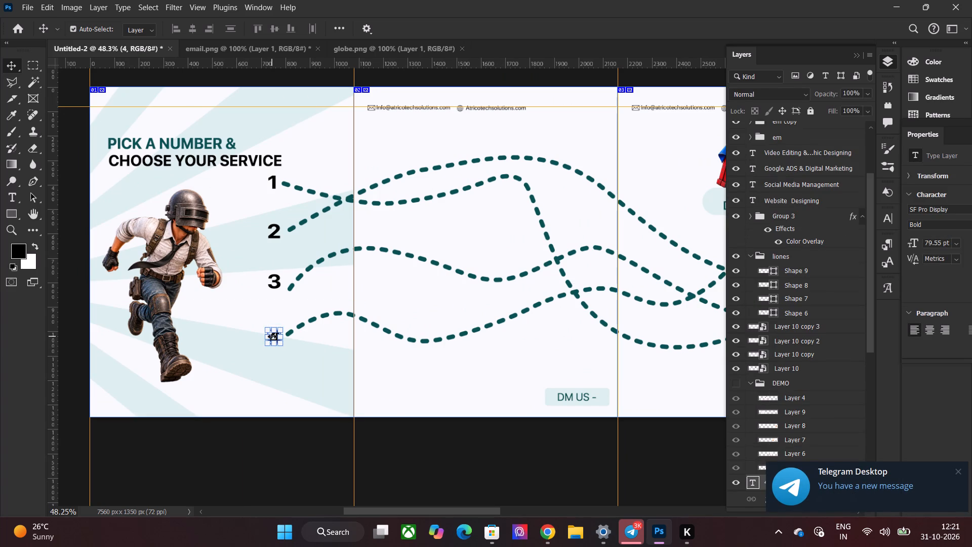
key("Down")
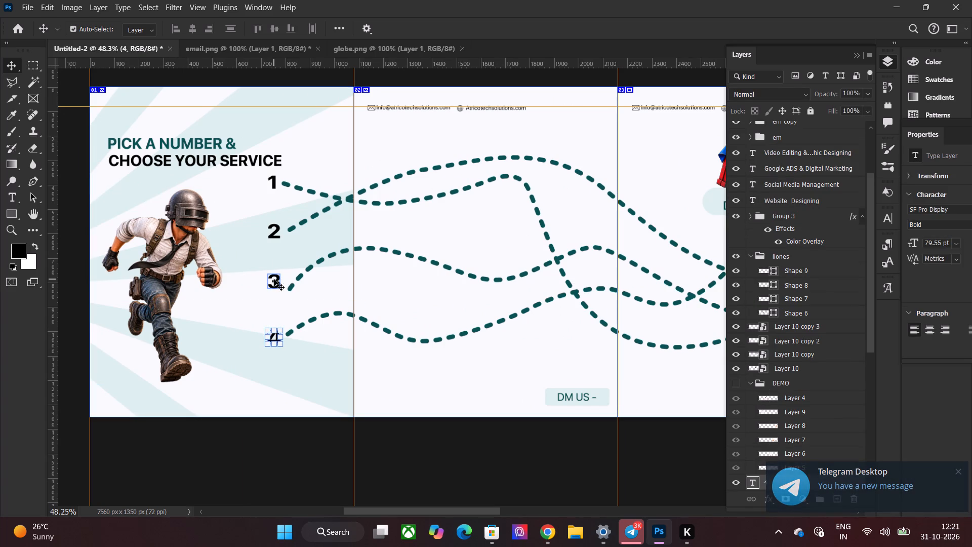
Nudge the number 3 on the first slide straight down to line up with the start of its dashed line.
left_click(274, 279)
key("Down")
key("Down")
key("Down")
key("Down")
key("Down")
key("Down")
key("Down")
key("Down")
key("Down")
key("Down")
key("Down")
key("Down")
key("Down")
key("Down")
key("Down")
key("Down")
key("Down")
key("Down")
key("Down")
key("Down")
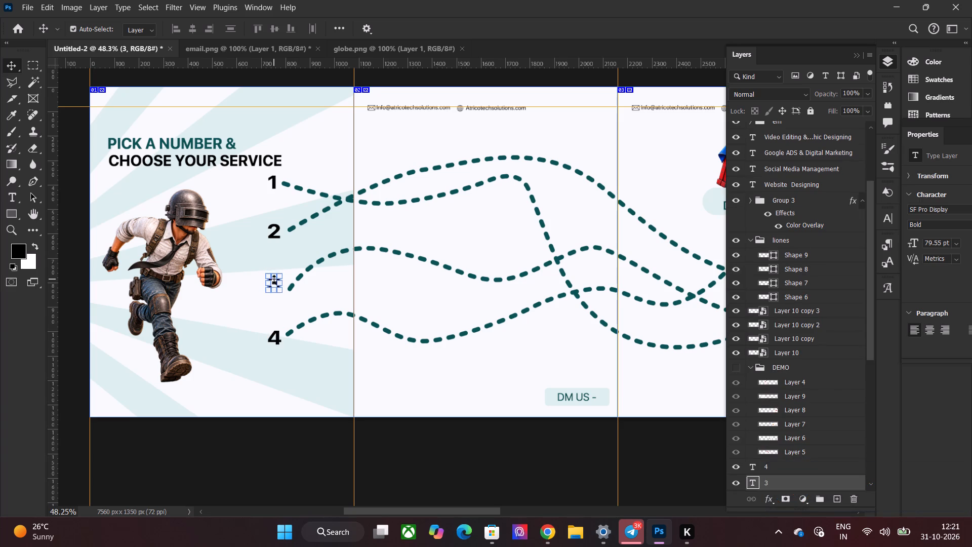
key("Down")
key("Down")
key("Down")
key("Down")
key("Up")
key("s")
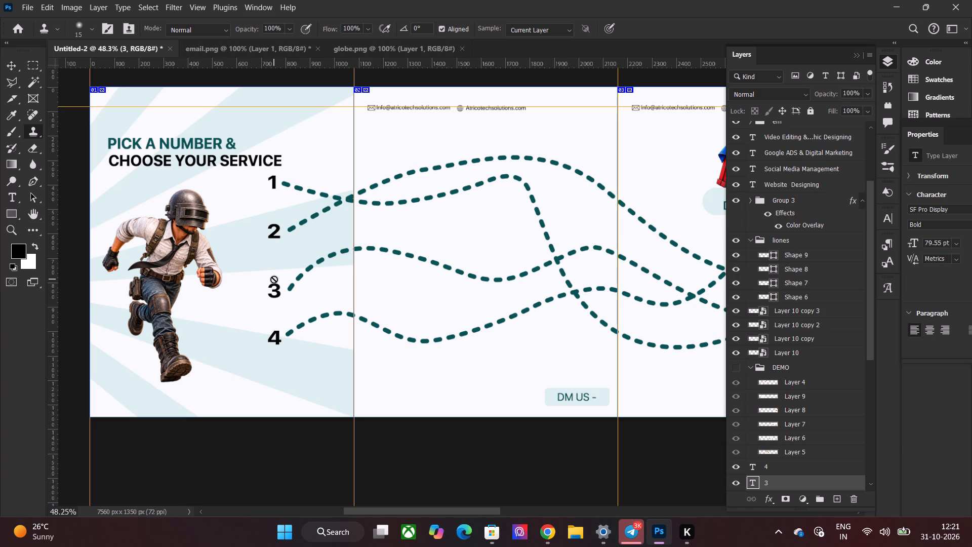
key("v")
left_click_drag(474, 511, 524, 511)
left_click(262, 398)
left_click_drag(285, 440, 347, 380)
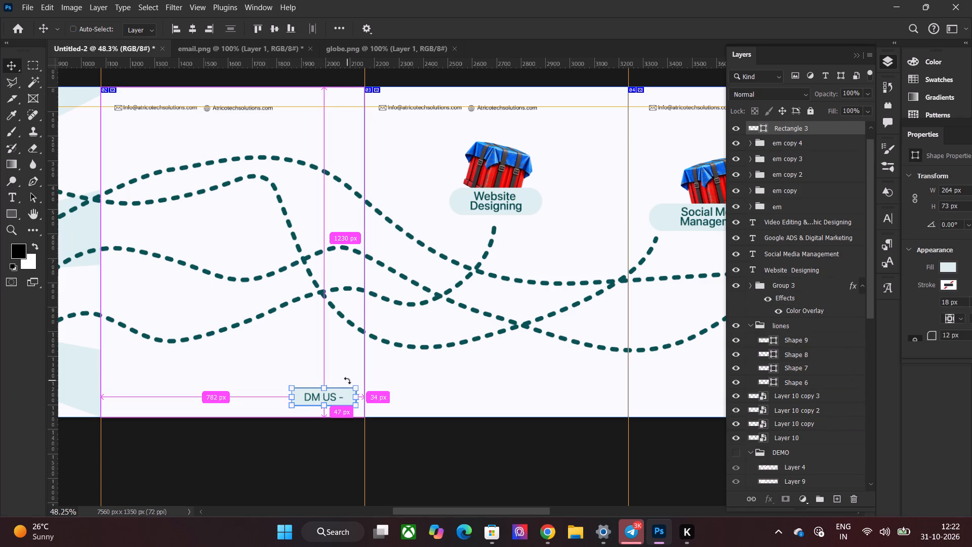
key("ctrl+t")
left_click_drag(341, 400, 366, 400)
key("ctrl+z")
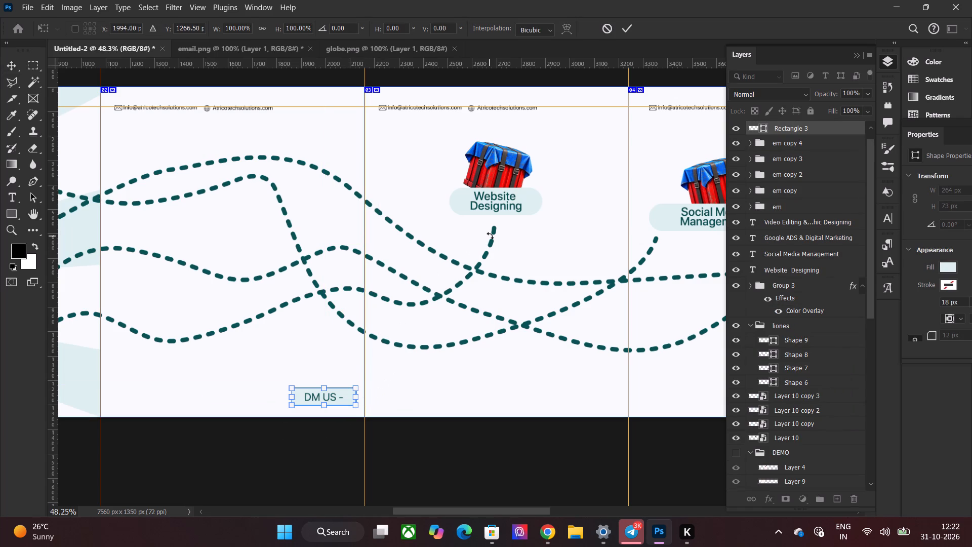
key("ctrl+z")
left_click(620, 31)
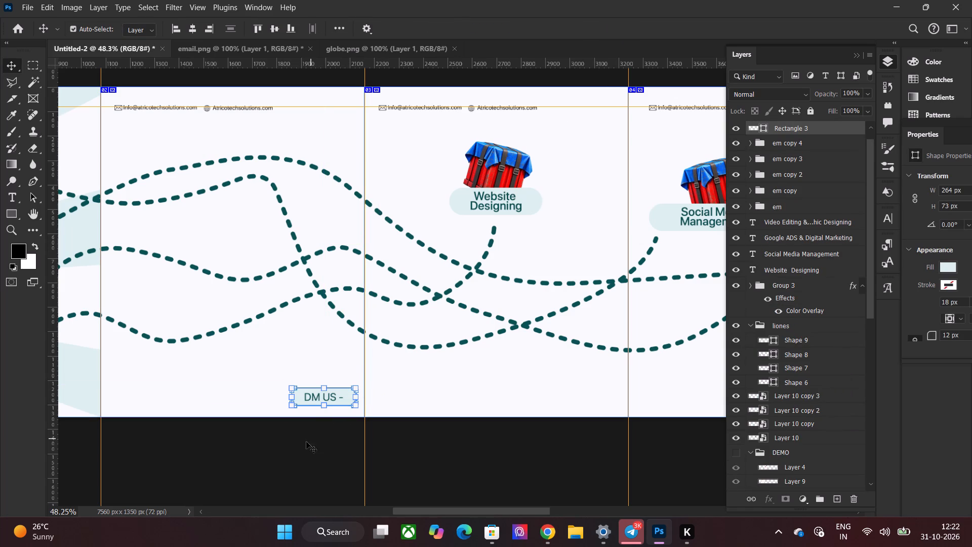
Group the second slide's DM US text with its rounded rectangle and rename the group dm.
left_click(283, 447)
left_click_drag(280, 449, 356, 378)
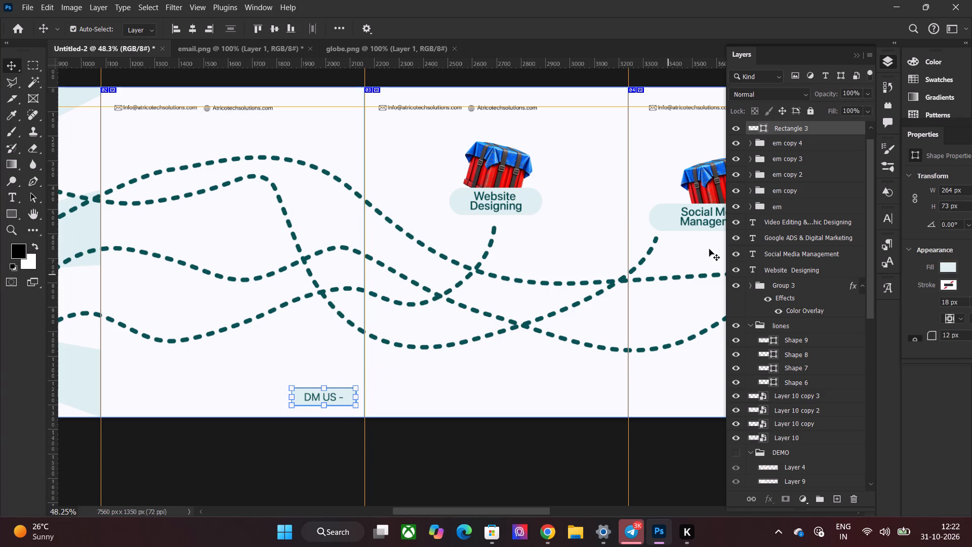
scroll(778, 220, "up", 6)
key("ctrl+g")
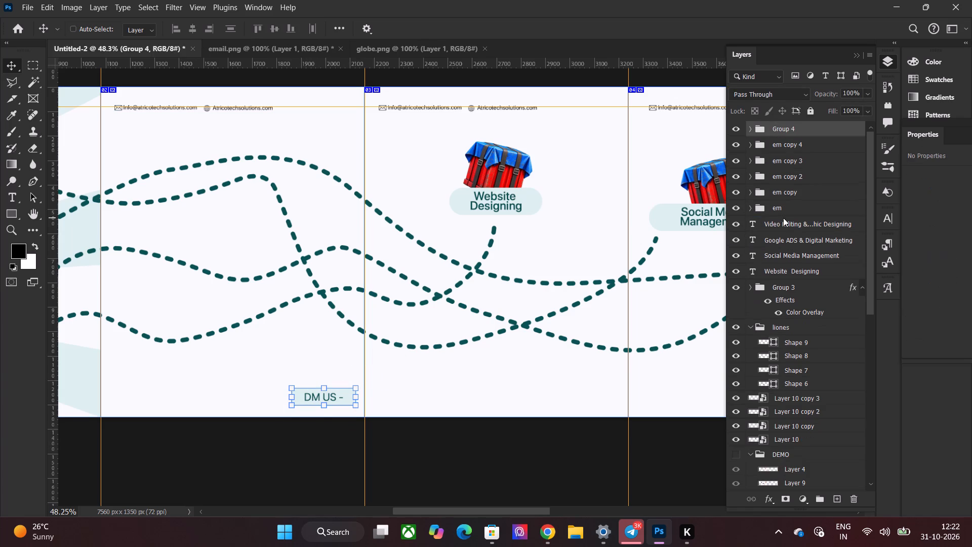
double_click(791, 129)
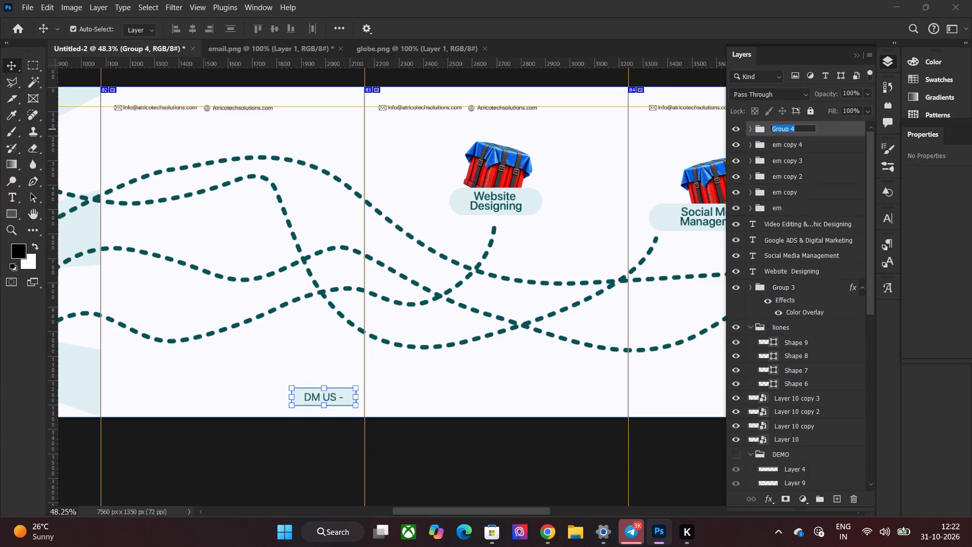
type("dm")
left_click(467, 489)
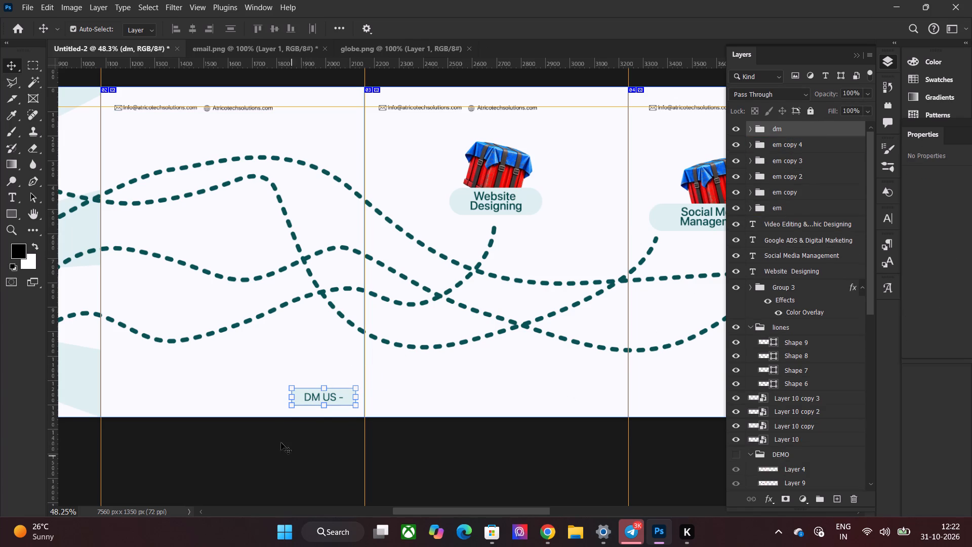
Duplicate the dm group and move the copy straight across to the bottom of the third slide, at about X 3019 px.
key("ctrl+j")
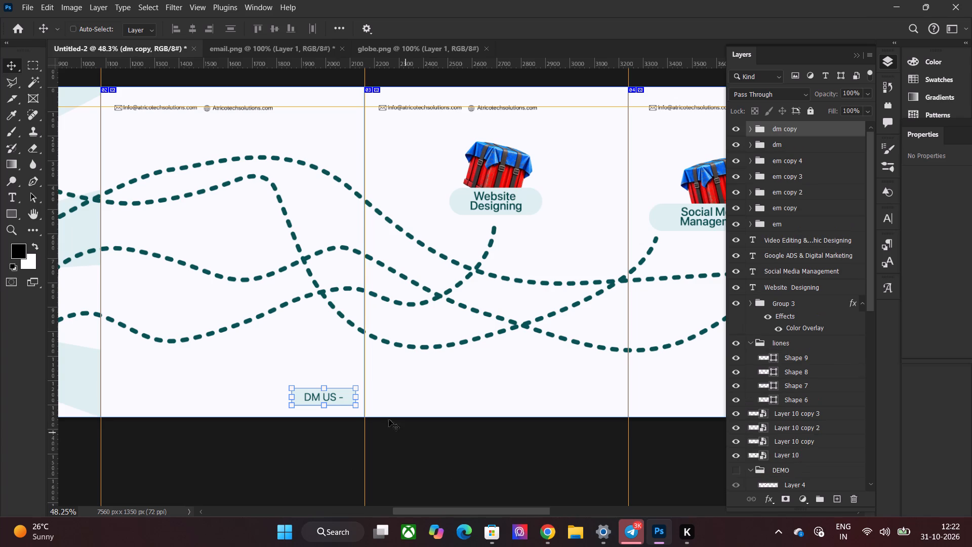
left_click_drag(336, 398, 348, 398)
key("ctrl+z")
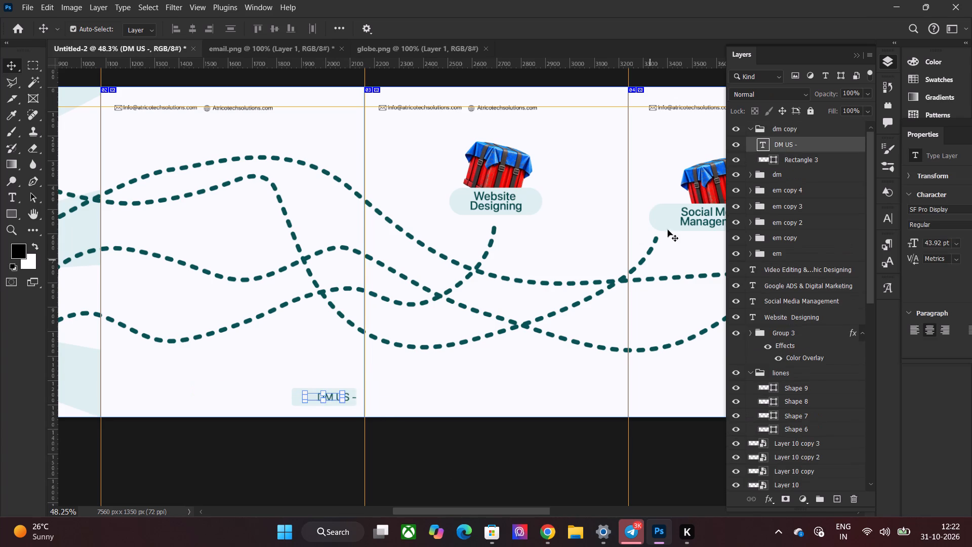
left_click(779, 131)
key("ctrl+t")
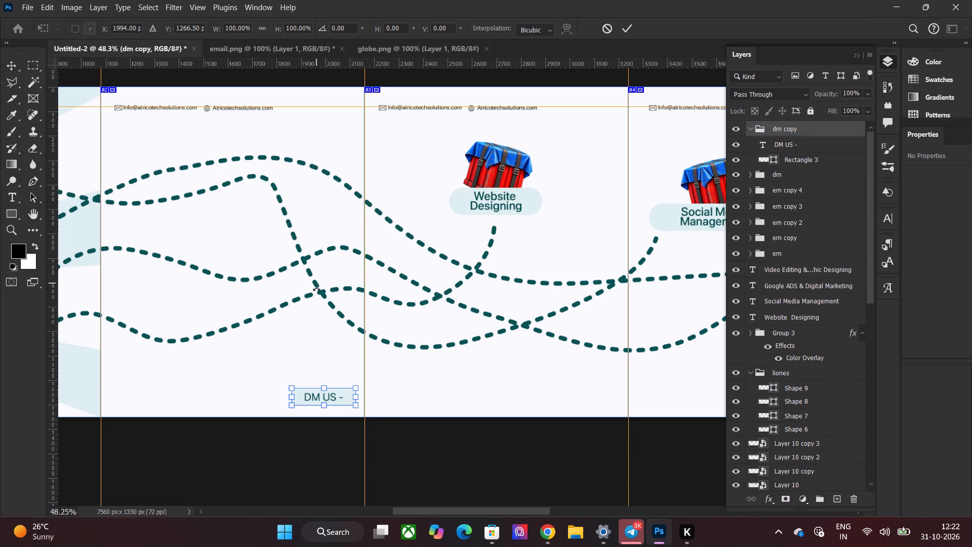
left_click_drag(339, 398, 447, 398)
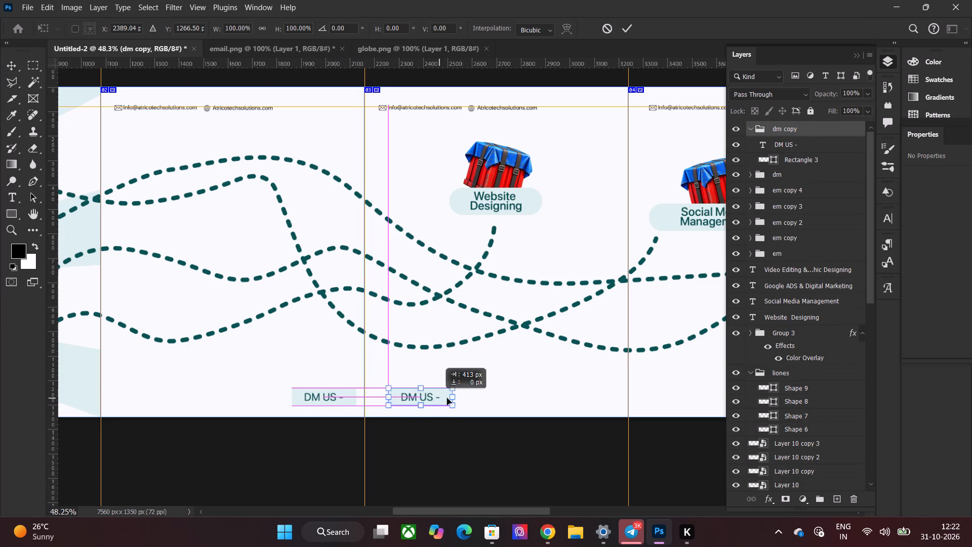
left_click_drag(447, 398, 594, 398)
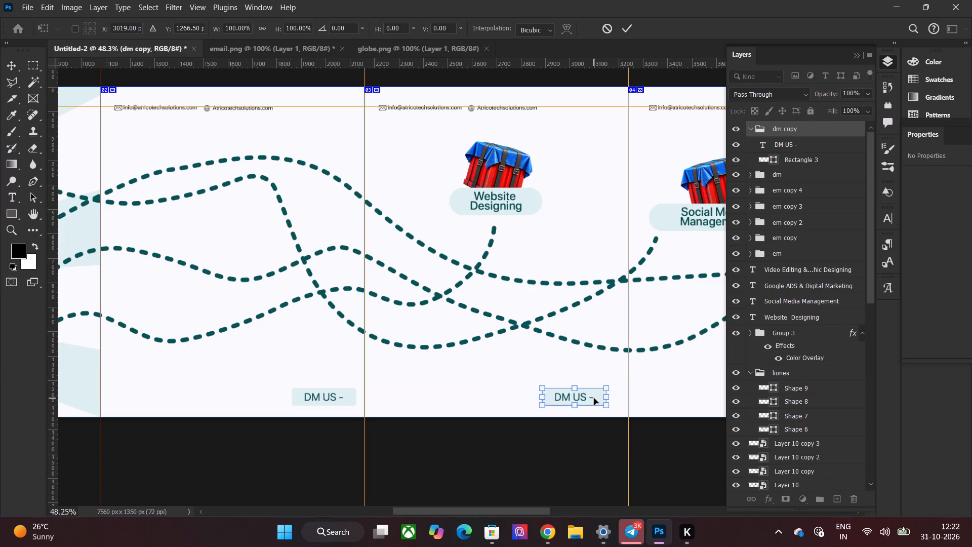
Switch to the Vocal Remover page in Chrome and start saving the Music track into E: > ALL MATERIALS > ALL MAIN > music.
left_click(553, 542)
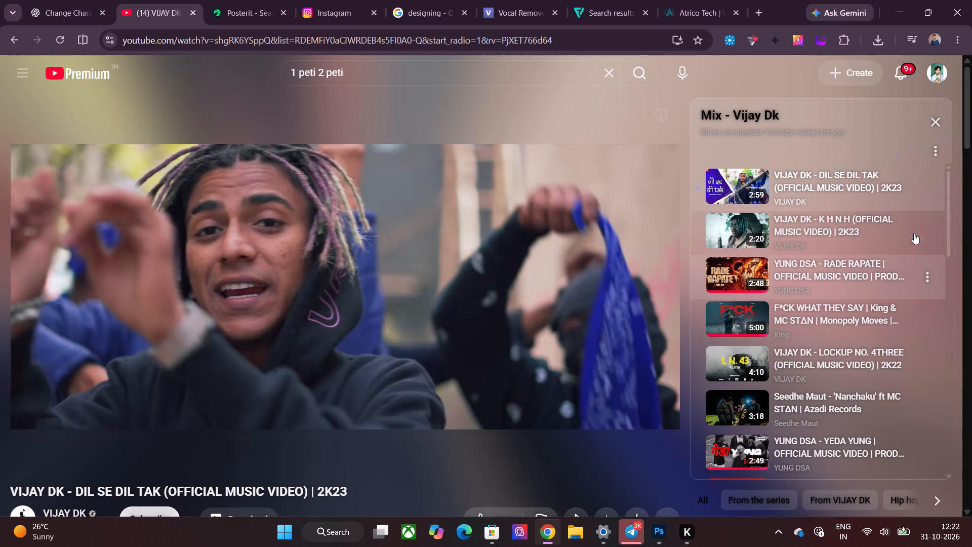
left_click(872, 39)
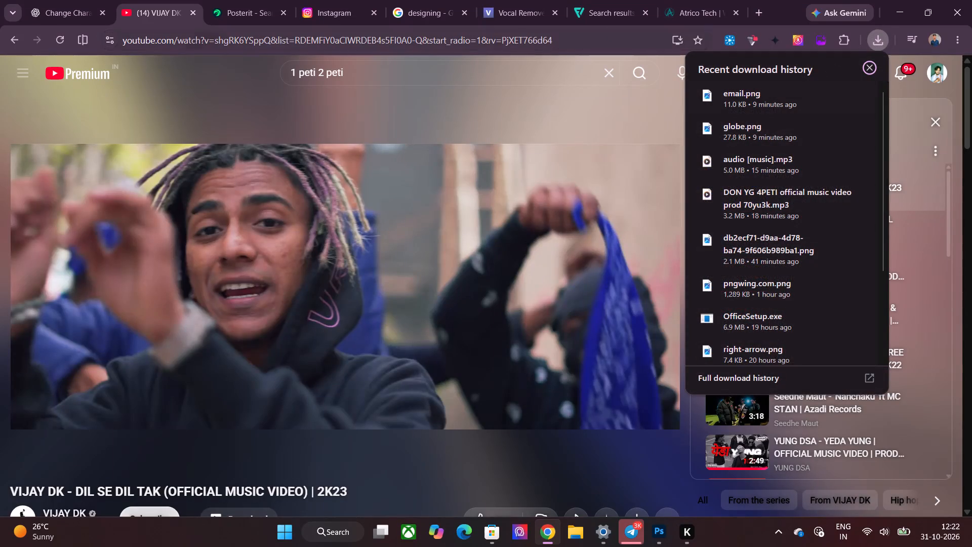
left_click(519, 0)
left_click(898, 499)
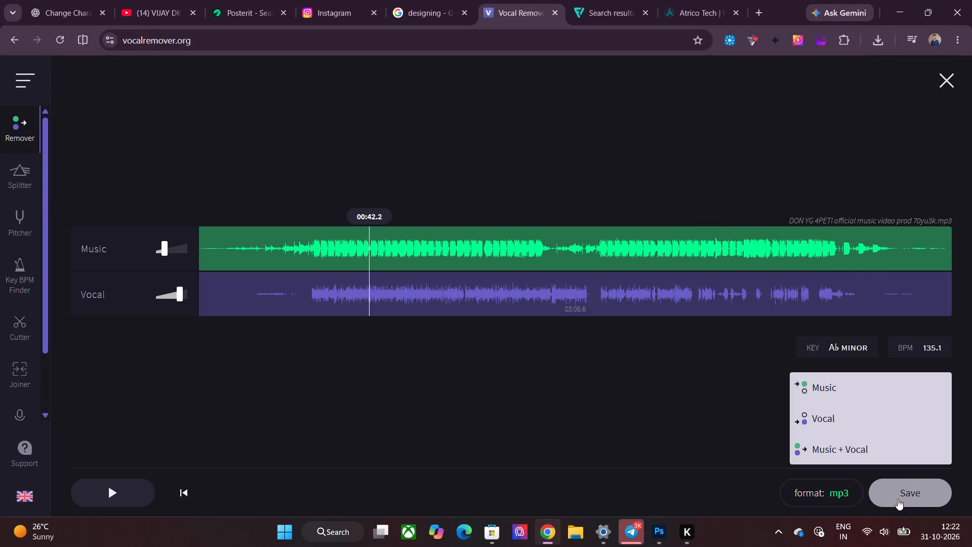
left_click(839, 384)
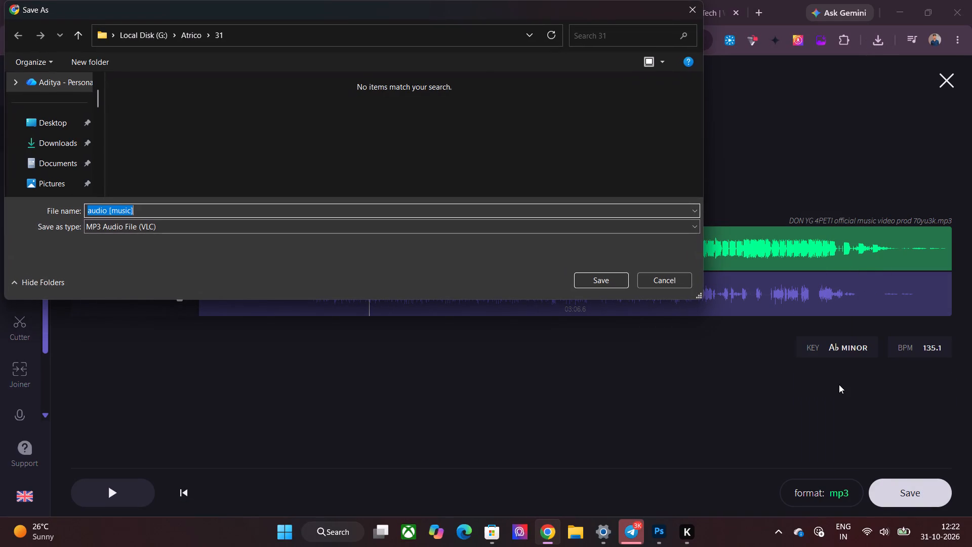
scroll(78, 149, "down", 2)
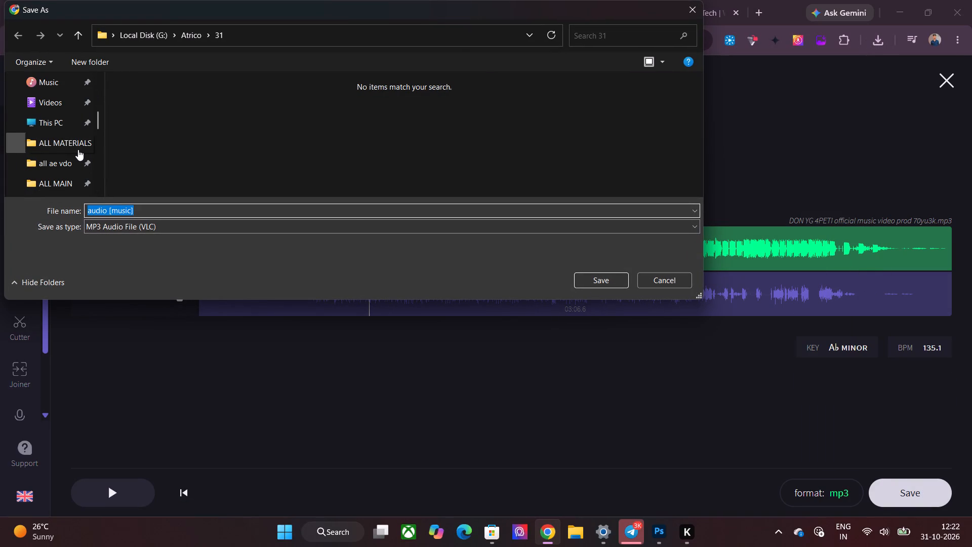
scroll(61, 147, "down", 1)
double_click(51, 94)
left_click(63, 82)
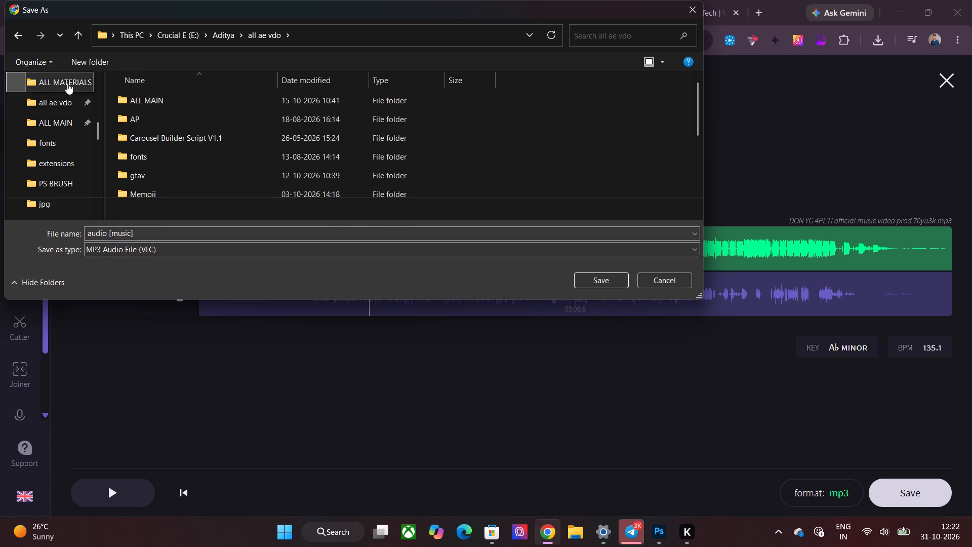
double_click(126, 97)
scroll(212, 121, "down", 2)
double_click(201, 136)
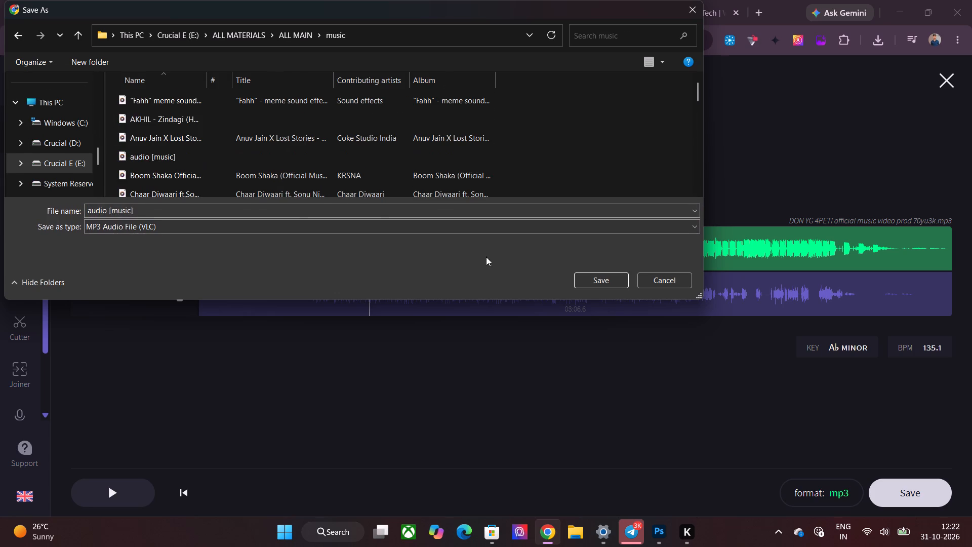
Save the music track as 4 peti in the music folder, without replacing the existing audio file.
left_click(605, 281)
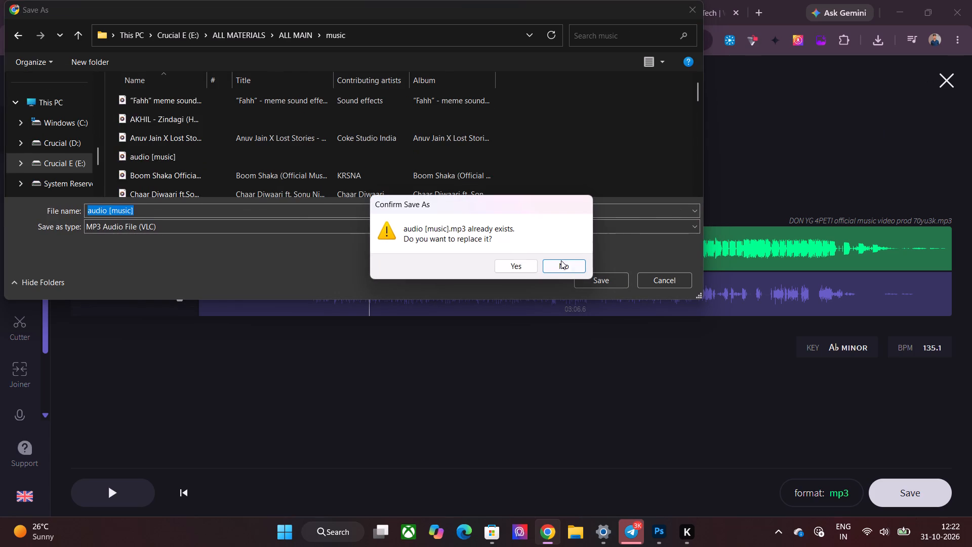
left_click(563, 260)
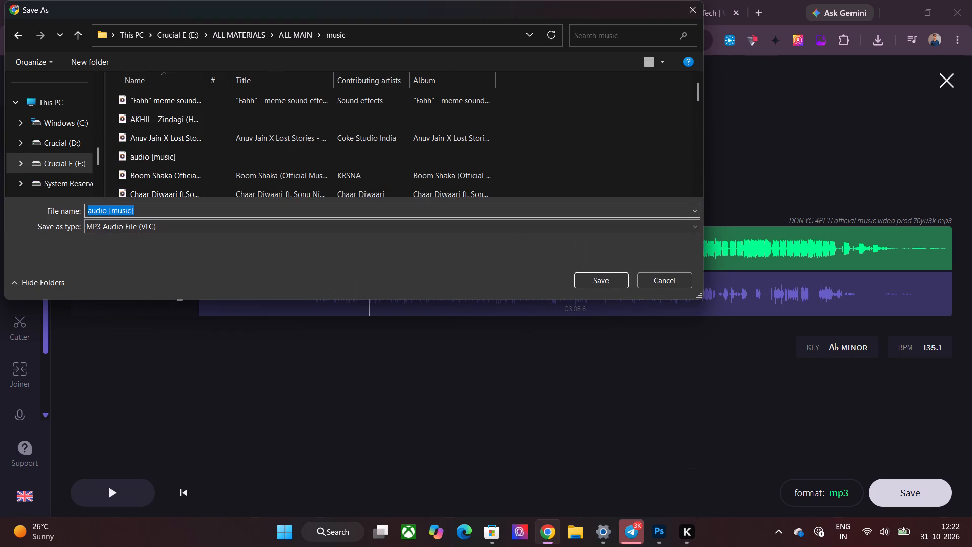
type("4 pe")
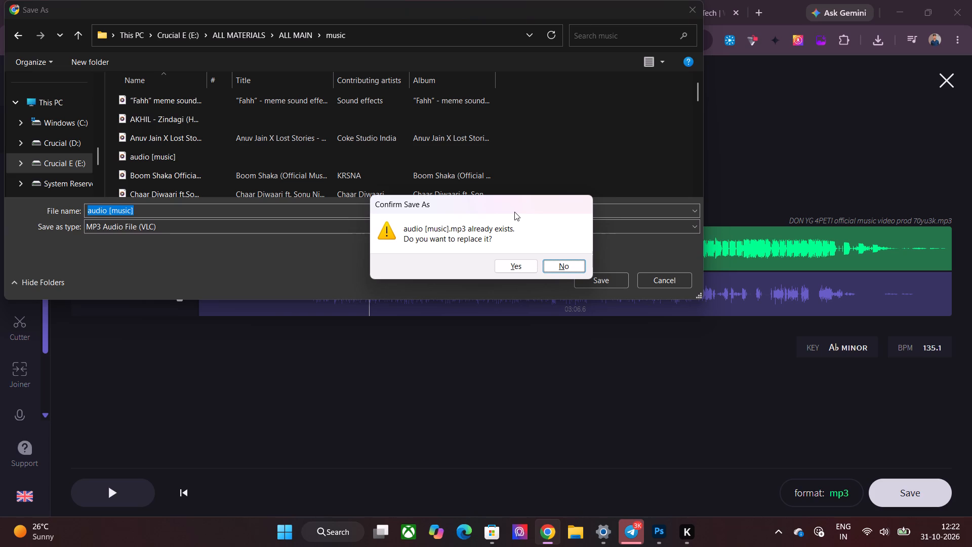
left_click(560, 268)
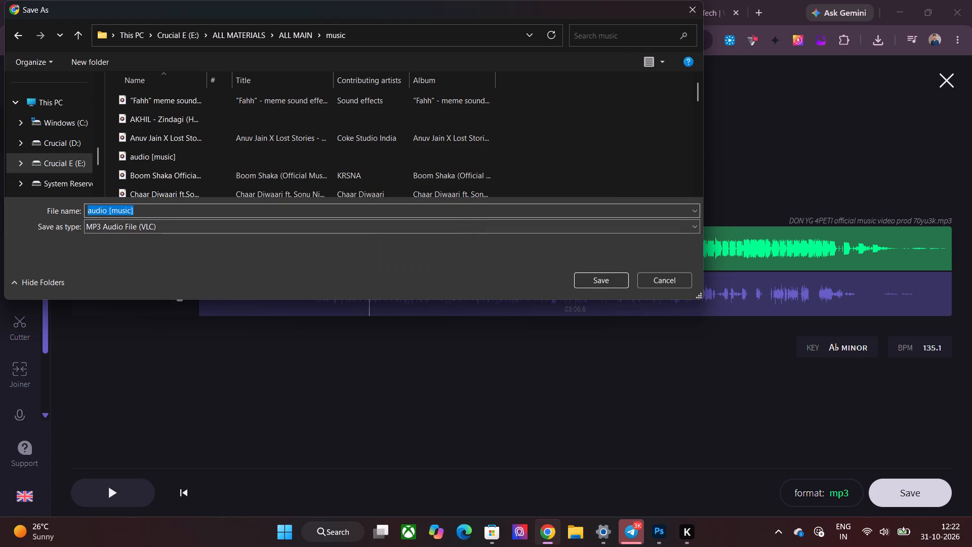
key("4")
left_click_drag(465, 214, 457, 214)
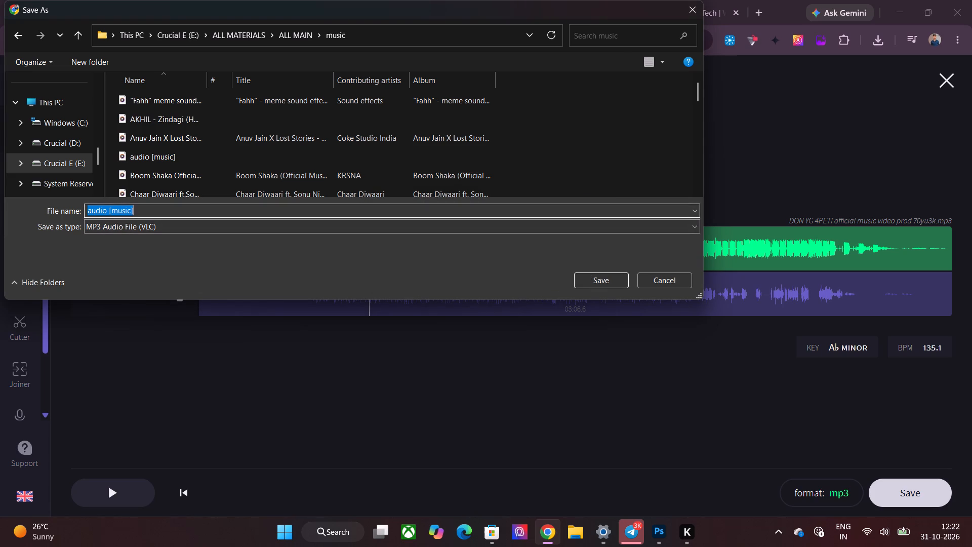
triple_click(469, 210)
triple_click(470, 209)
triple_click(470, 209)
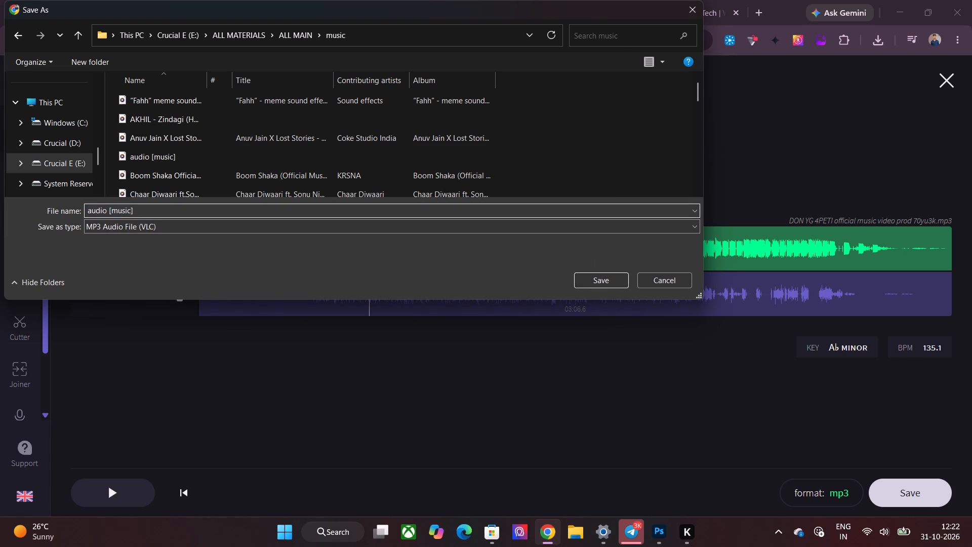
key("ctrl+a")
type("4 peti")
key("Return")
Locate the downloaded 4 peti file in its music folder and play it.
left_click(884, 40)
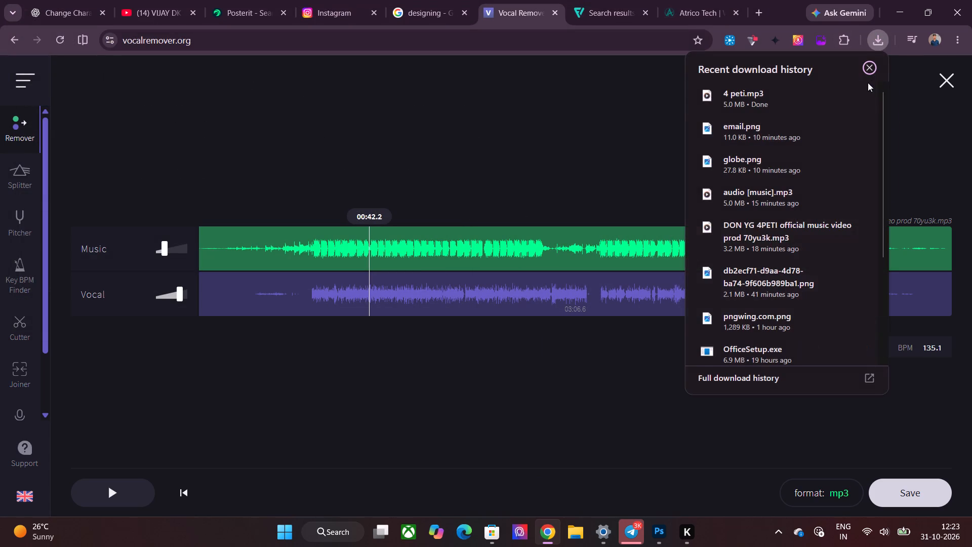
left_click(835, 94)
double_click(291, 129)
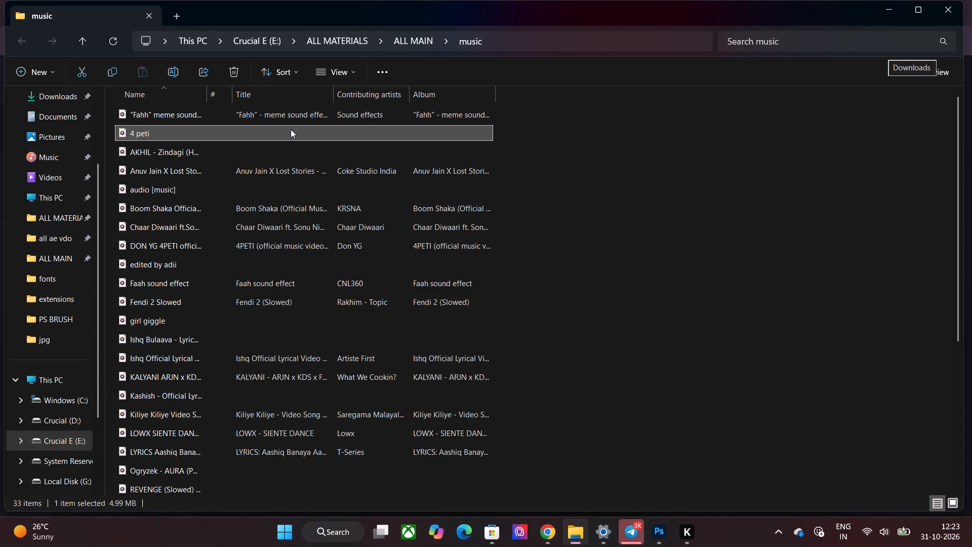
Lower the system volume to 46.
left_click(885, 546)
left_click_drag(875, 457, 877, 457)
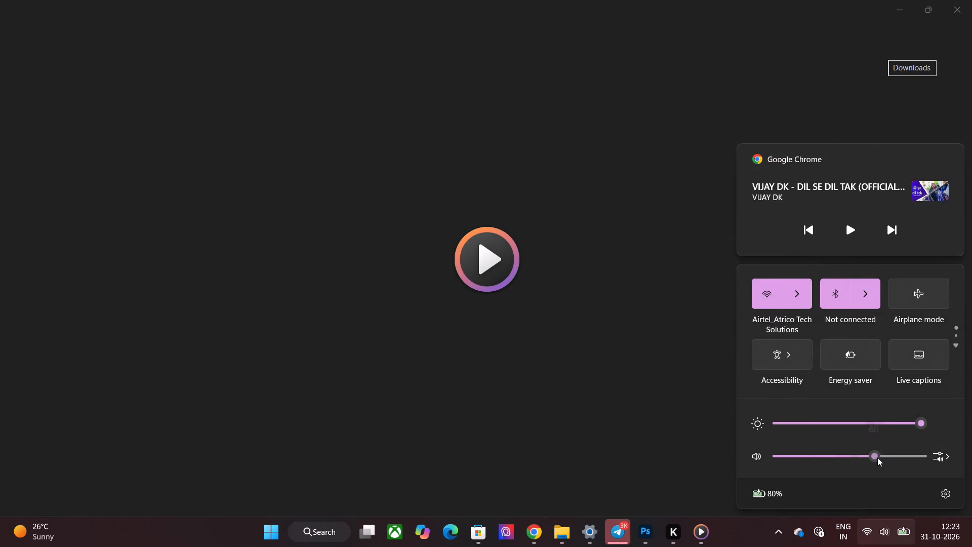
left_click_drag(877, 457, 844, 460)
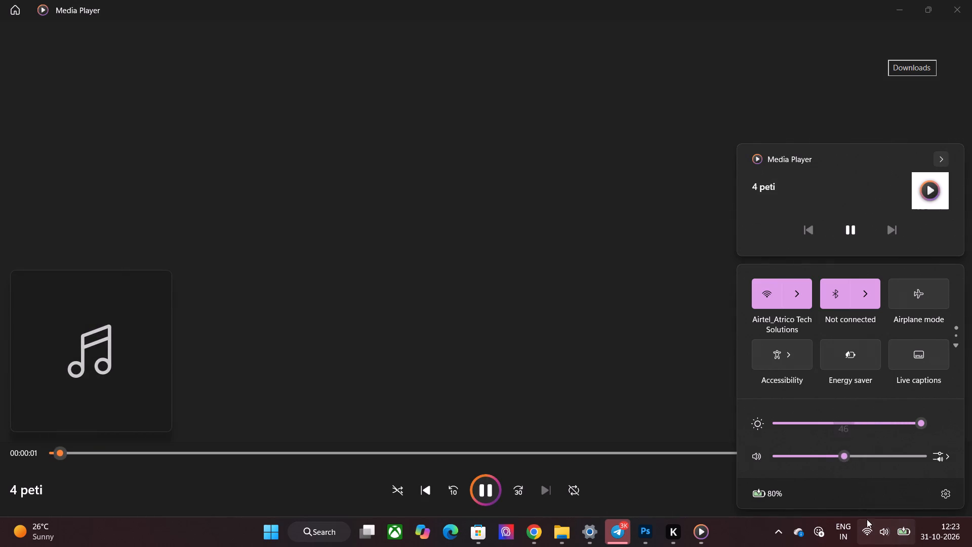
left_click(871, 529)
Switch back to the carousel document in Photoshop.
left_click(649, 530)
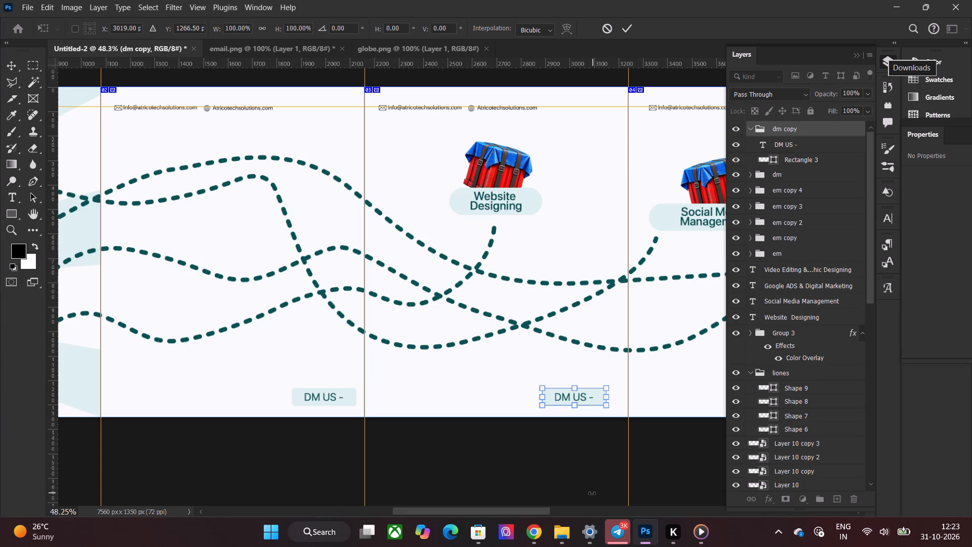
Move the DM US - button copy on slide 03 closer to the slide's right edge, at about X 3066 px.
left_click_drag(487, 510, 508, 510)
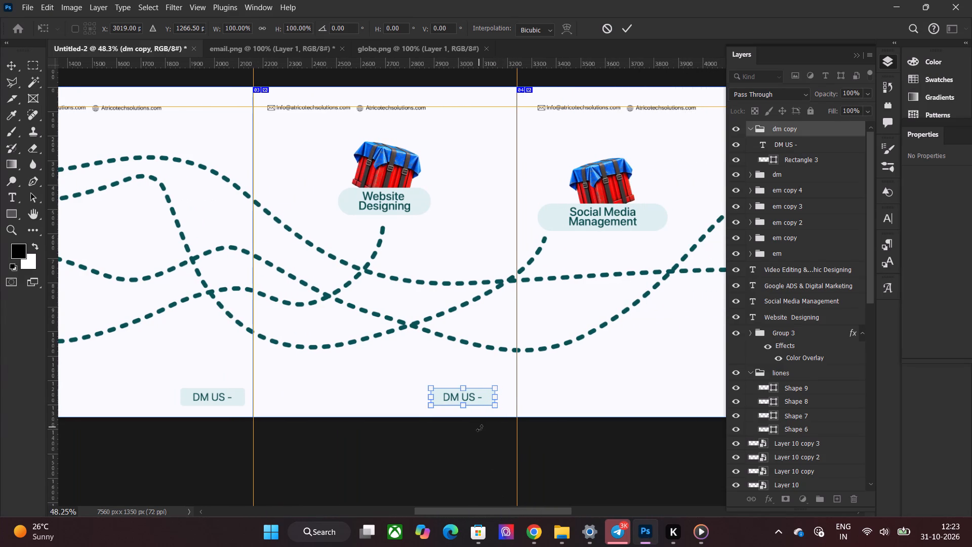
key("ctrl+t")
key("v")
left_click_drag(475, 400, 482, 400)
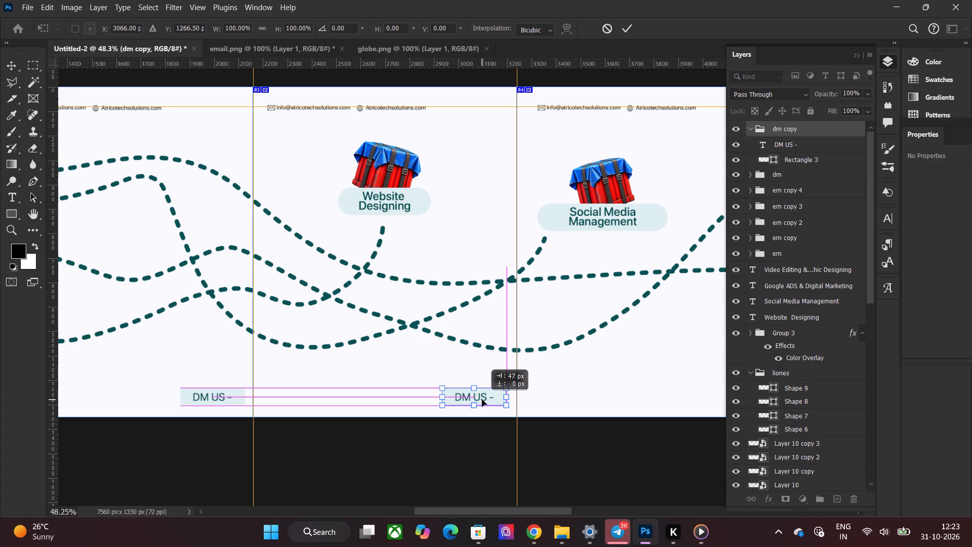
left_click_drag(482, 400, 489, 400)
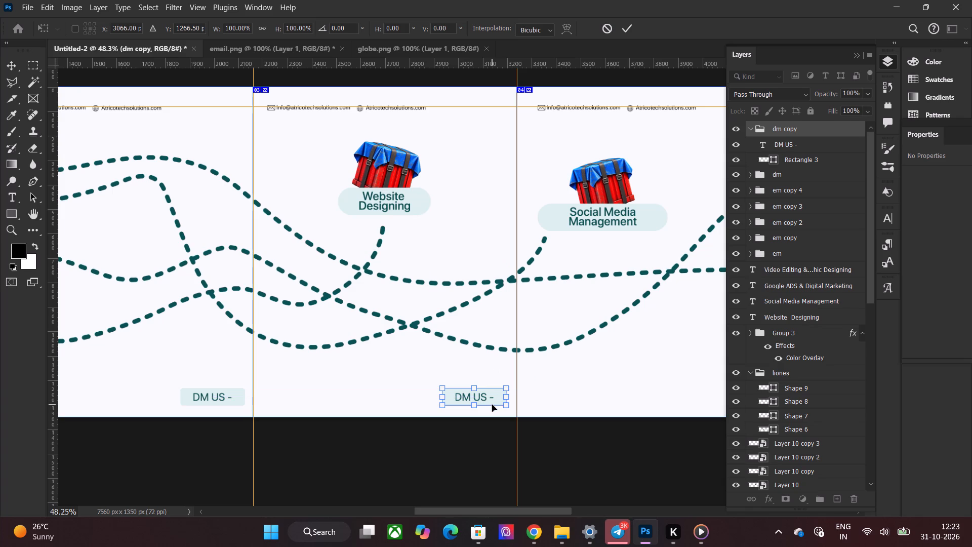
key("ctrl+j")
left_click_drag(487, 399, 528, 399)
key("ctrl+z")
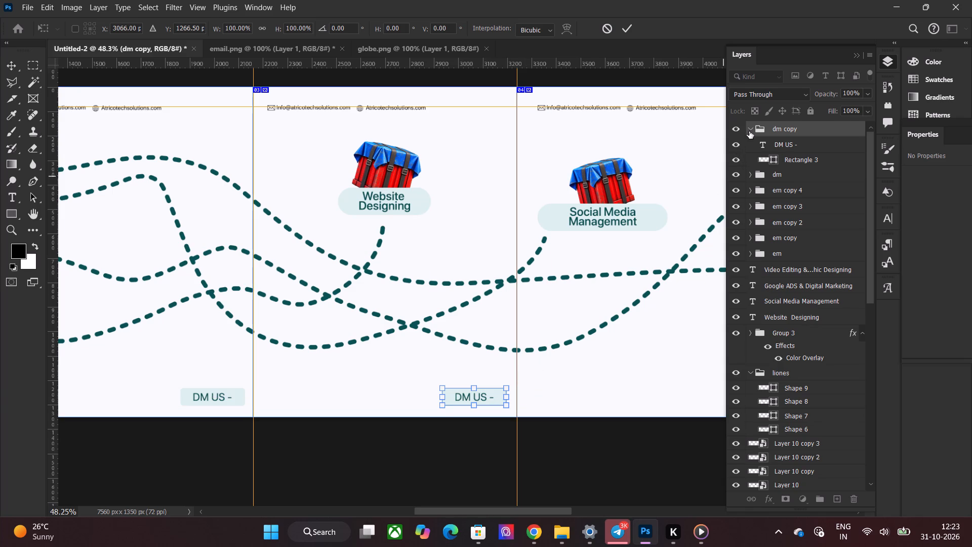
Duplicate the dm copy button group from slide 03 and start a free transform on the duplicate.
left_click(749, 131)
left_click(777, 131)
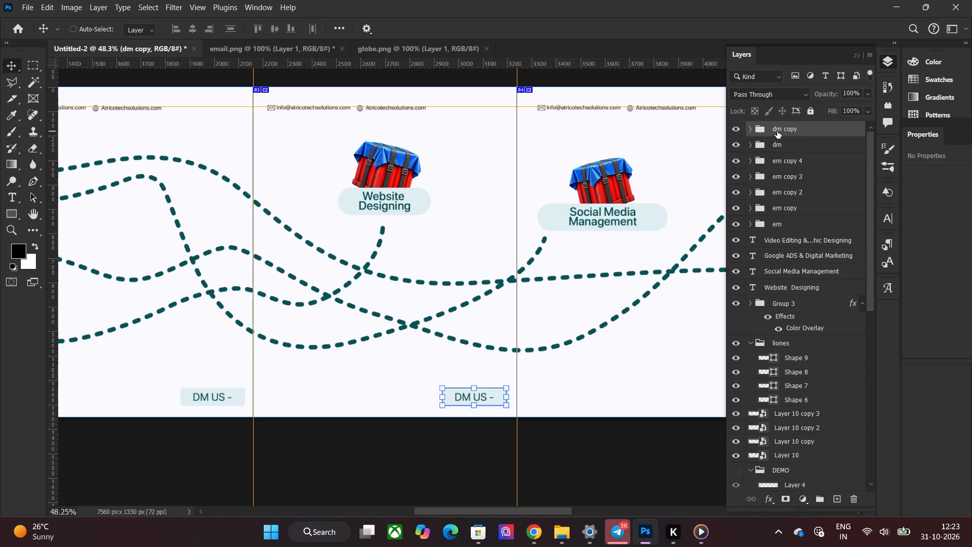
key("ctrl+j")
key("ctrl+t")
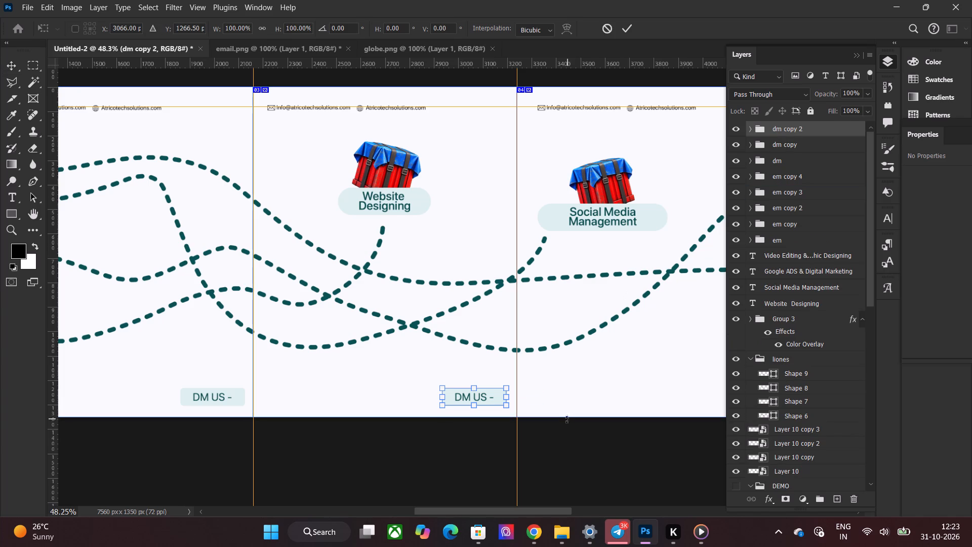
left_click_drag(502, 513, 540, 514)
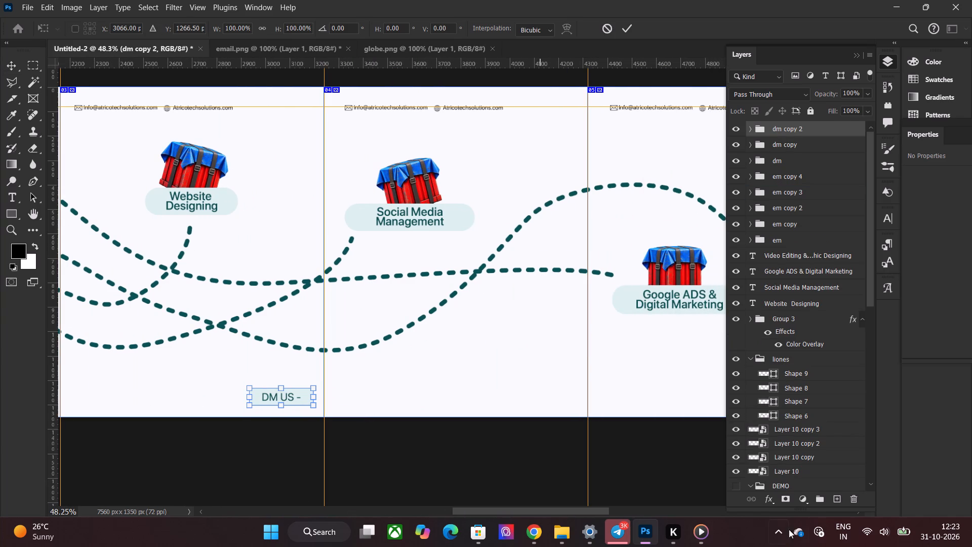
Lower the system volume.
left_click(884, 530)
left_click_drag(825, 458, 821, 458)
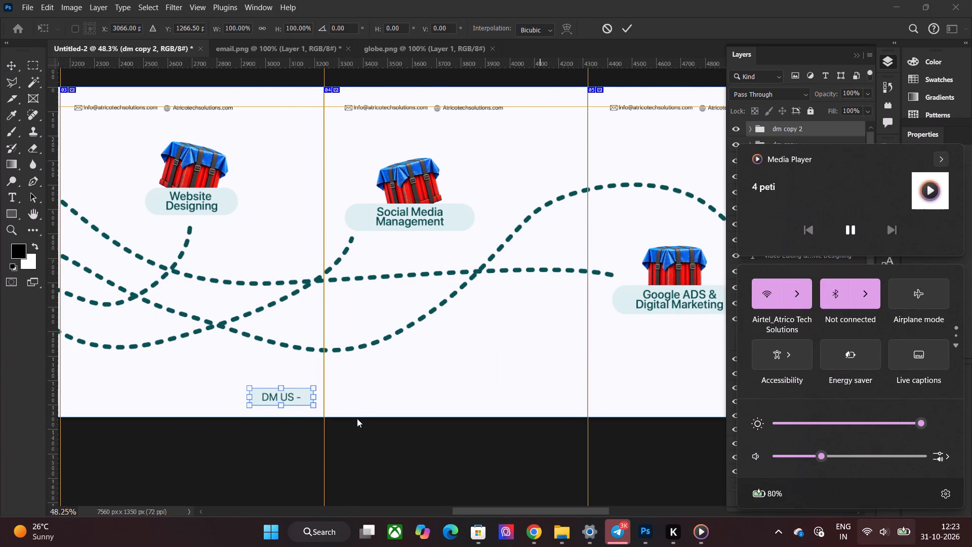
left_click_drag(297, 398, 315, 398)
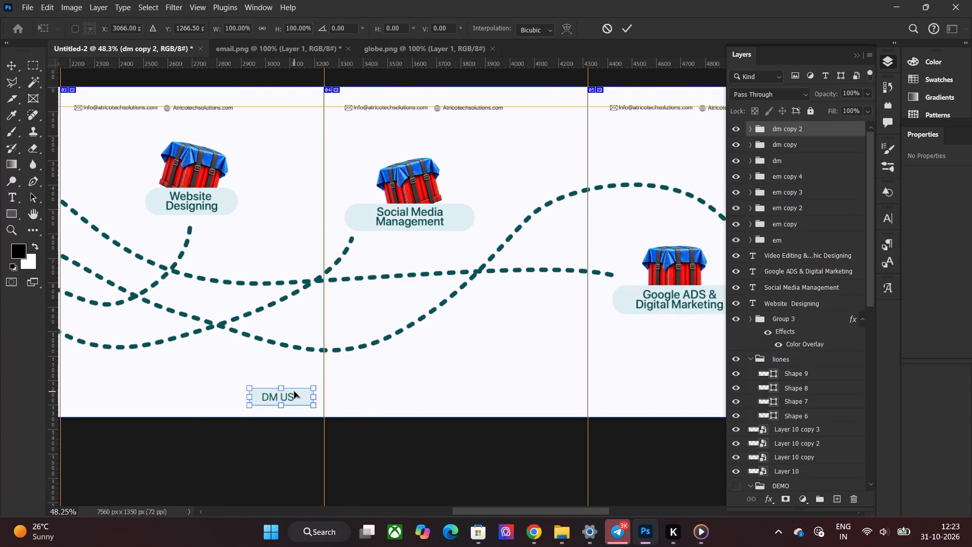
Move the duplicated DM US - button to the lower right corner of slide 04, at about X 4145 px, level with the others.
left_click_drag(293, 392, 553, 396)
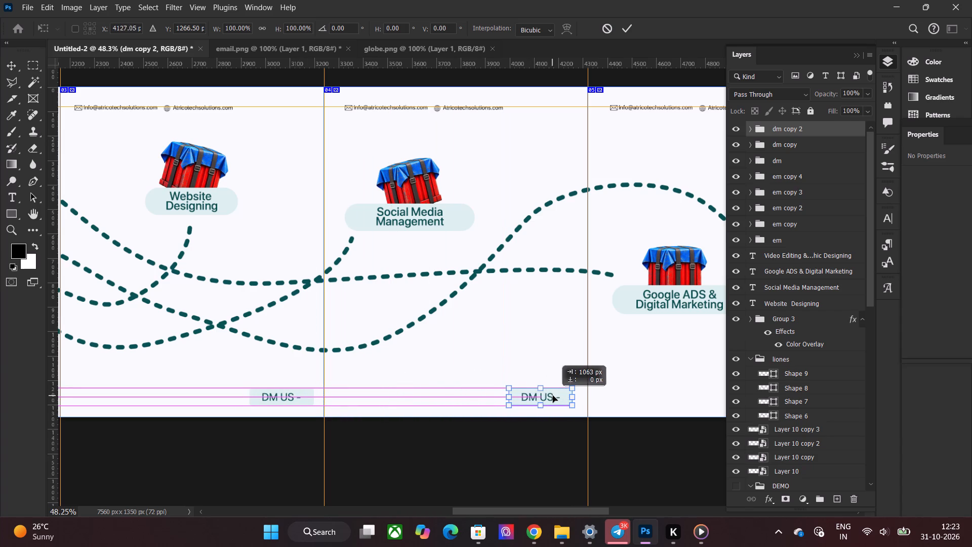
left_click_drag(553, 396, 556, 398)
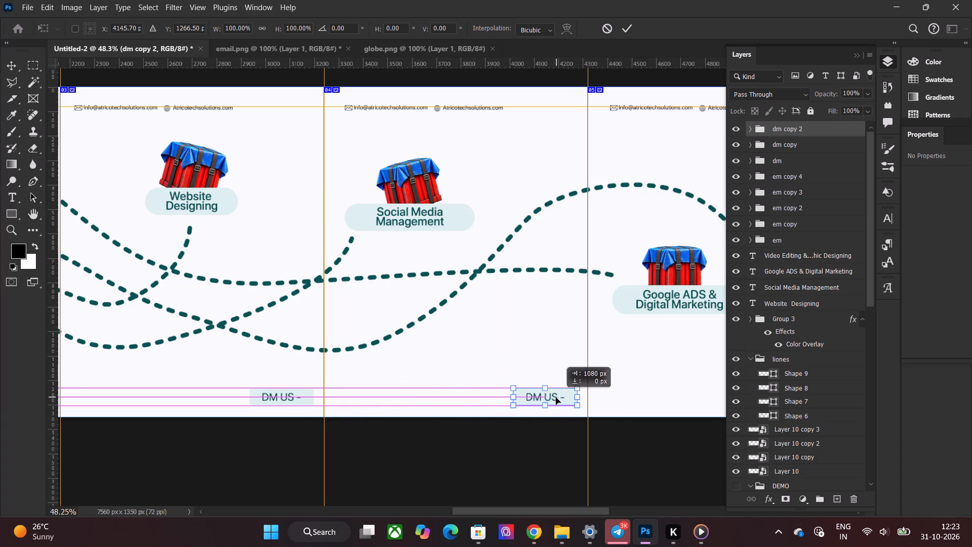
left_click_drag(556, 398, 557, 398)
left_click(629, 22)
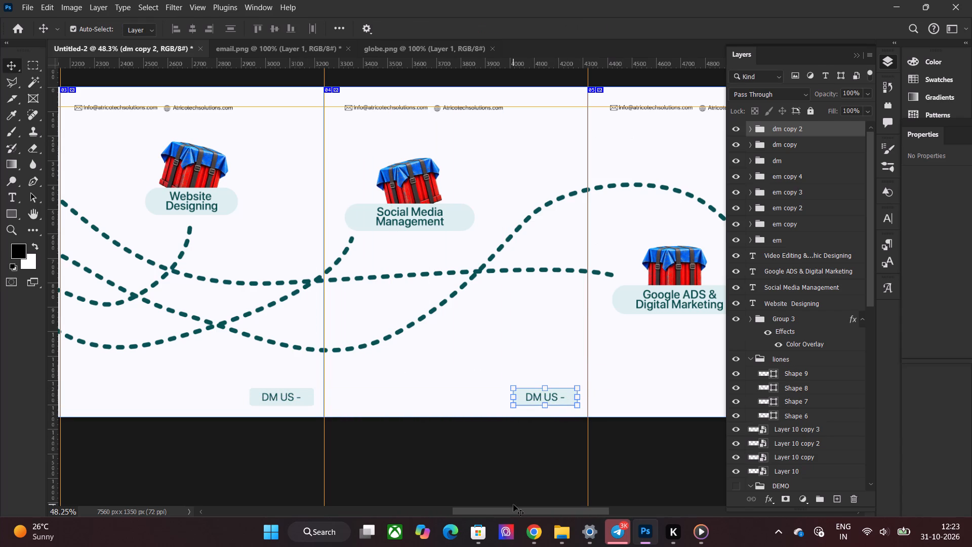
key("Left")
Duplicate the dm copy 2 group and place it in the lower right corner of slide 05, at about X 5218 px.
left_click_drag(530, 509, 573, 509)
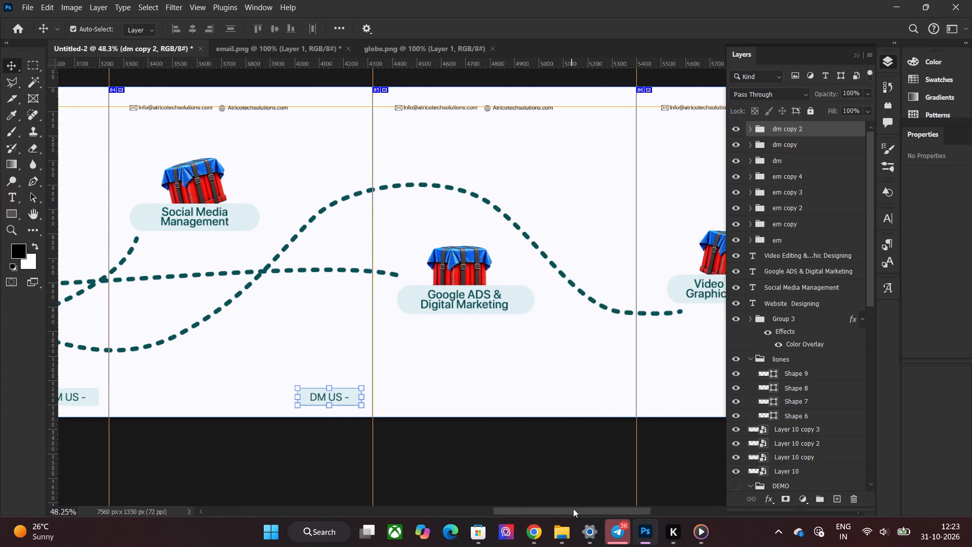
left_click_drag(573, 509, 576, 509)
left_click(507, 458)
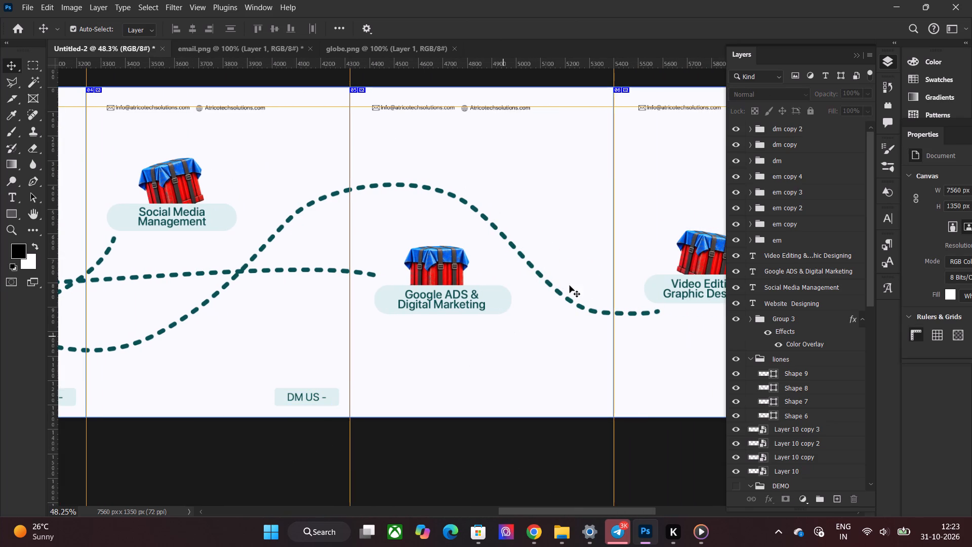
left_click(795, 124)
key("ctrl+j")
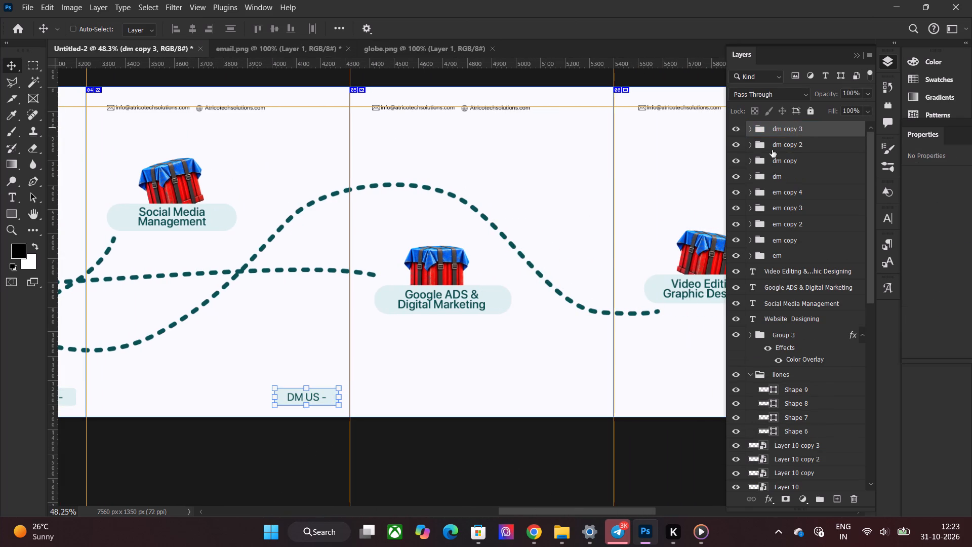
key("ctrl+t")
left_click_drag(322, 398, 331, 398)
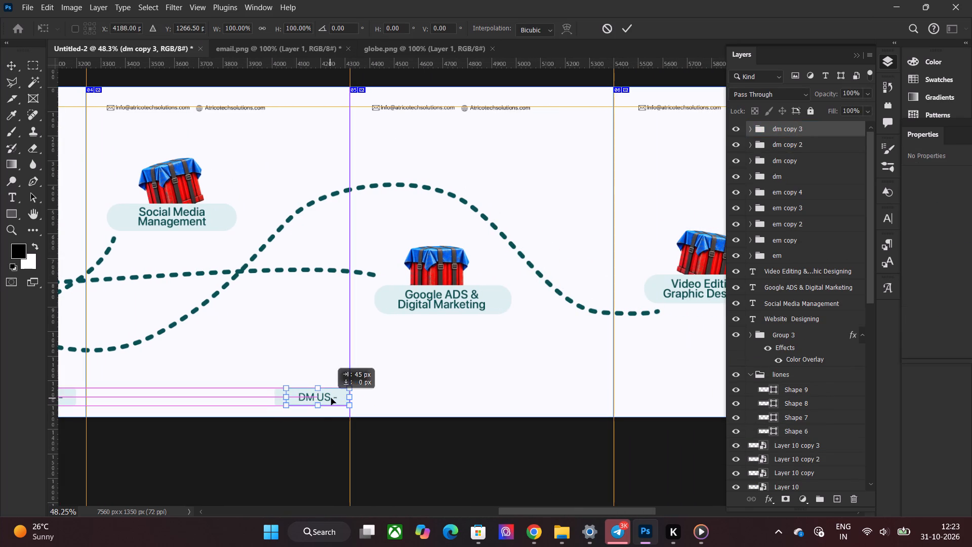
left_click_drag(331, 398, 586, 398)
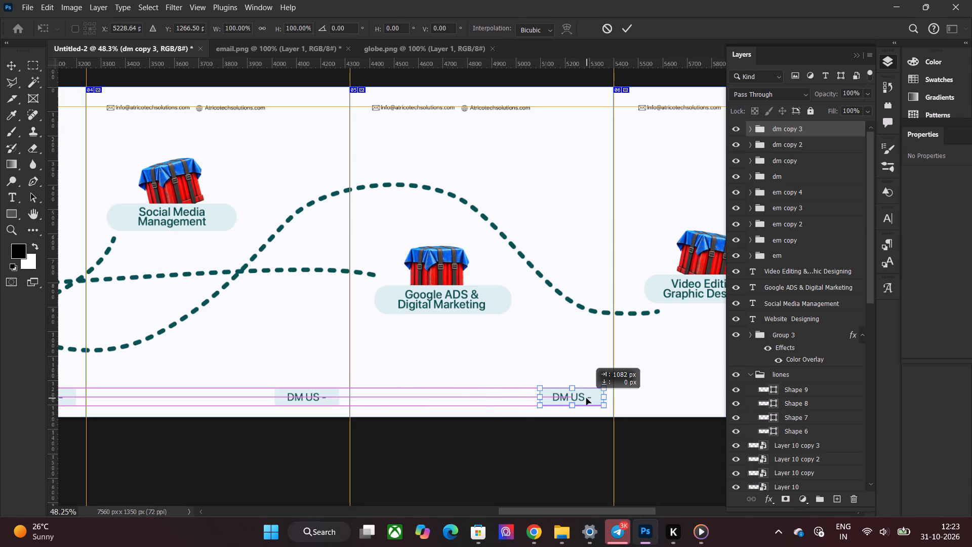
left_click_drag(586, 398, 583, 398)
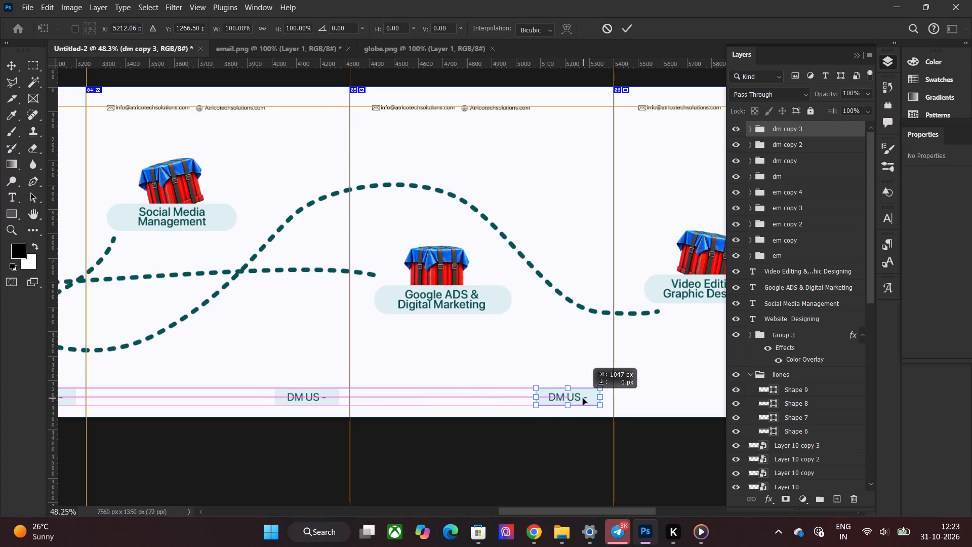
left_click_drag(583, 398, 585, 398)
left_click(561, 451)
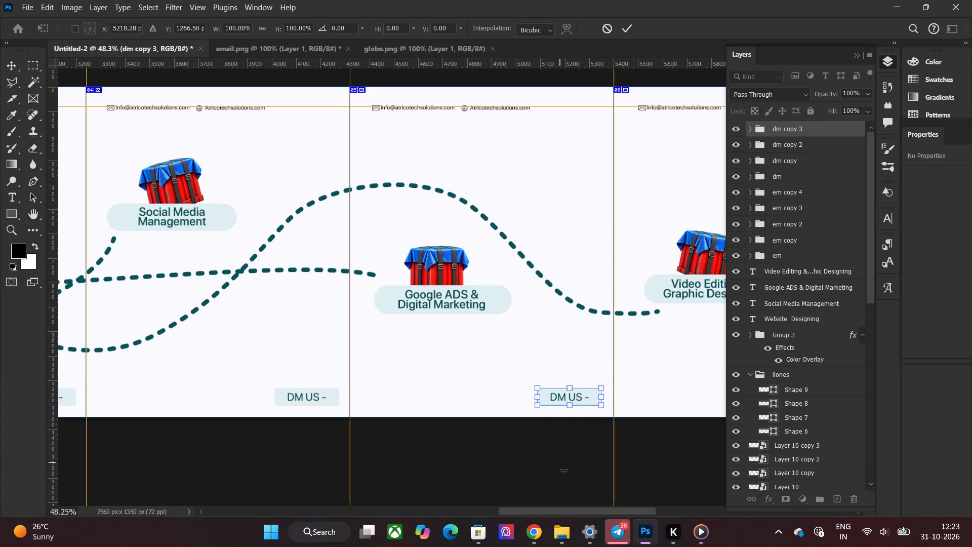
left_click(520, 464)
left_click(623, 32)
left_click(555, 460)
Duplicate the dm copy 3 group and place it in the lower right corner of slide 06, at X 6296 px.
left_click(784, 125)
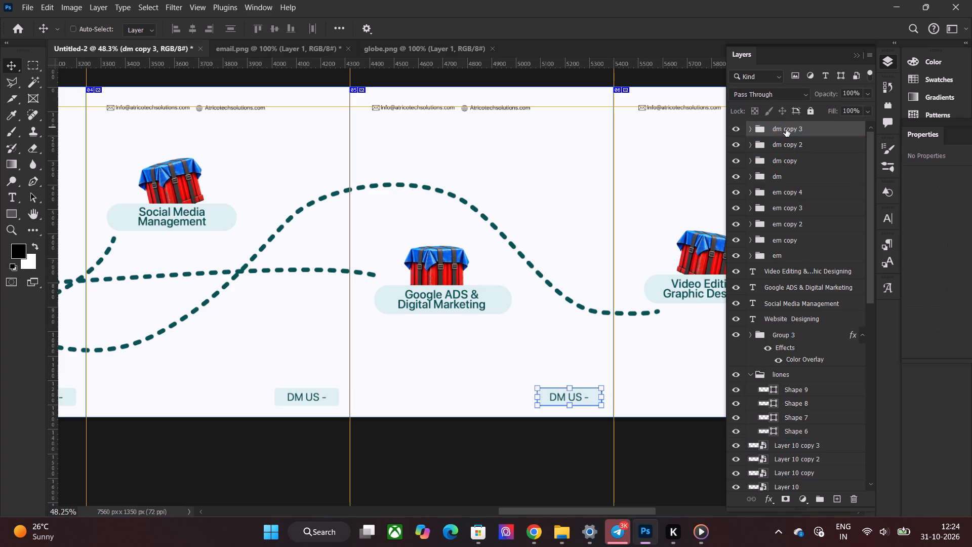
key("ctrl+j")
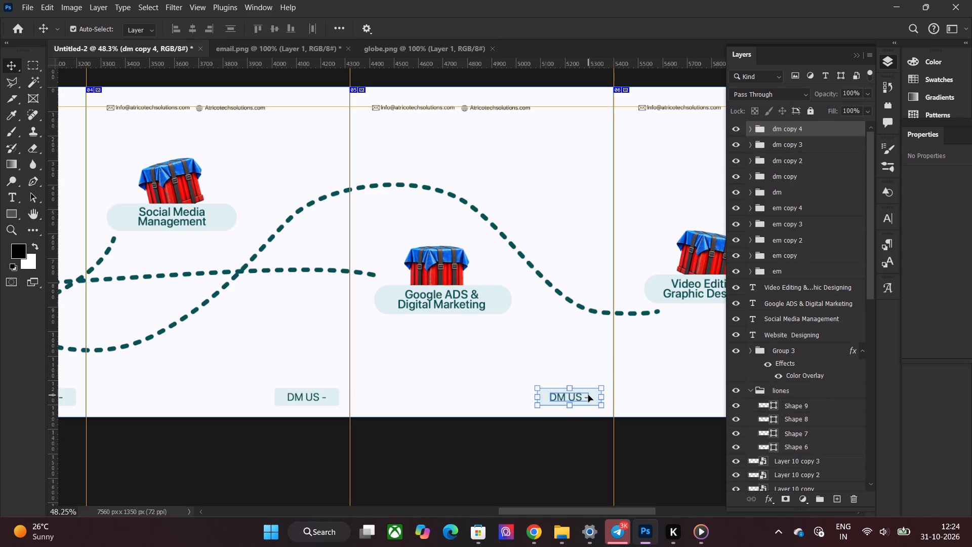
key("ctrl+t")
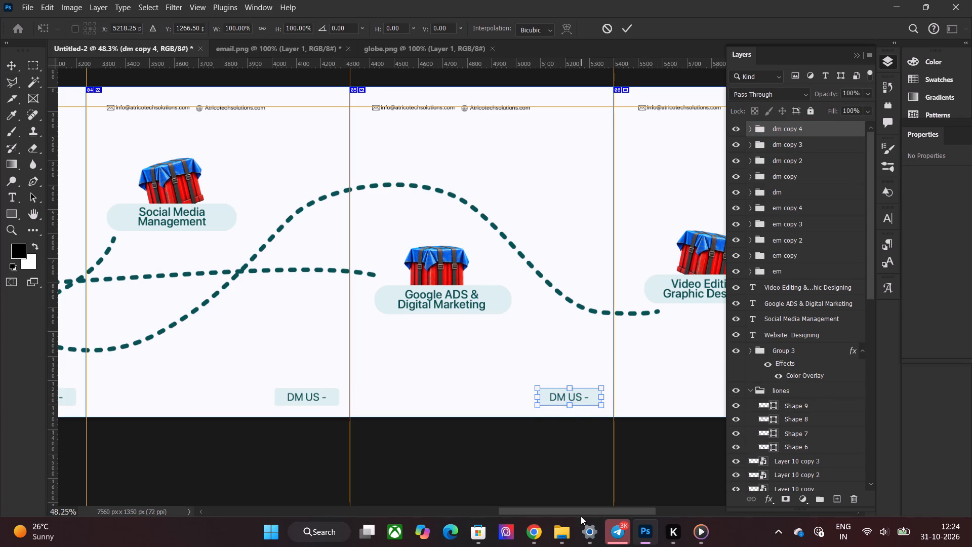
left_click_drag(581, 508, 636, 508)
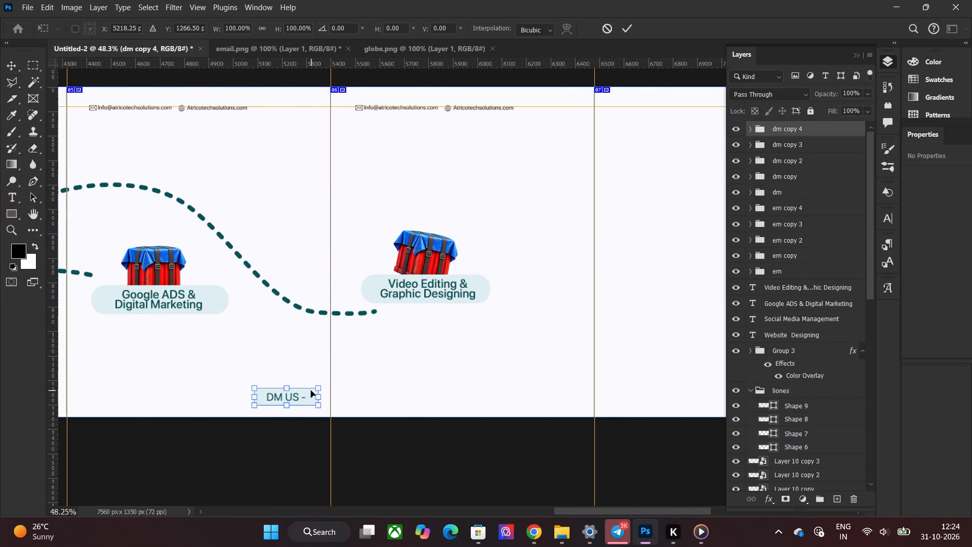
left_click_drag(305, 394, 564, 400)
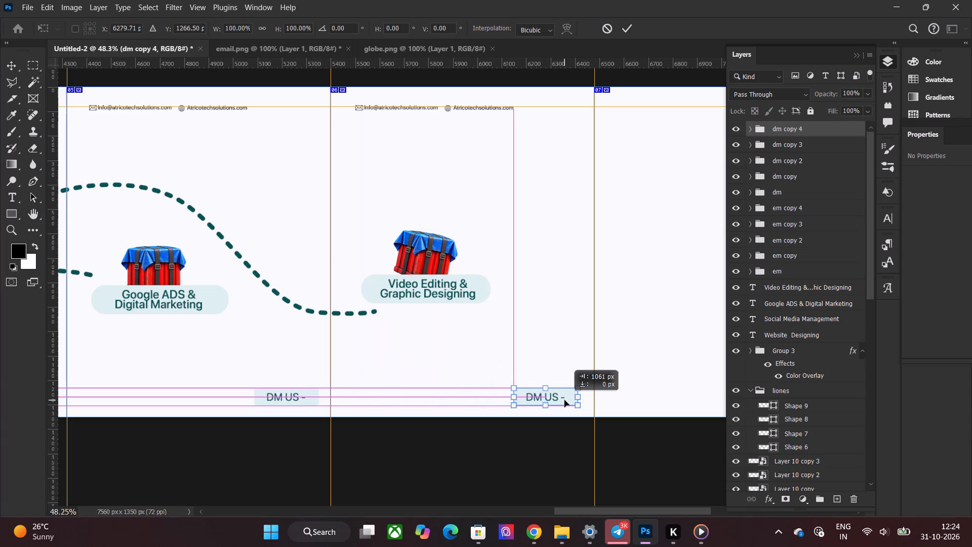
left_click_drag(564, 400, 571, 401)
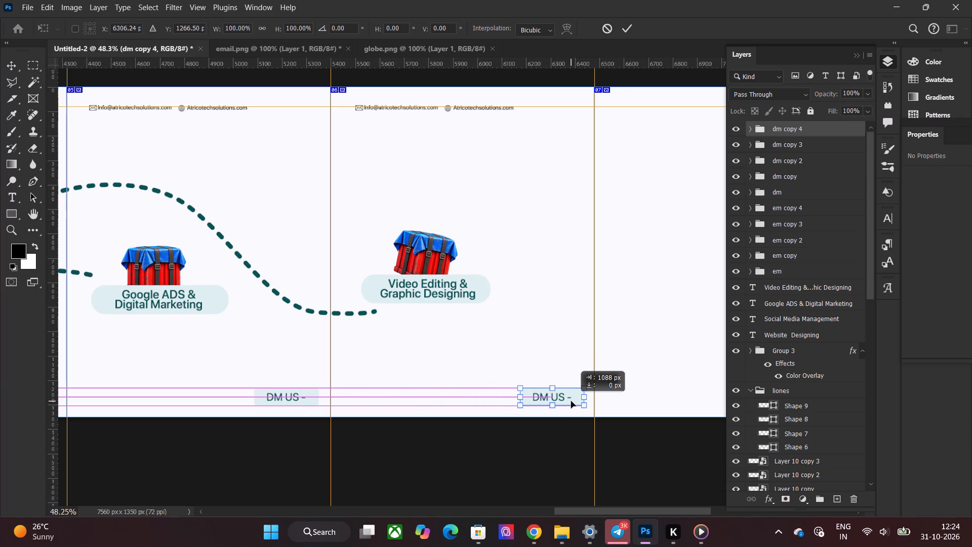
left_click_drag(571, 401, 571, 403)
key("Left")
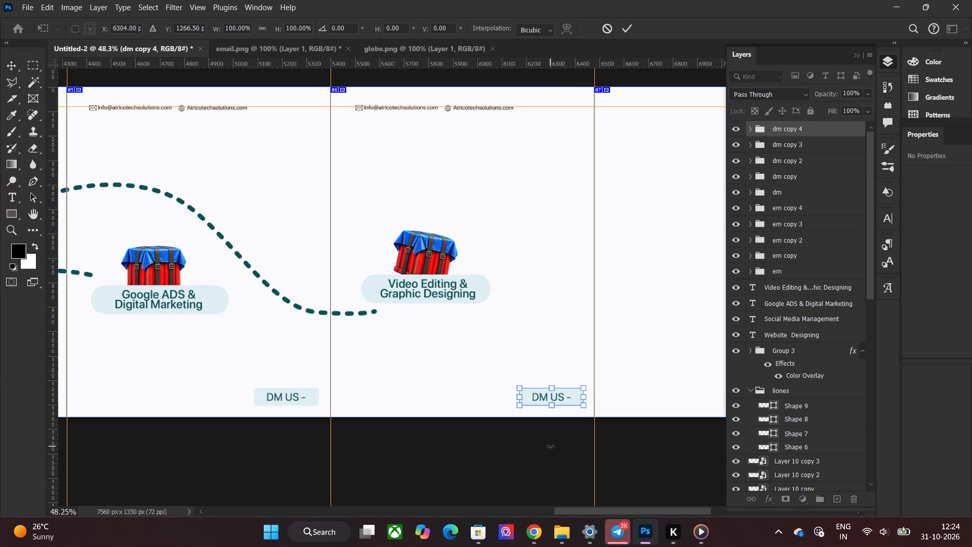
key("Left")
key("Left")
key("Left")
key("Left")
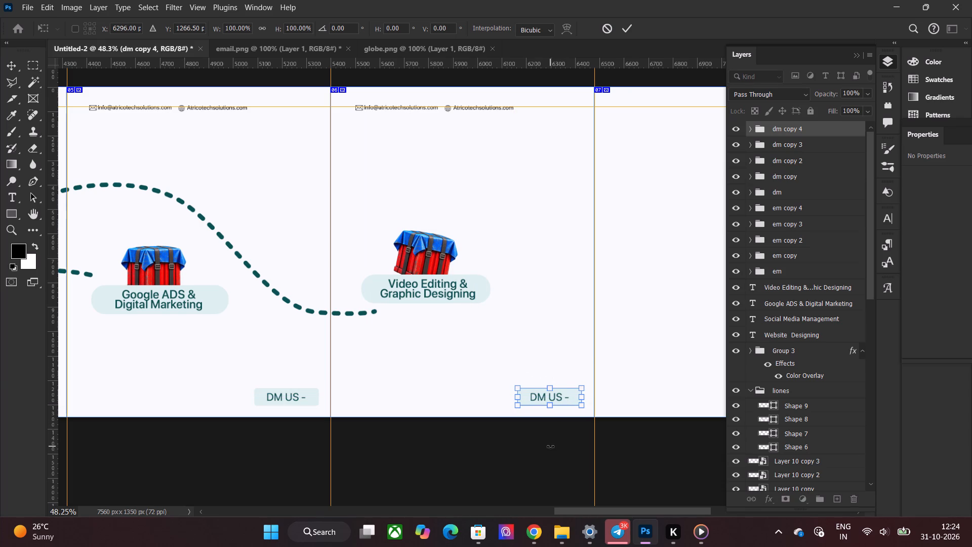
left_click(630, 30)
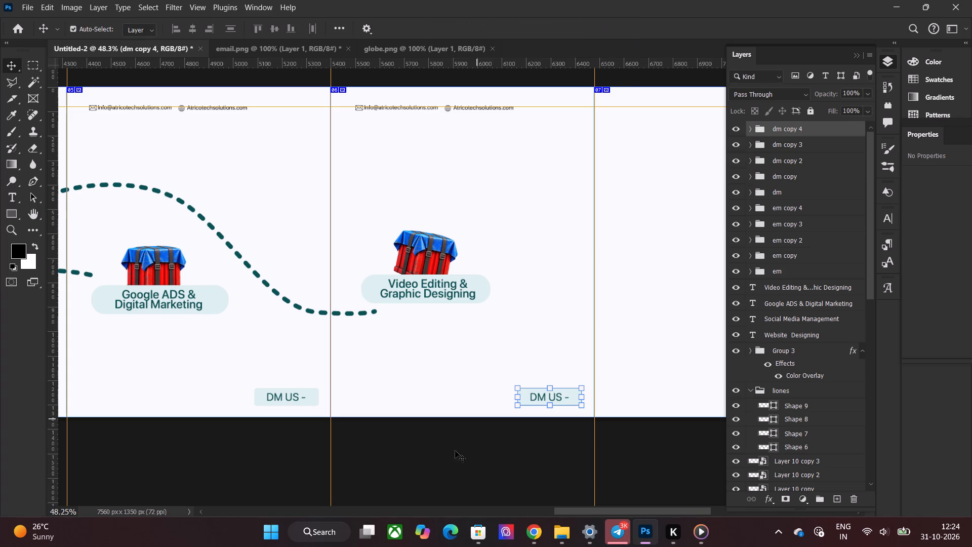
left_click(446, 463)
Review the whole carousel, examining the contact headers and DM US - buttons across the slides and the Group 3 layer group.
key("ctrl+0")
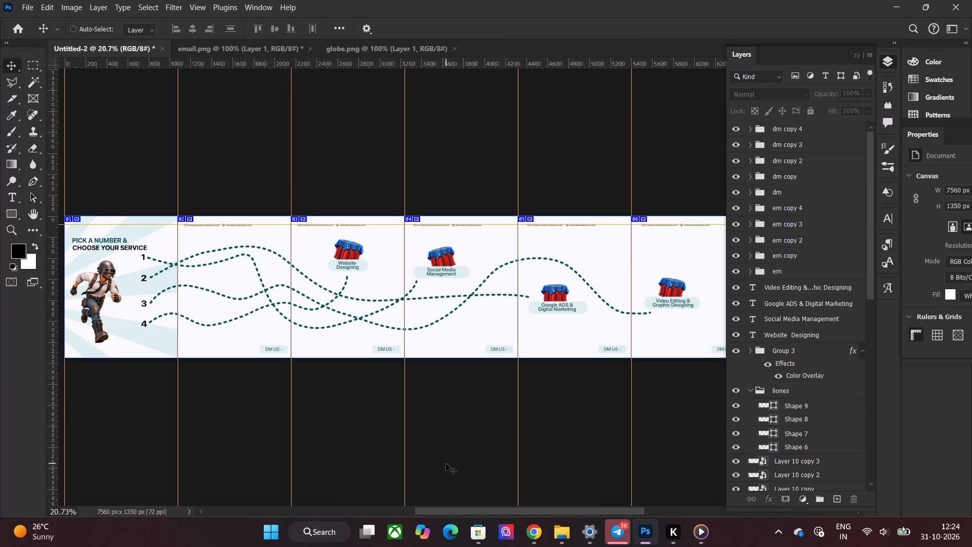
scroll(361, 418, "up", 2, "alt")
scroll(271, 419, "up", 3, "alt")
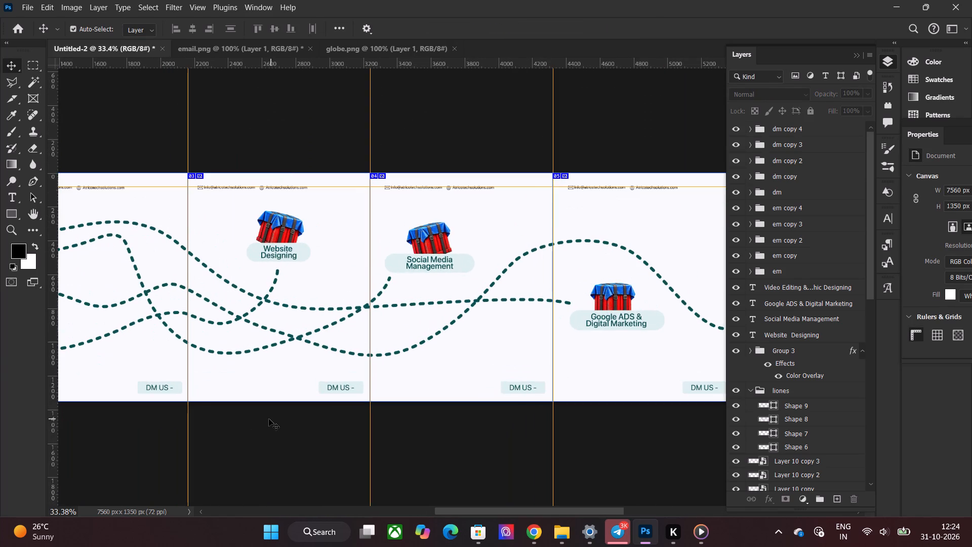
left_click_drag(476, 511, 430, 511)
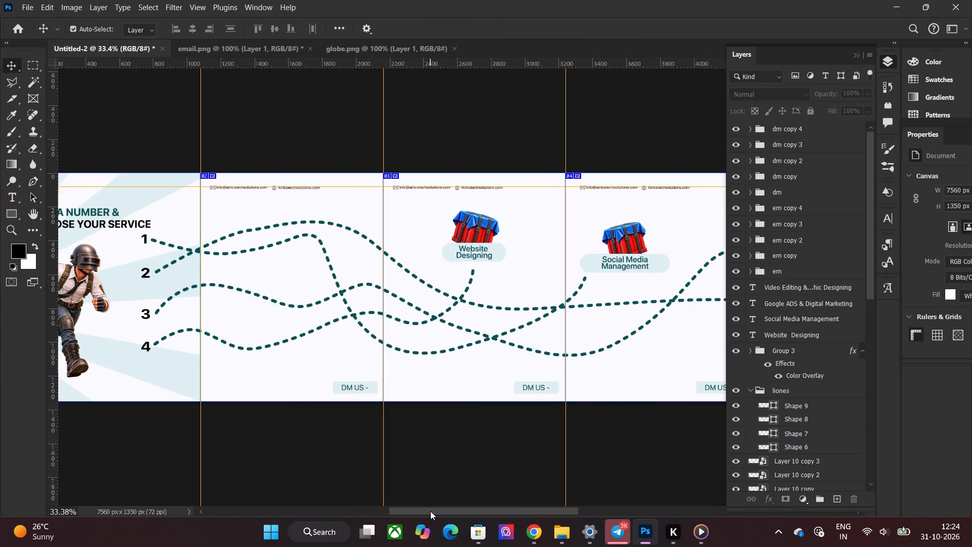
left_click_drag(430, 511, 563, 508)
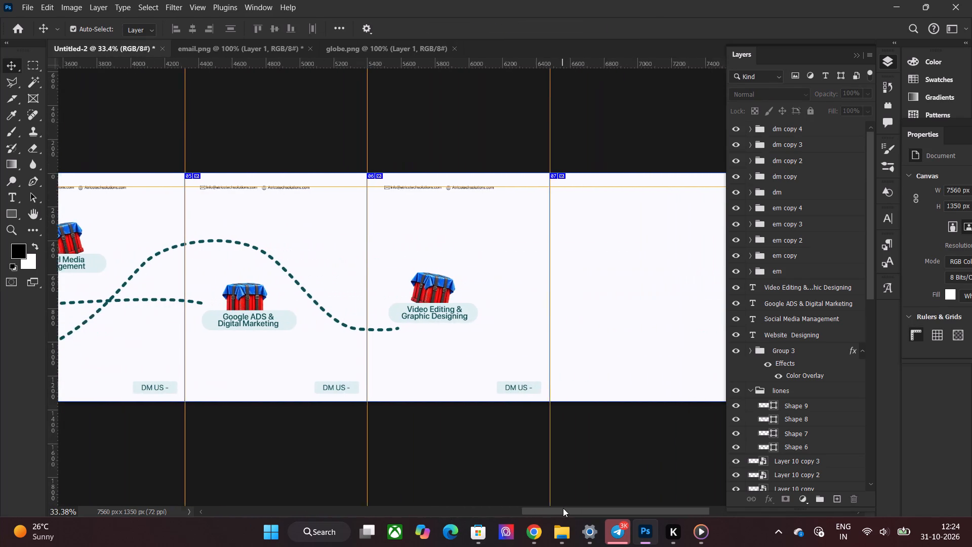
left_click_drag(563, 508, 404, 508)
scroll(348, 449, "up", 3, "alt")
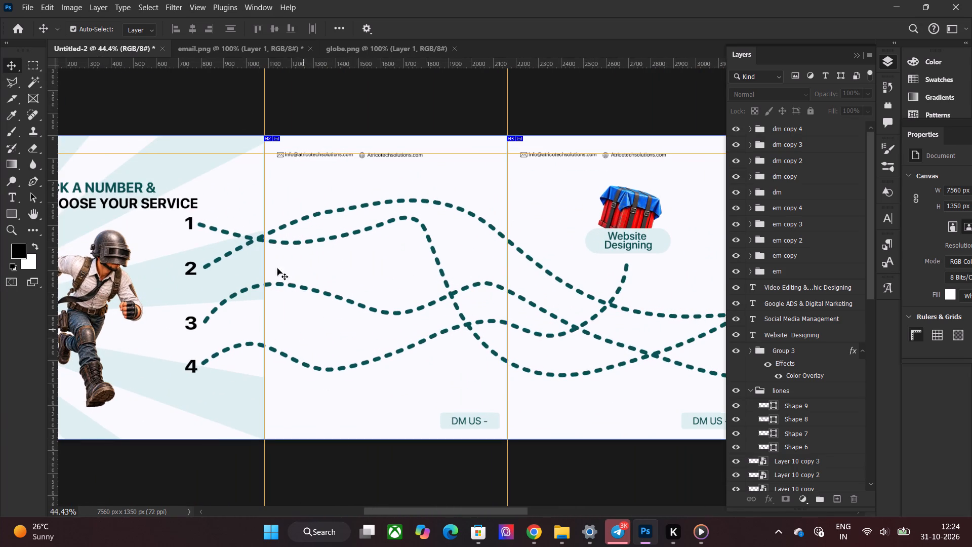
left_click(749, 353)
left_click(752, 353)
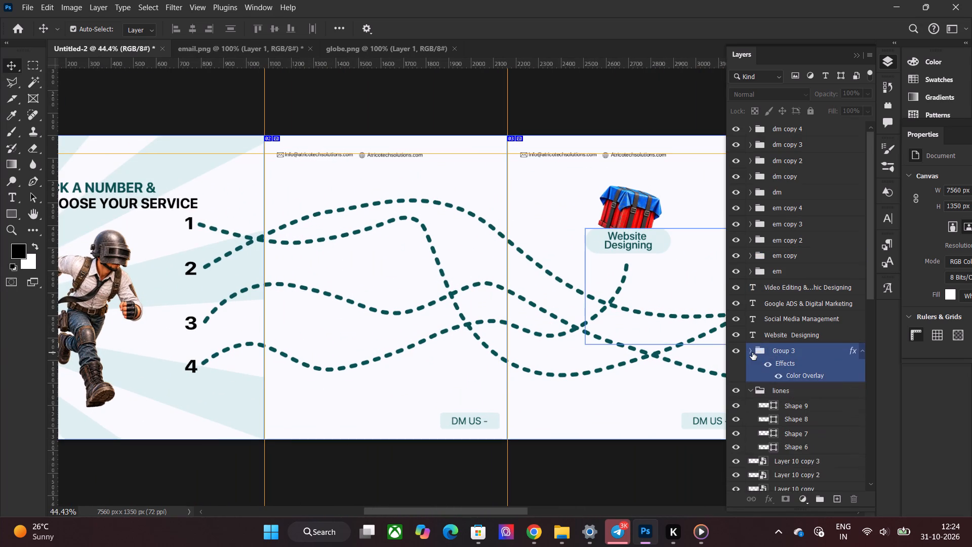
Collapse the Group 3 and liones layer groups as needed and make the DEMO reference group visible.
scroll(753, 353, "down", 2)
left_click(747, 359)
left_click(751, 357)
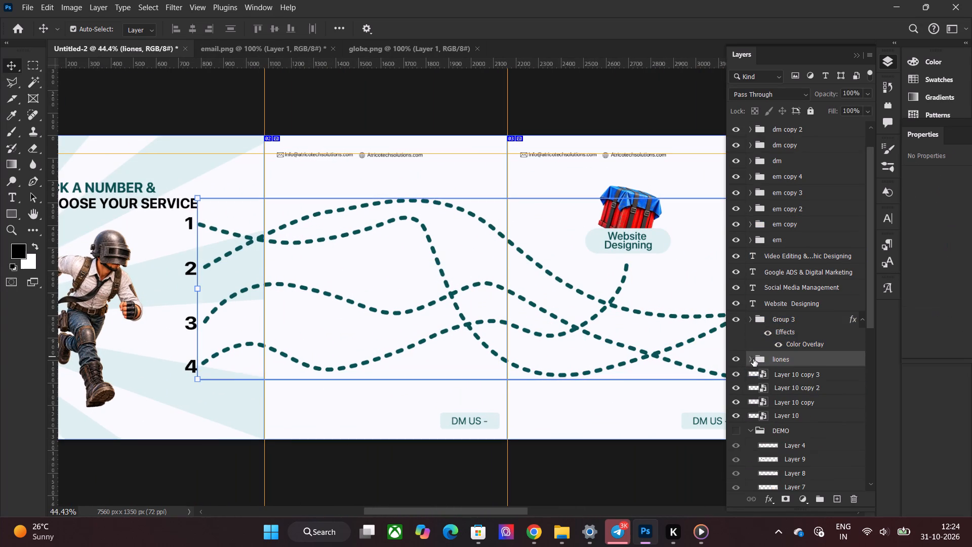
left_click(735, 432)
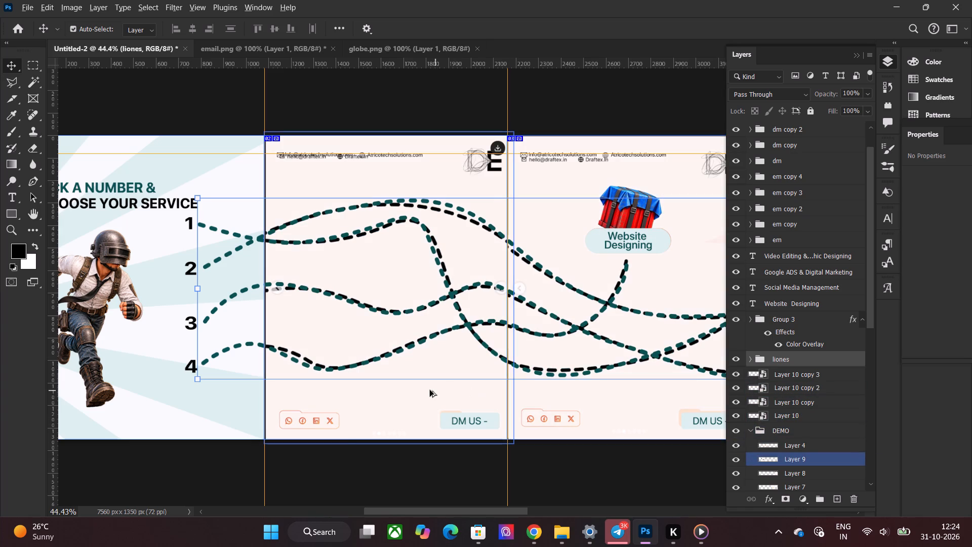
Examine the DEMO reference's social media icon box and DM button area along the bottom of slide 02.
scroll(304, 468, "up", 3, "alt")
scroll(256, 462, "down", 6, "alt")
scroll(243, 455, "up", 4, "alt")
left_click_drag(442, 512, 410, 512)
scroll(419, 479, "down", 2)
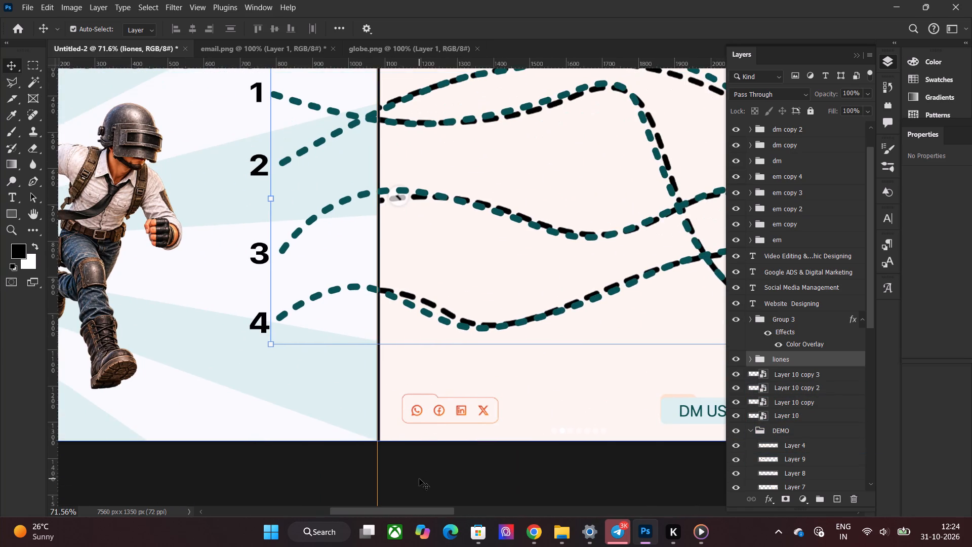
scroll(433, 465, "down", 1, "alt")
scroll(433, 465, "up", 3, "alt")
scroll(443, 463, "down", 6)
scroll(452, 452, "up", 2, "alt")
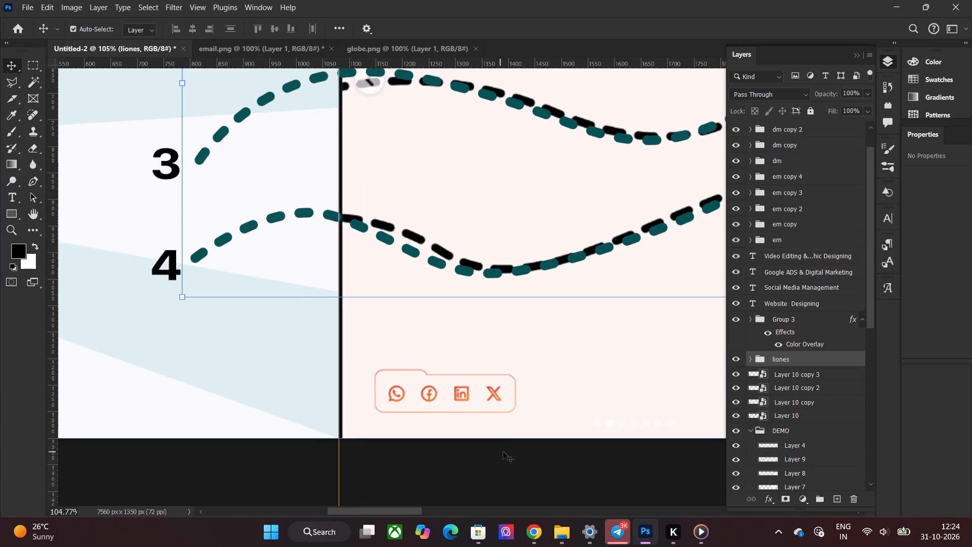
scroll(503, 452, "down", 1)
left_click_drag(398, 511, 424, 513)
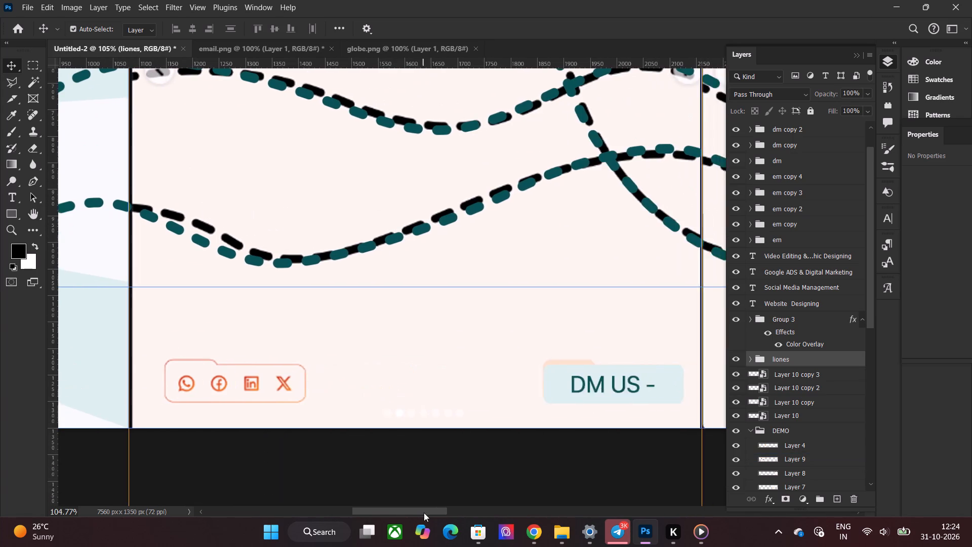
left_click_drag(424, 513, 416, 514)
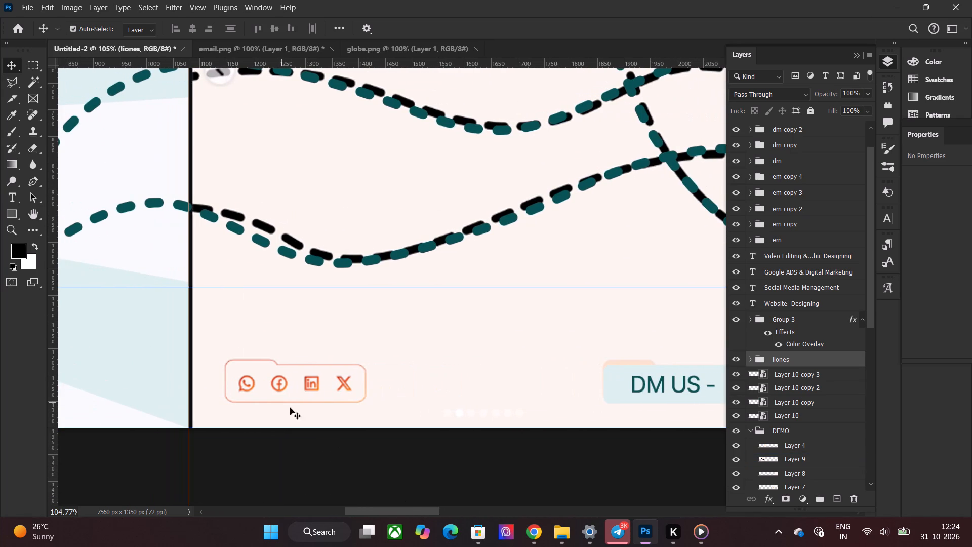
Switch to Chrome and replace the email search term on Flaticon with one for a WhatsApp icon.
left_click(531, 521)
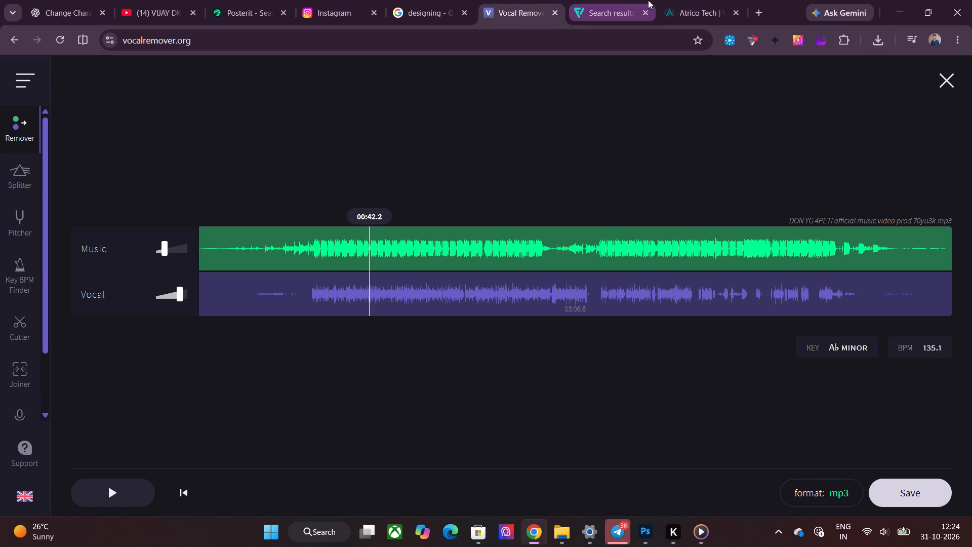
left_click(631, 0)
double_click(349, 100)
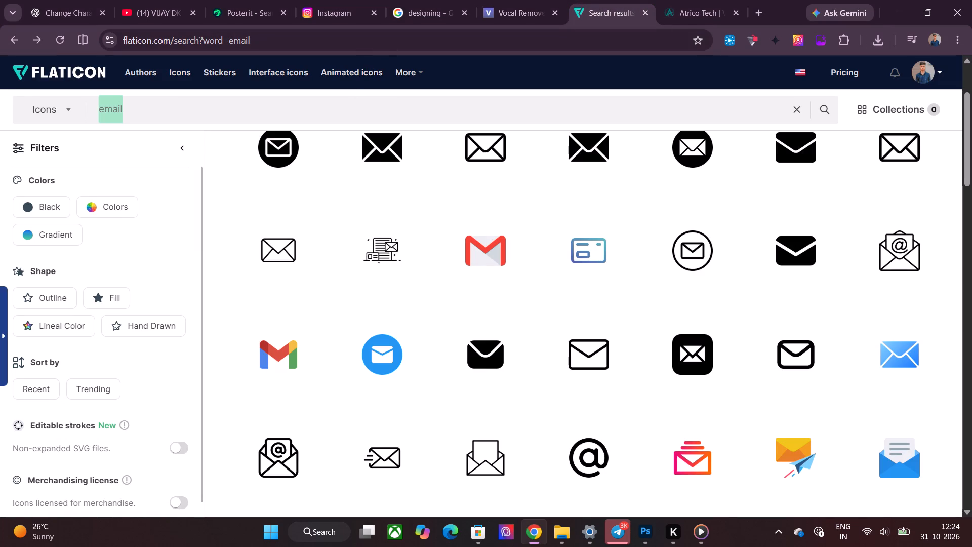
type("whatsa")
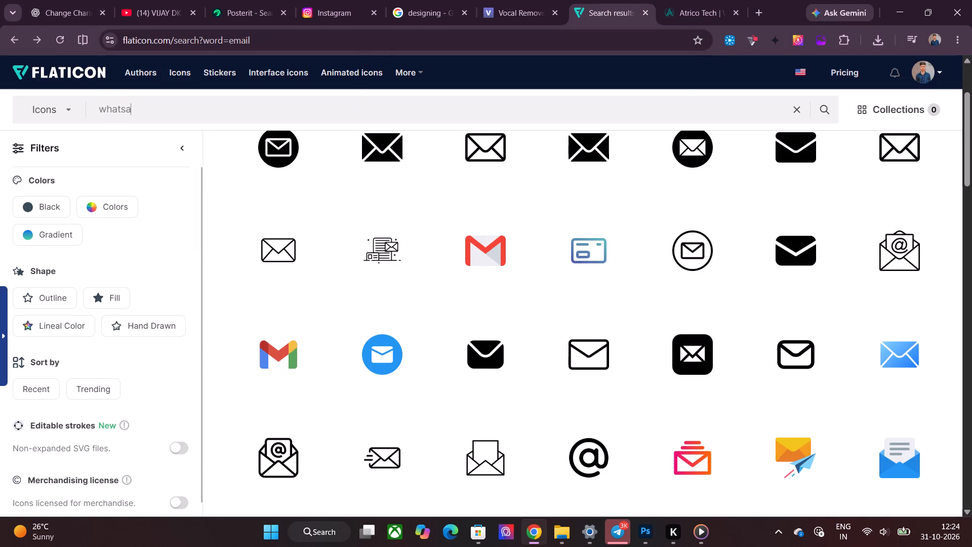
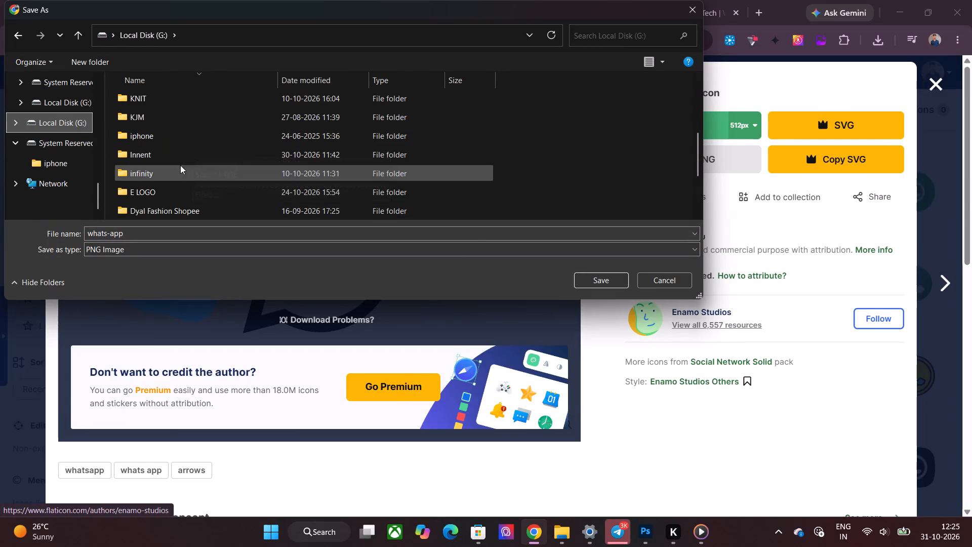
Choose the 31 folder inside Atrico on Local Disk (G:) as the save location for the whats-app PNG icon.
scroll(180, 165, "down", 3)
double_click(171, 191)
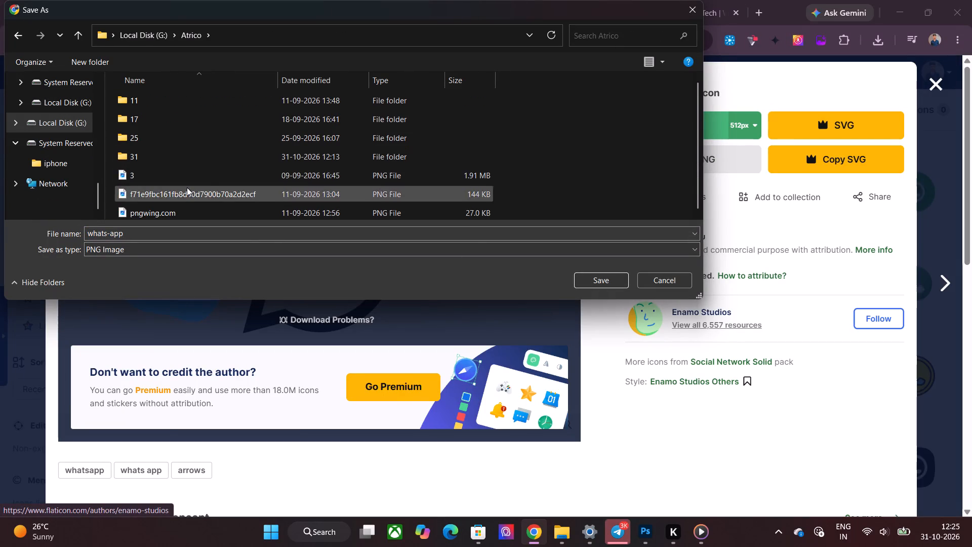
double_click(192, 152)
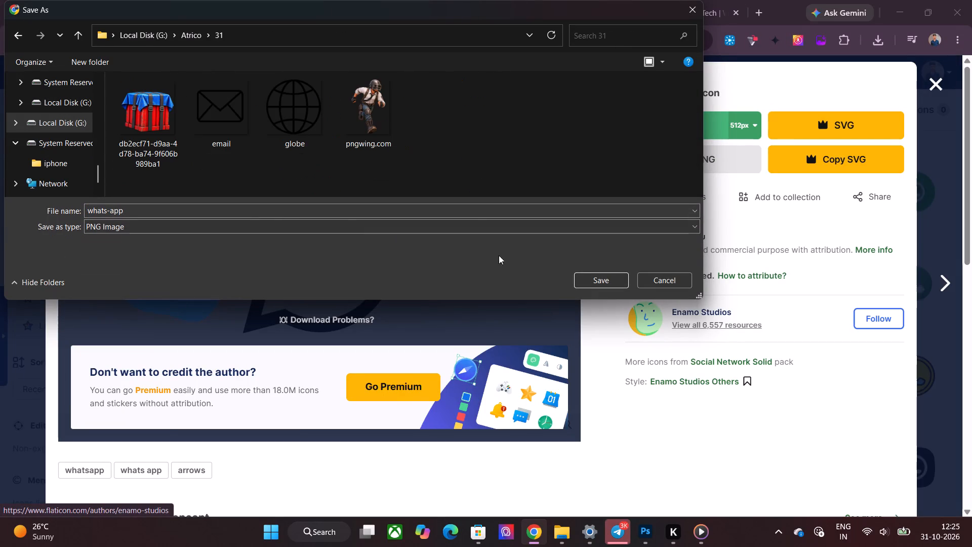